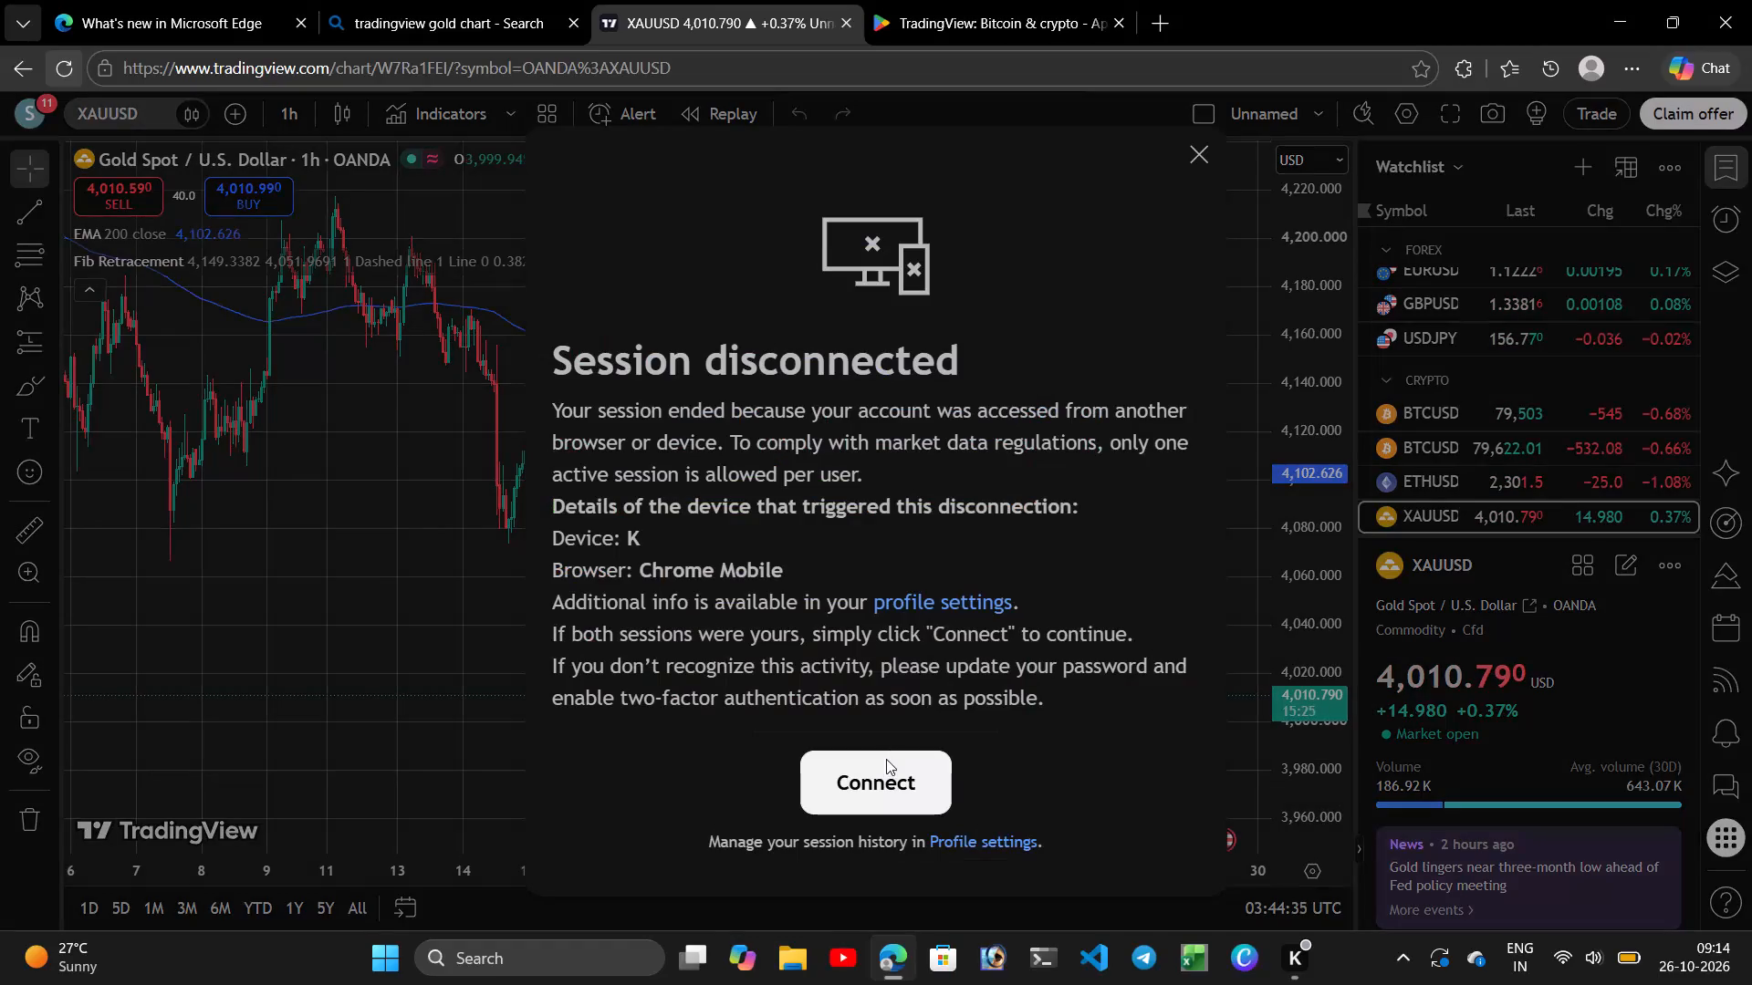
Reconnect the disconnected charting session and dismiss the session notice covering the XAUUSD chart.
left_click(886, 792)
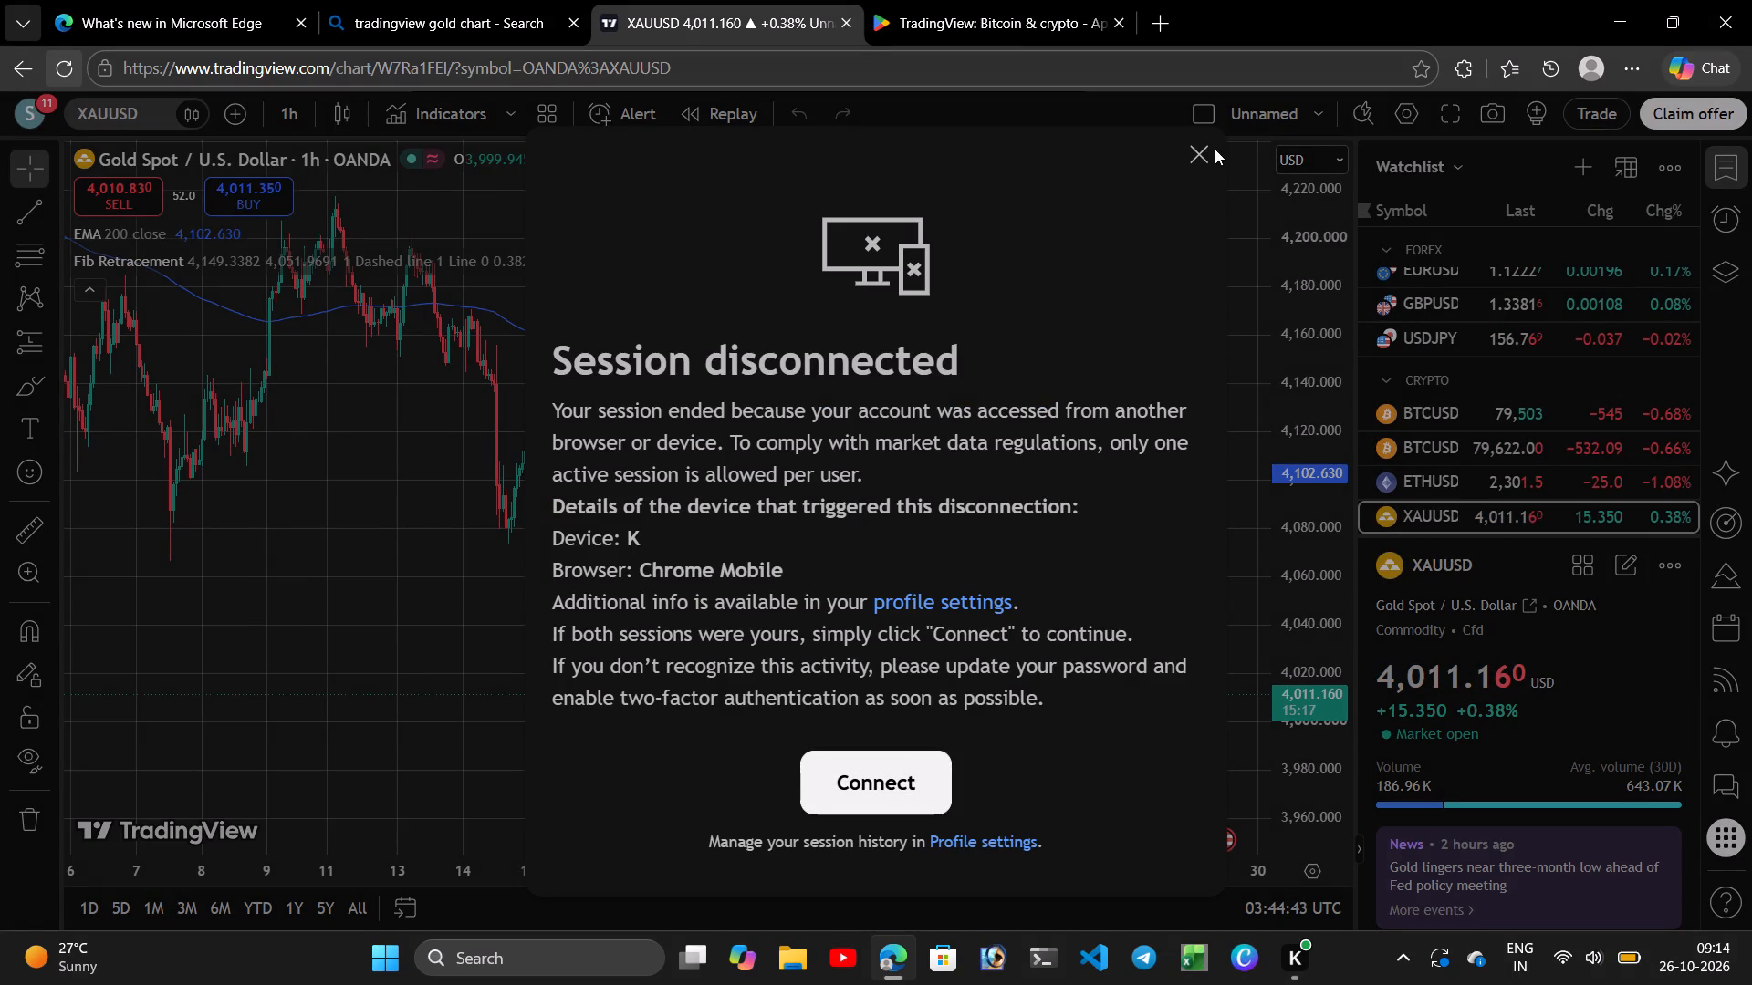
left_click(1185, 149)
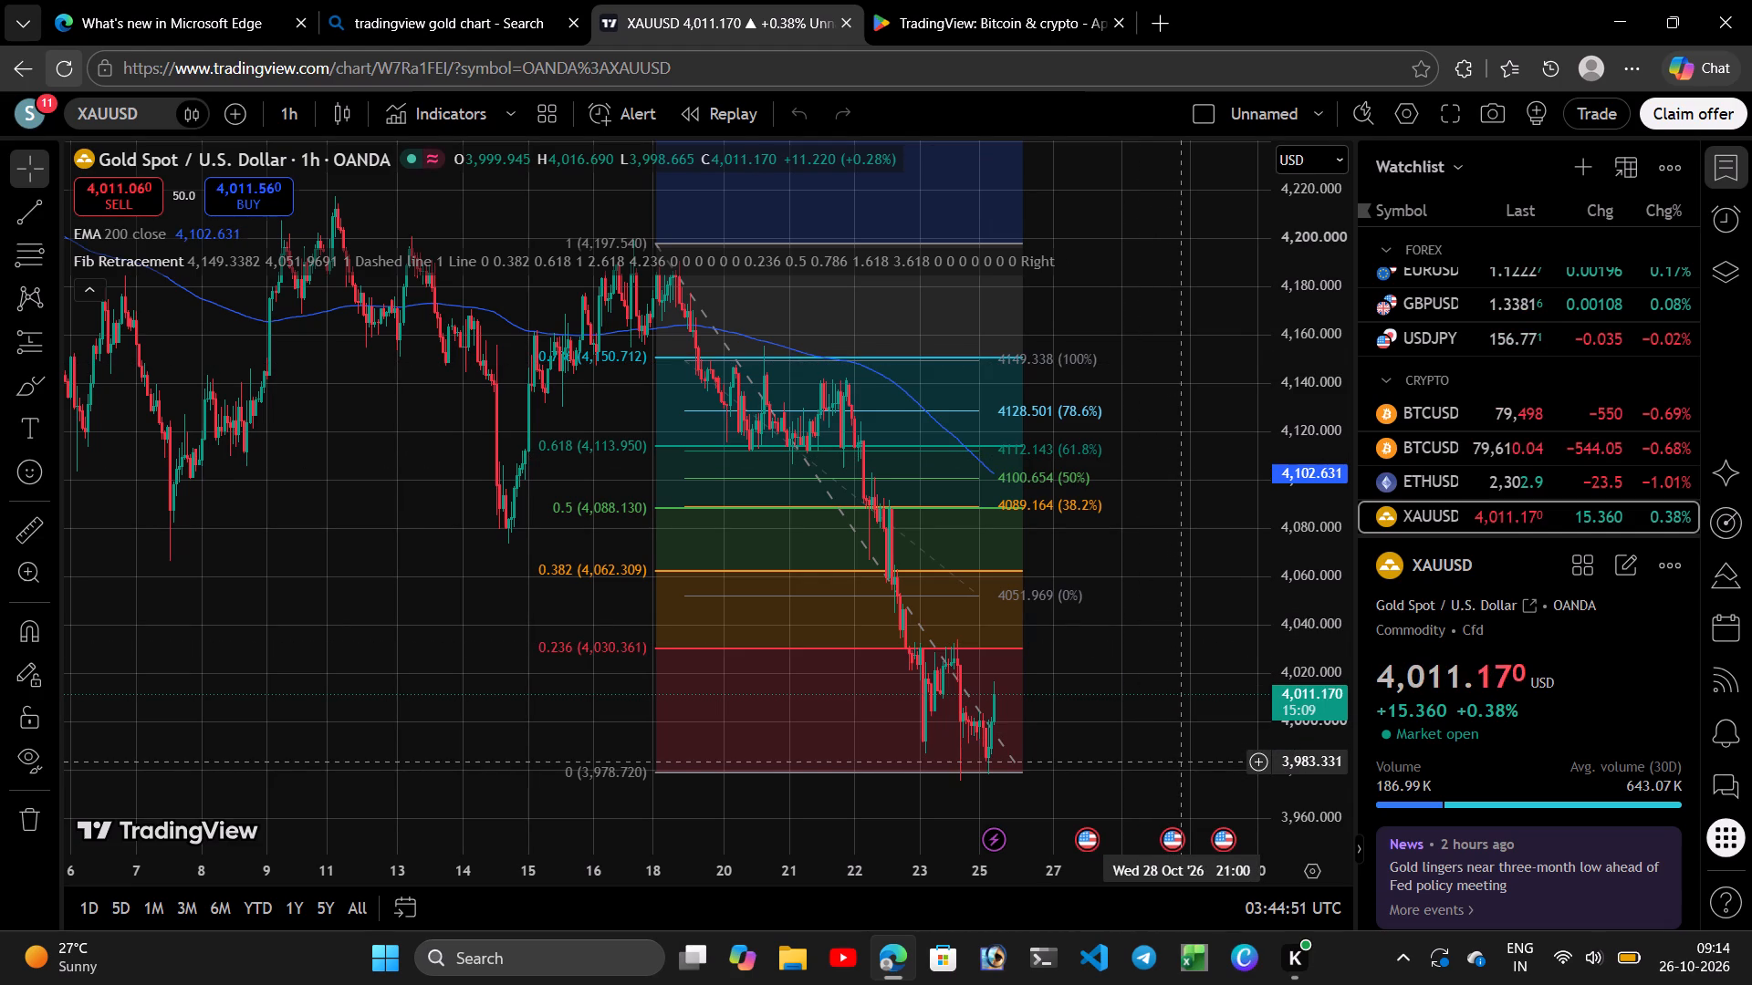
Examine the most recent XAUUSD hourly candles around the lower Fibonacci retracement levels.
left_click(877, 638)
left_click_drag(877, 678, 876, 678)
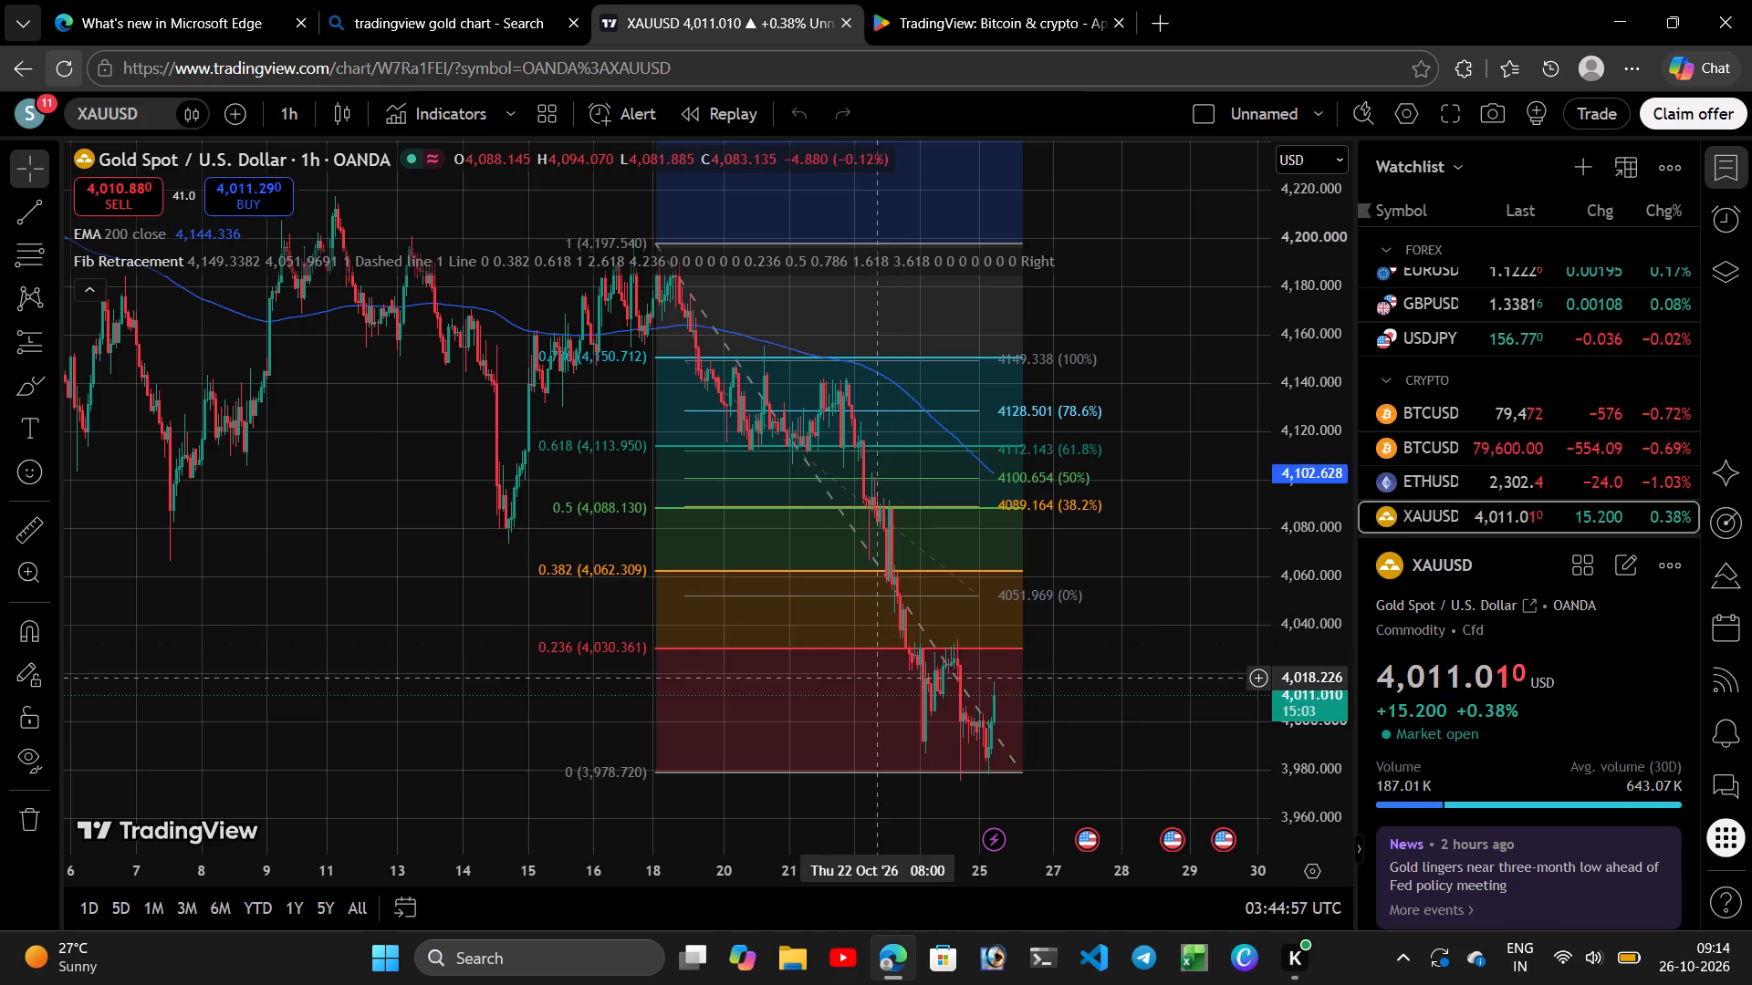
left_click_drag(876, 678, 740, 671)
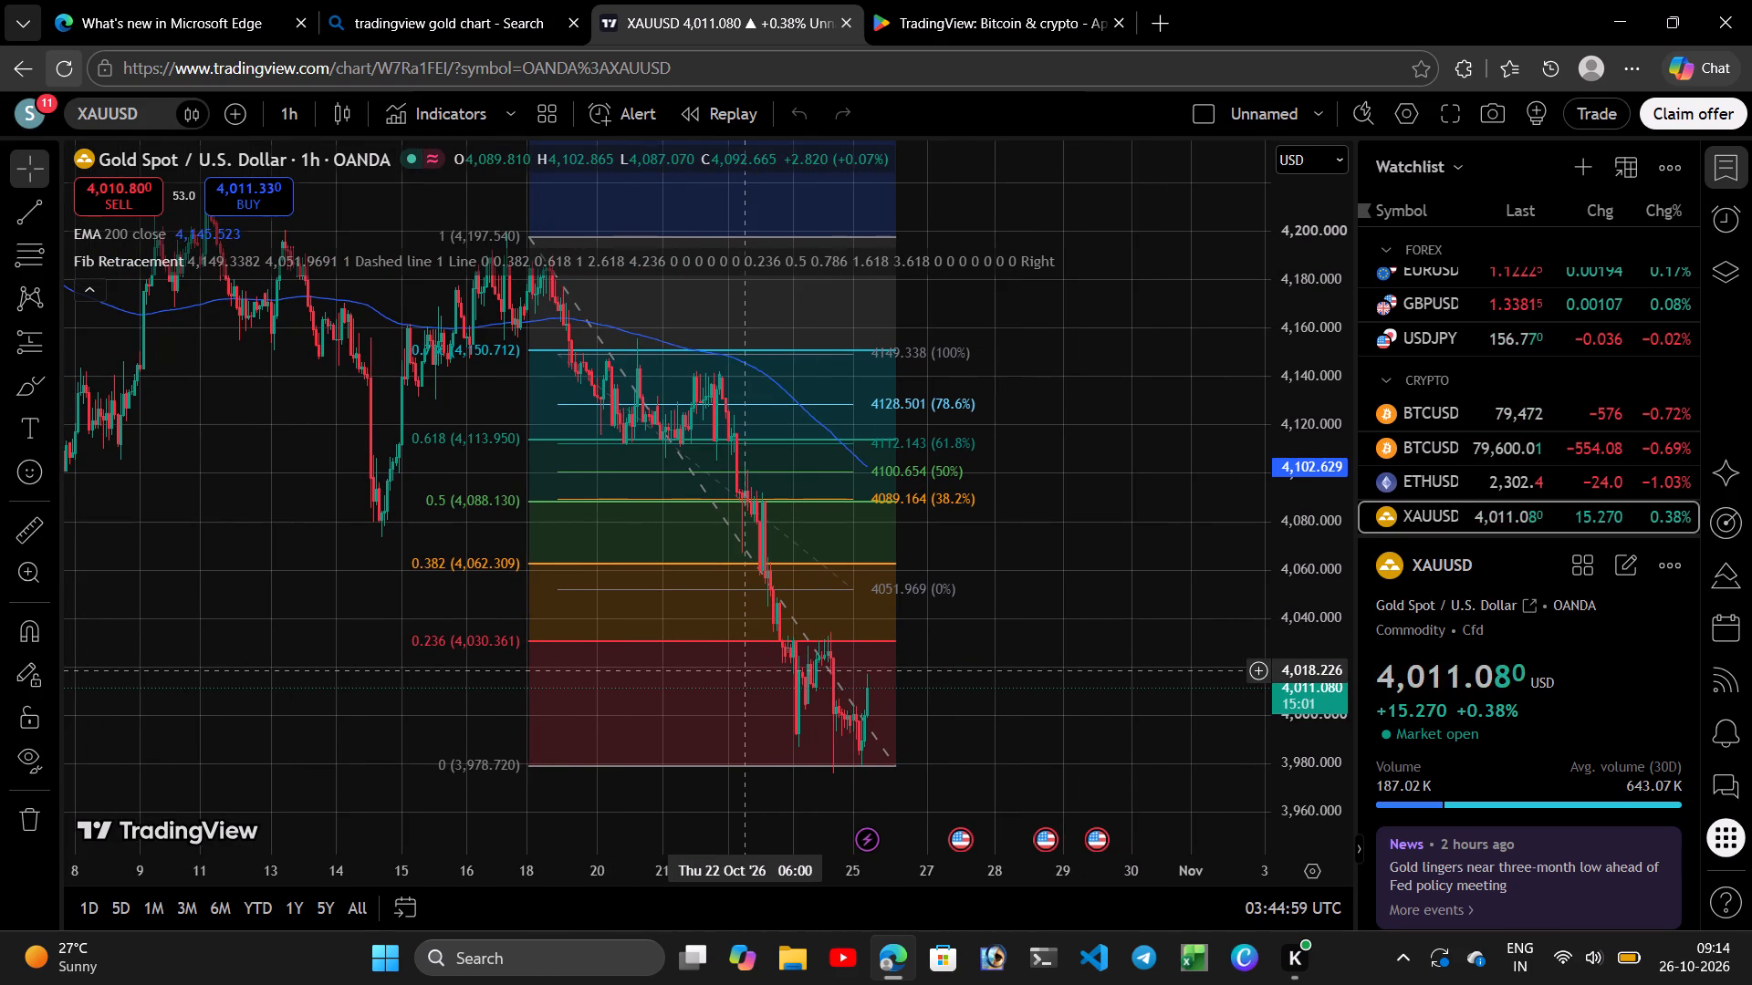
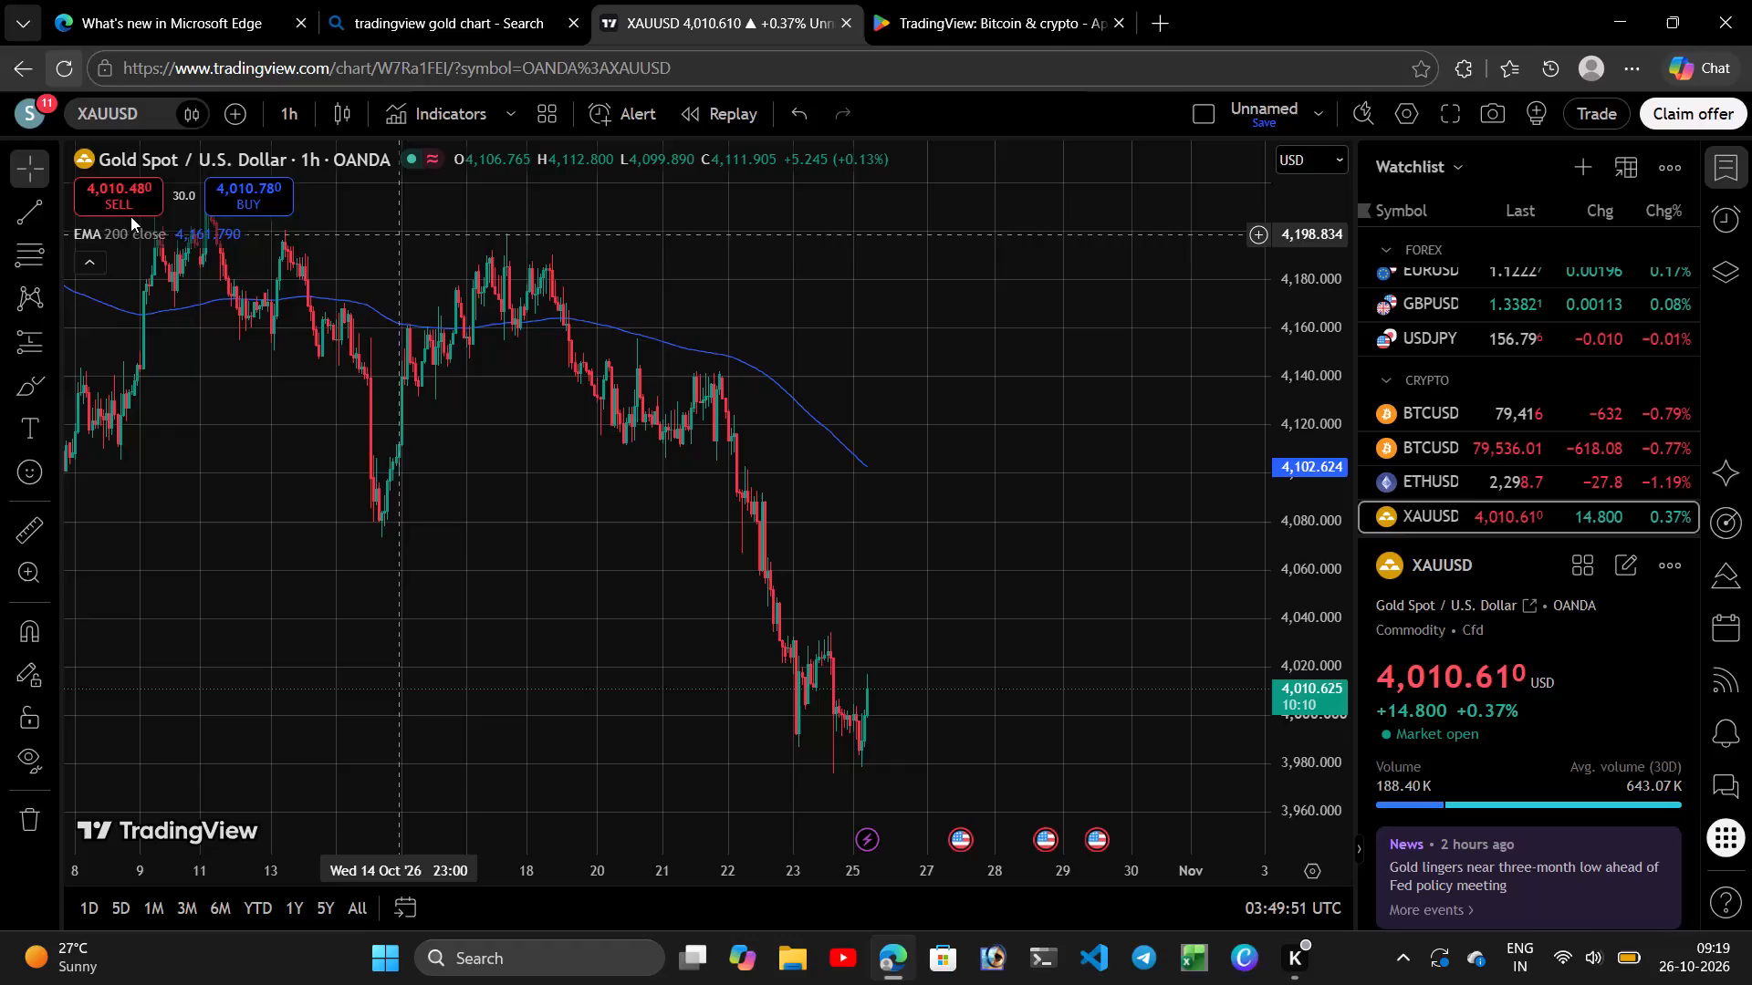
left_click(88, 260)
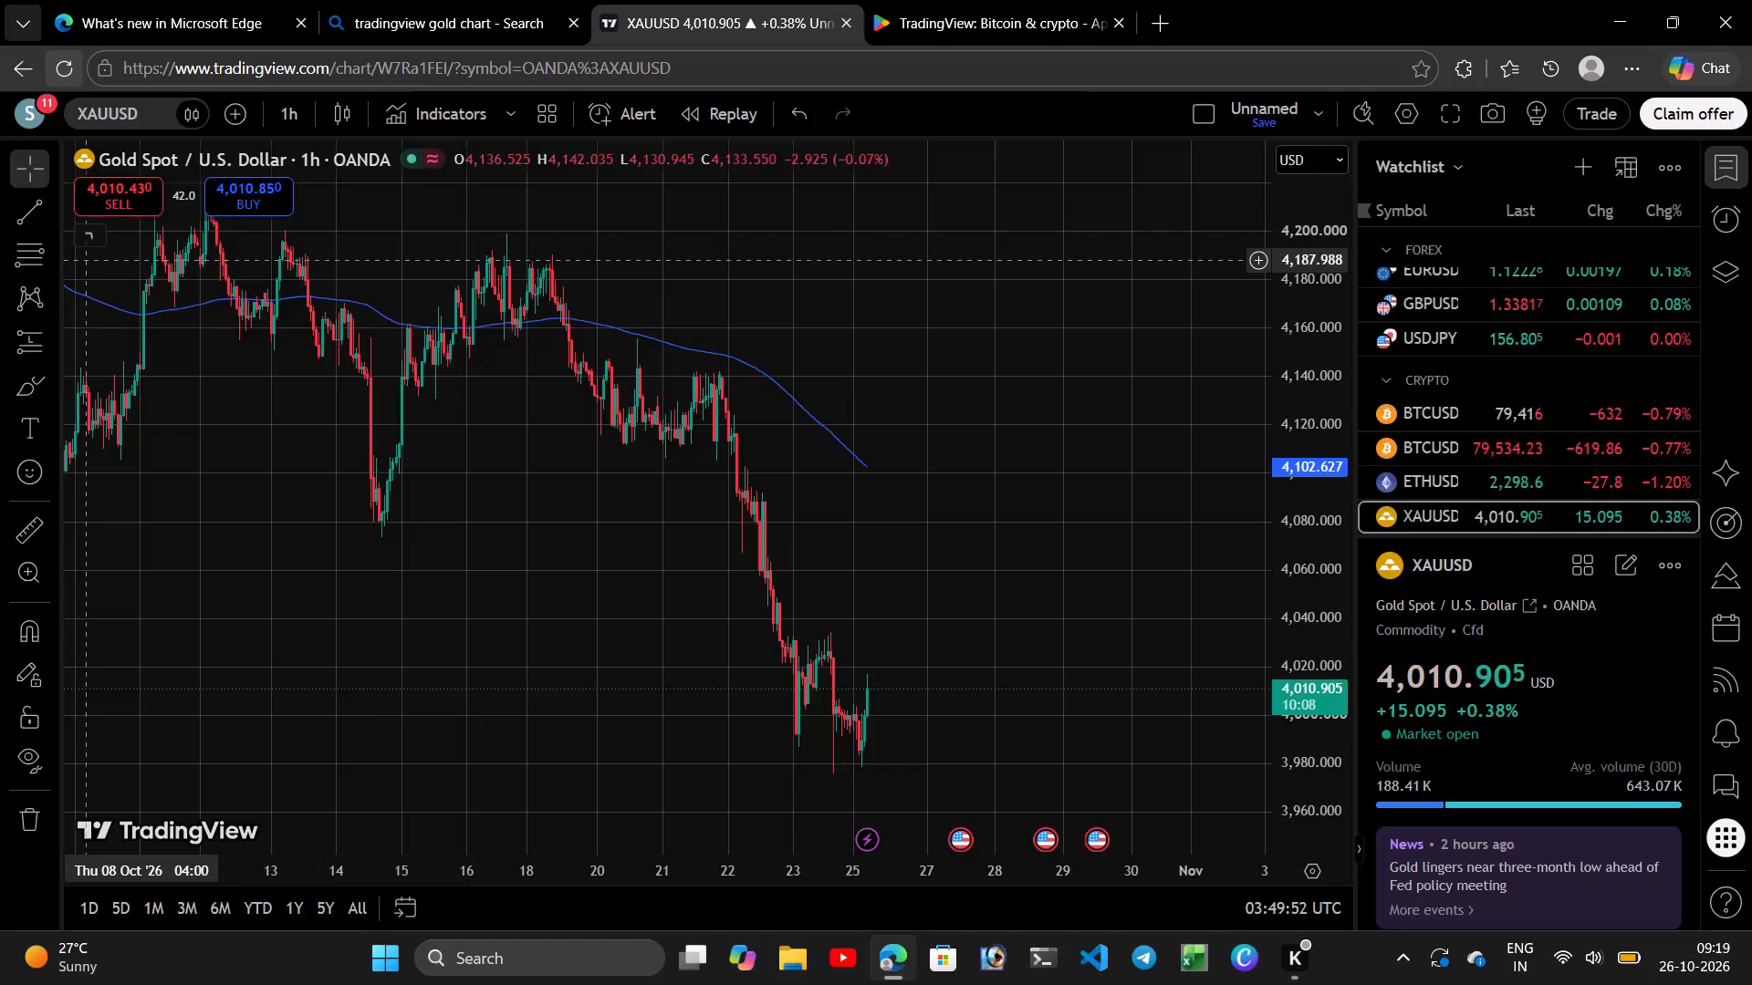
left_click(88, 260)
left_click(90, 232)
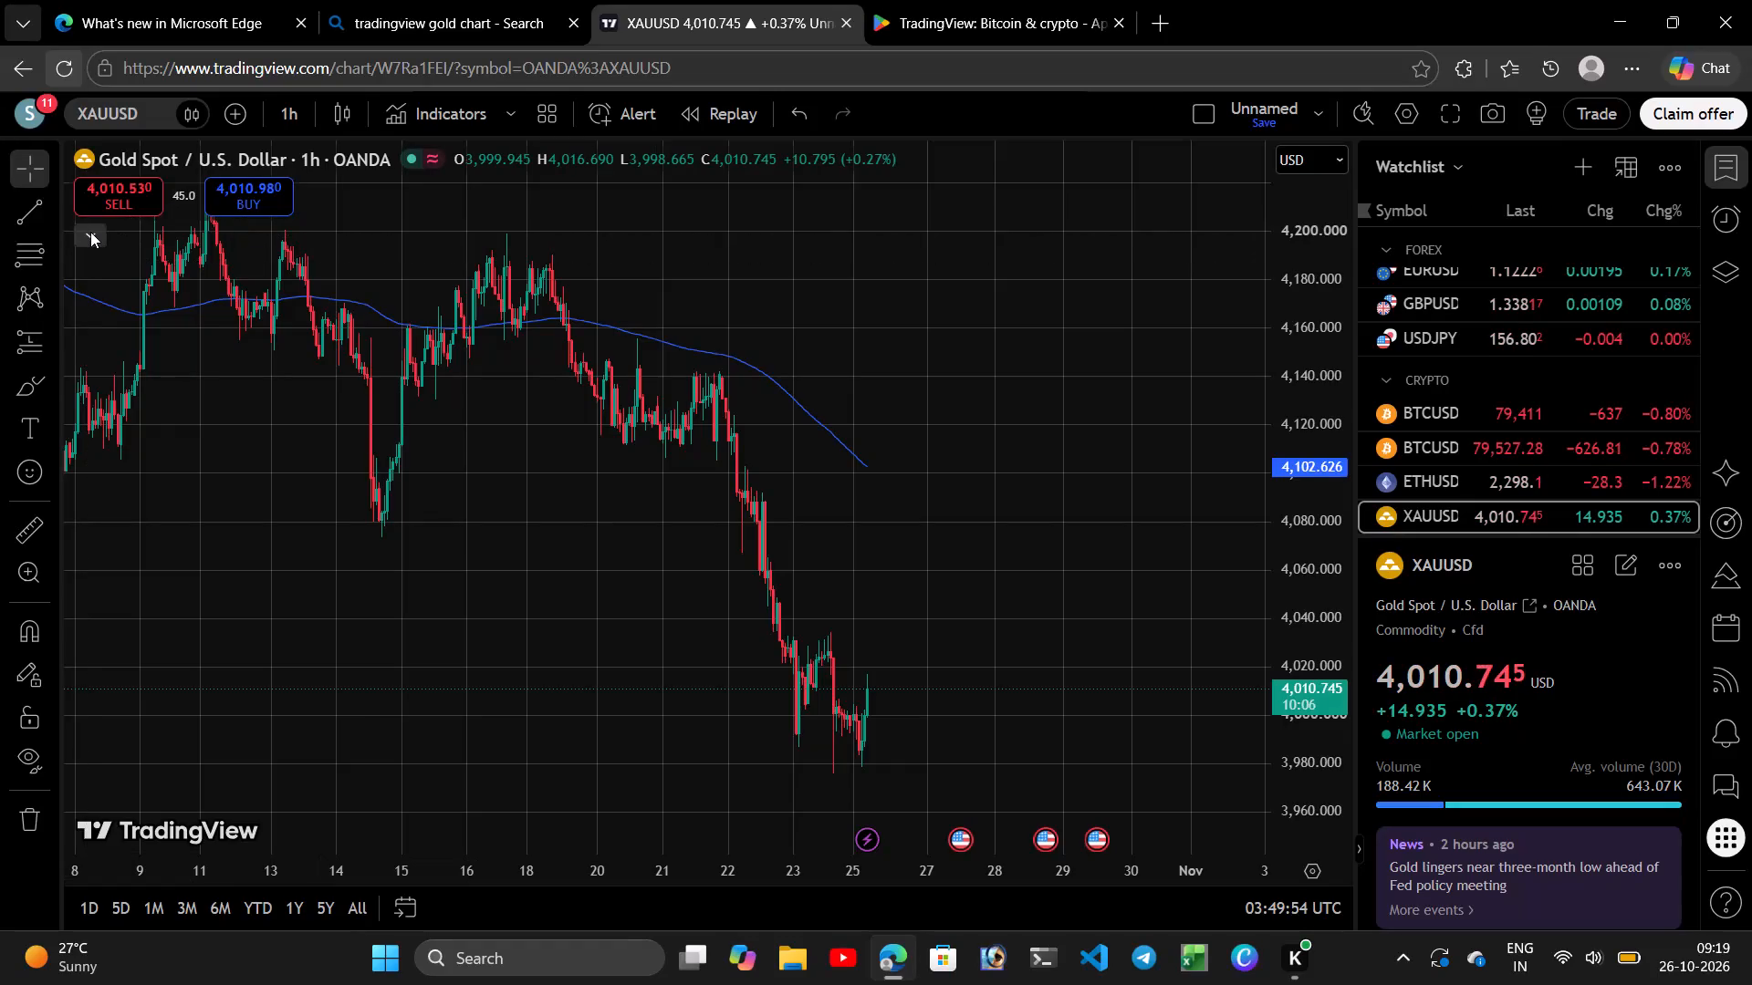
Draw a Fib Retracement from the 16 October swing high at about 4,197 down to about 3,977 at the latest 26 October candle.
left_click(30, 254)
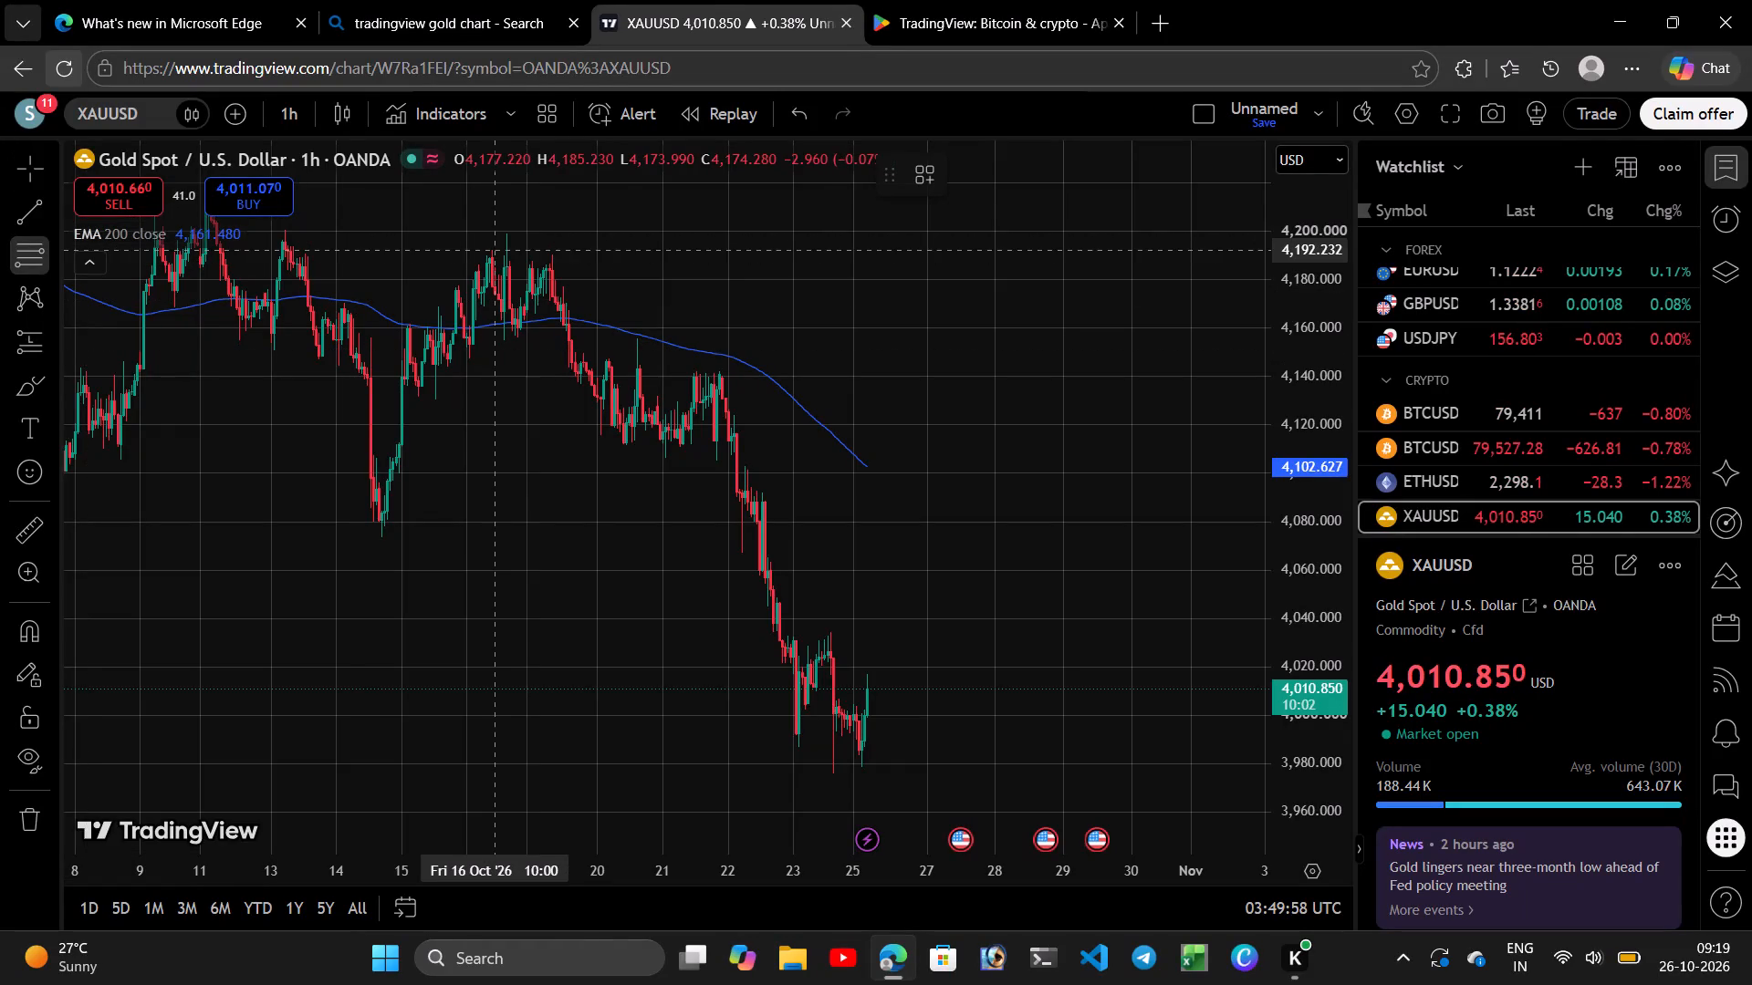
left_click_drag(506, 237, 515, 246)
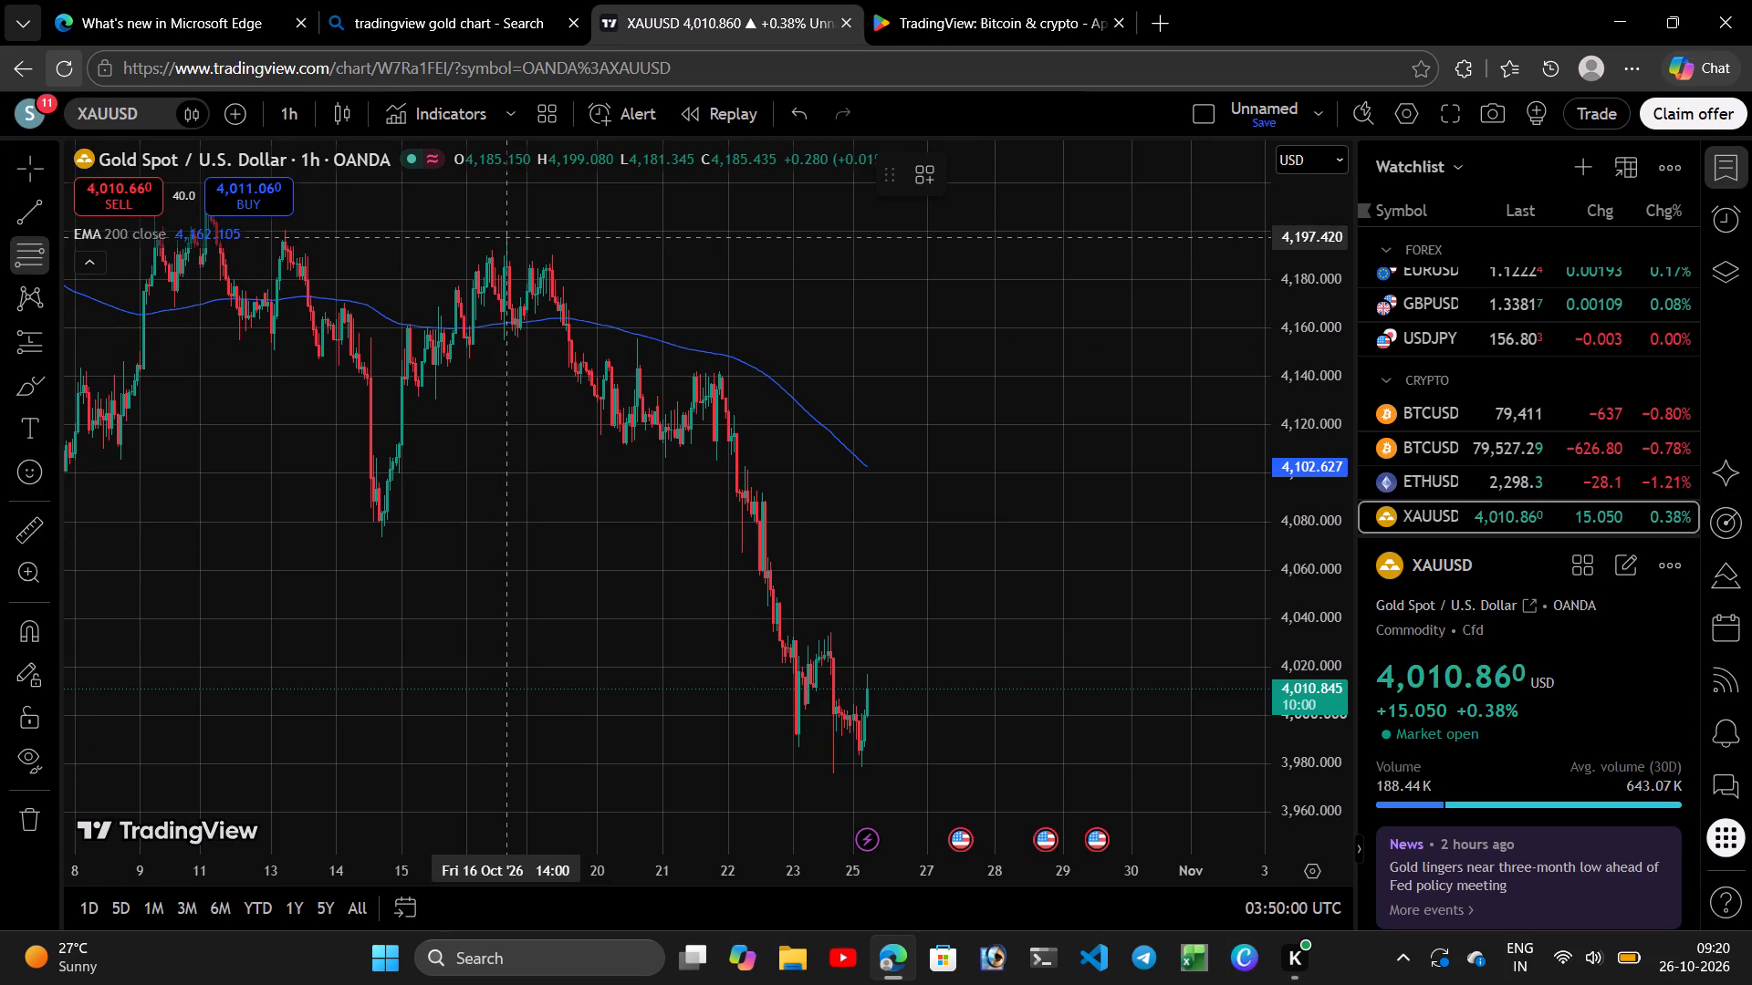
left_click_drag(515, 246, 994, 753)
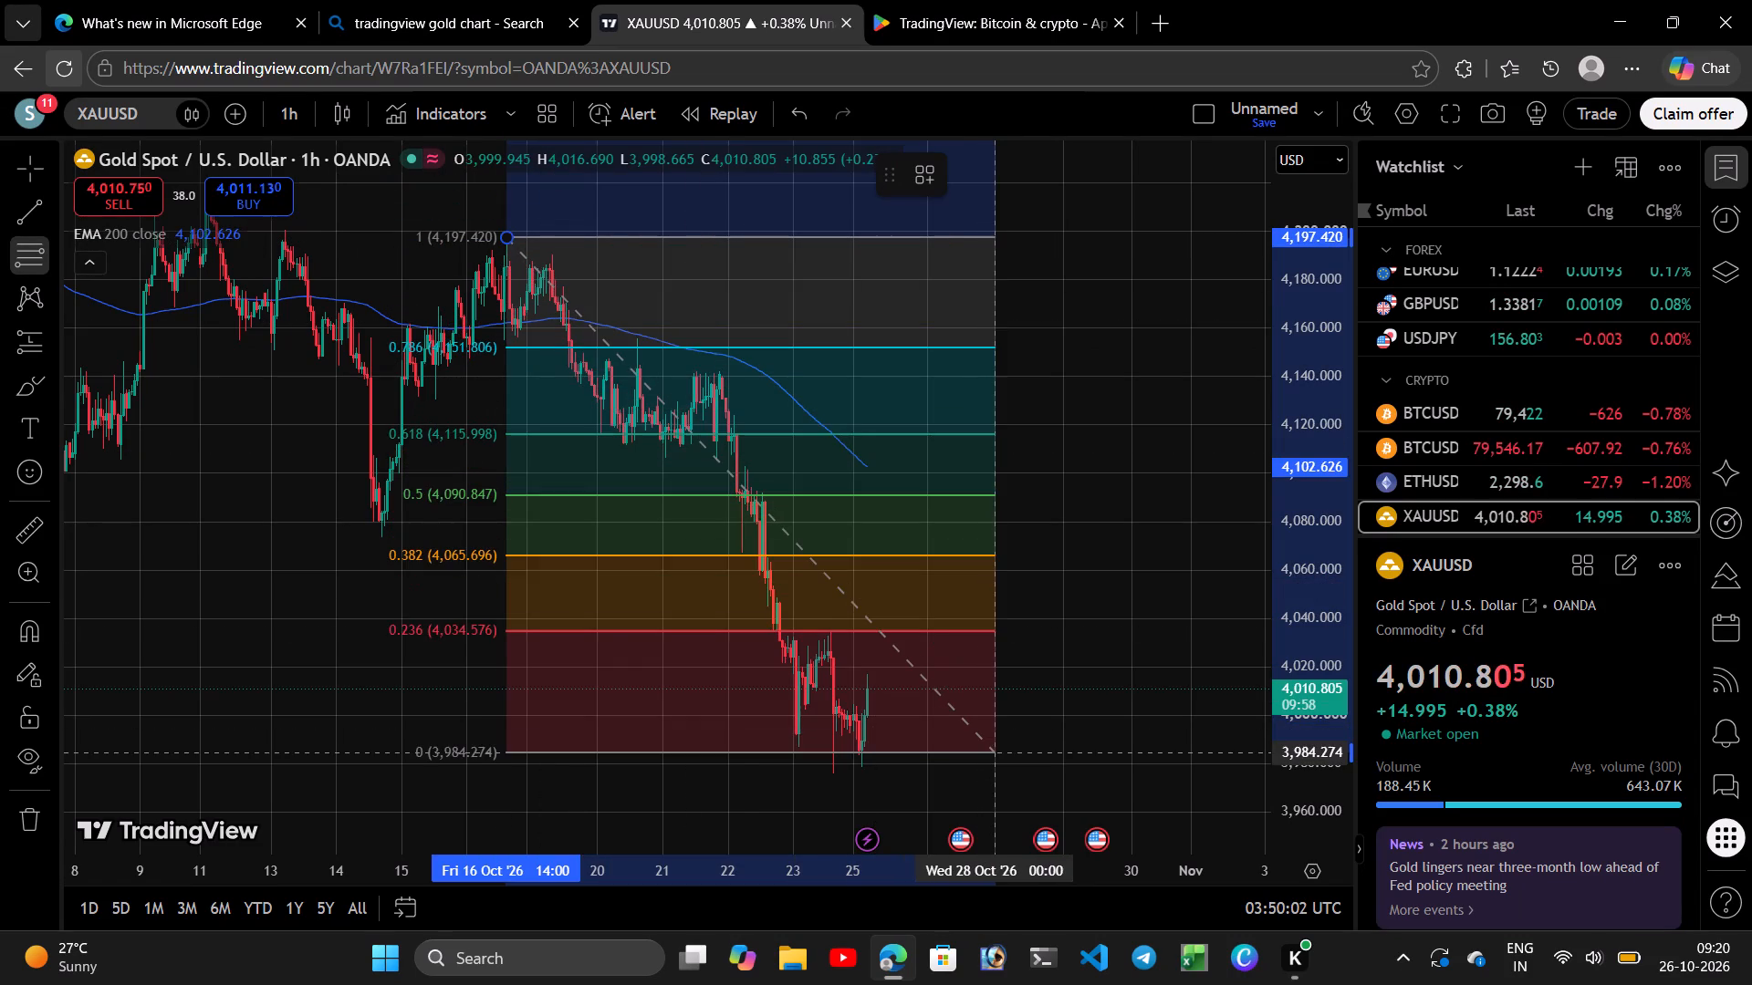
left_click_drag(994, 753, 994, 773)
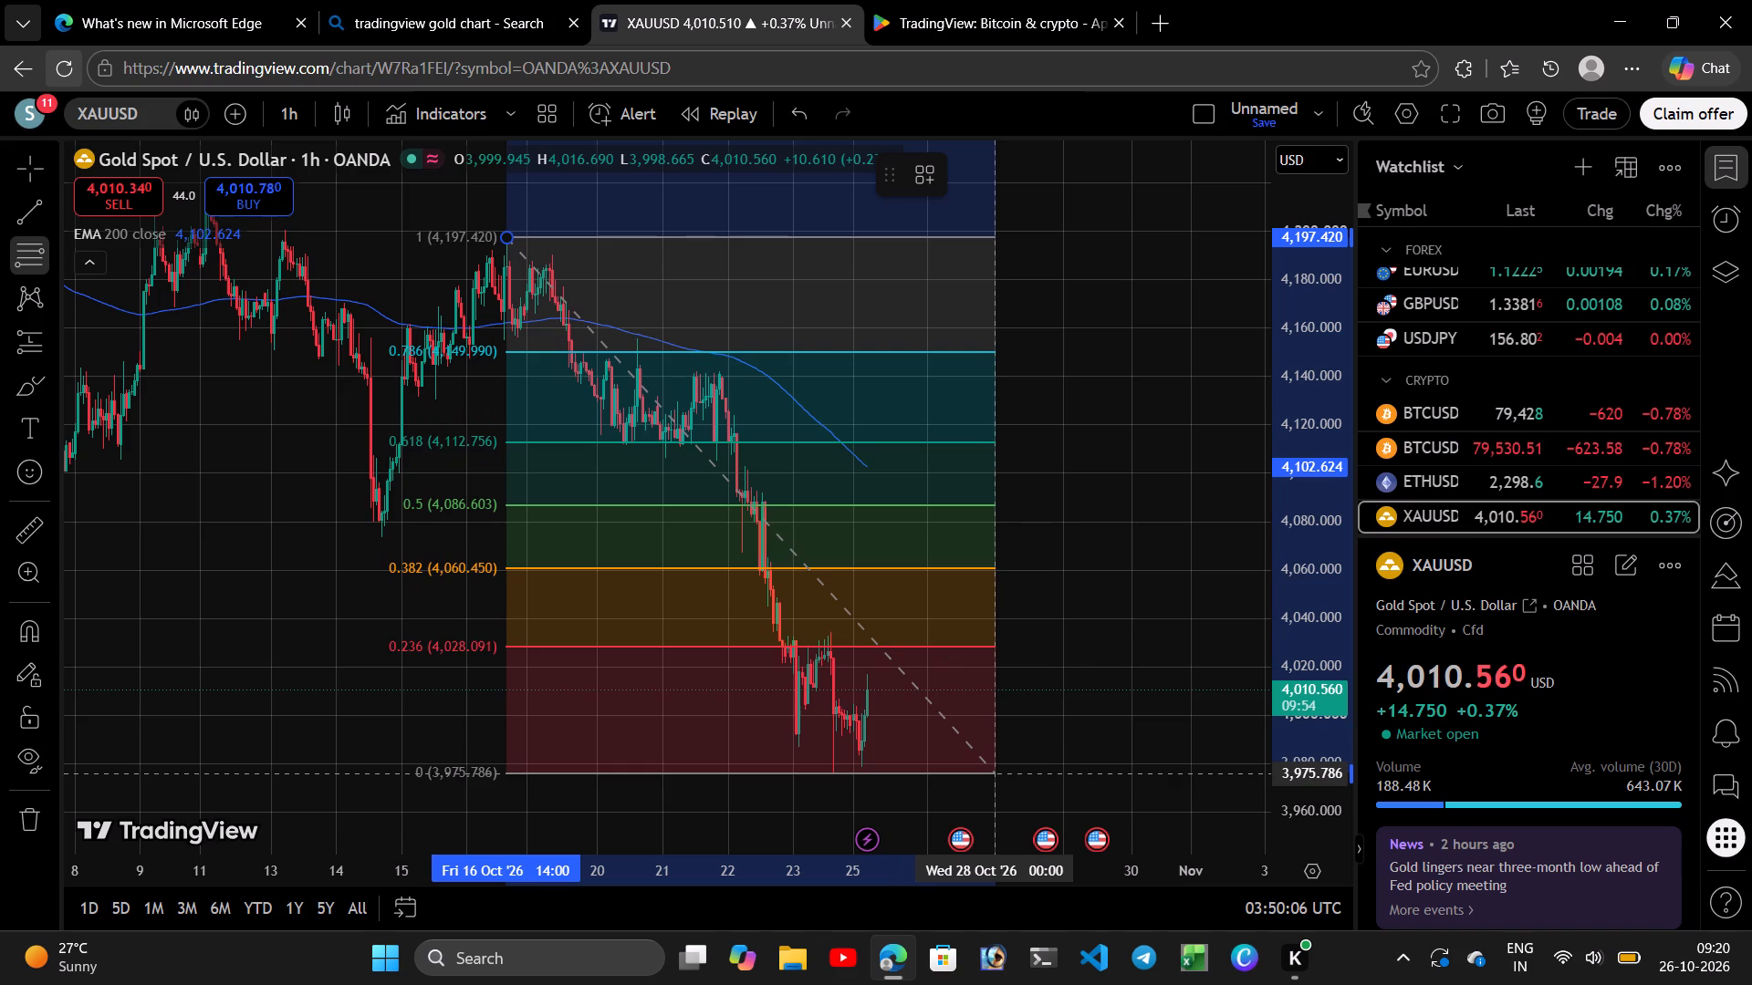
left_click(869, 772)
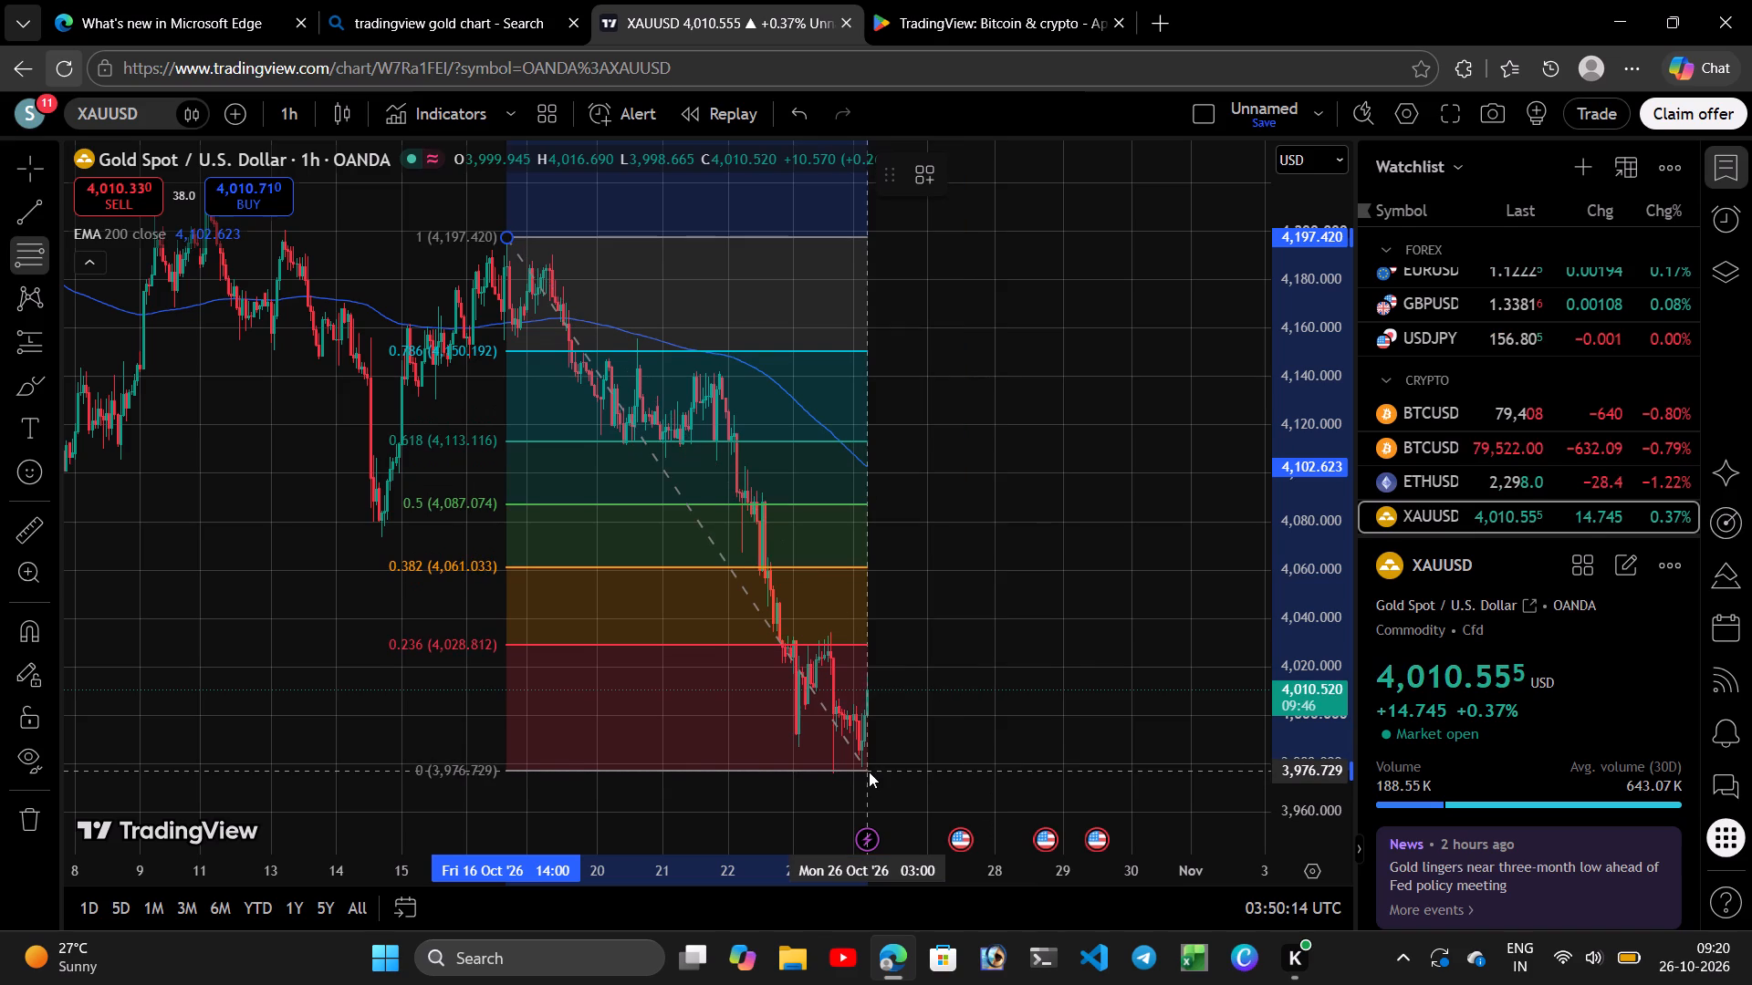
left_click(1018, 673)
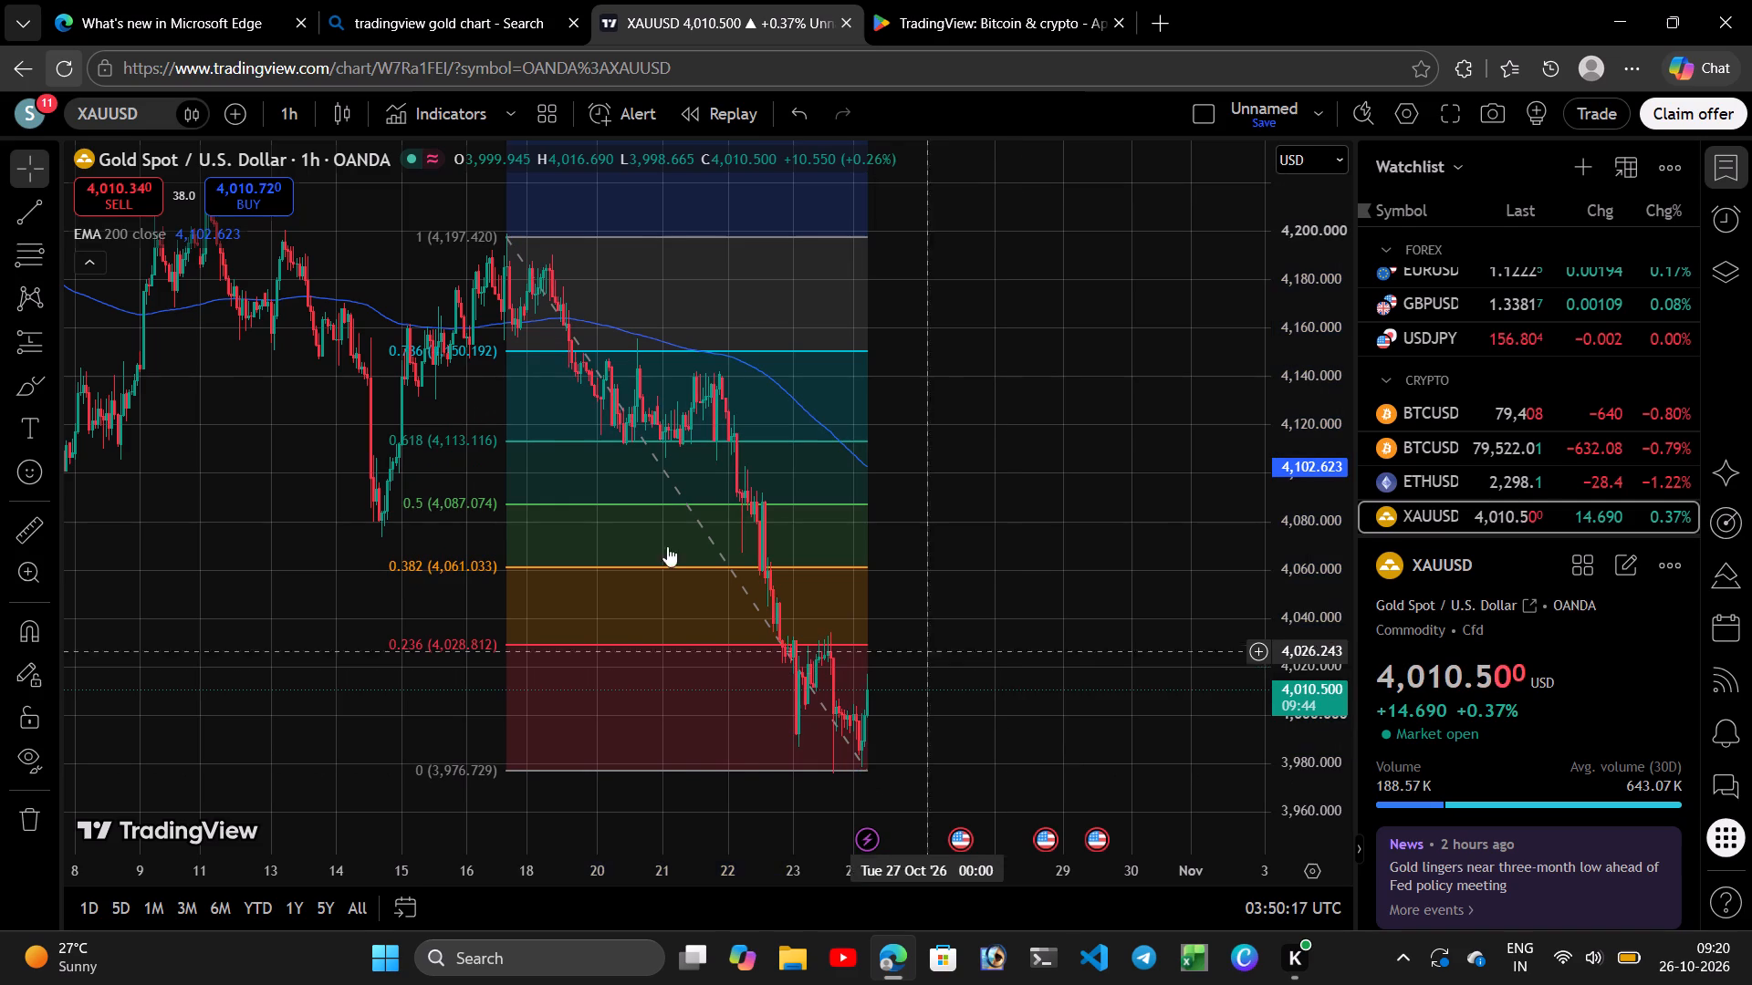
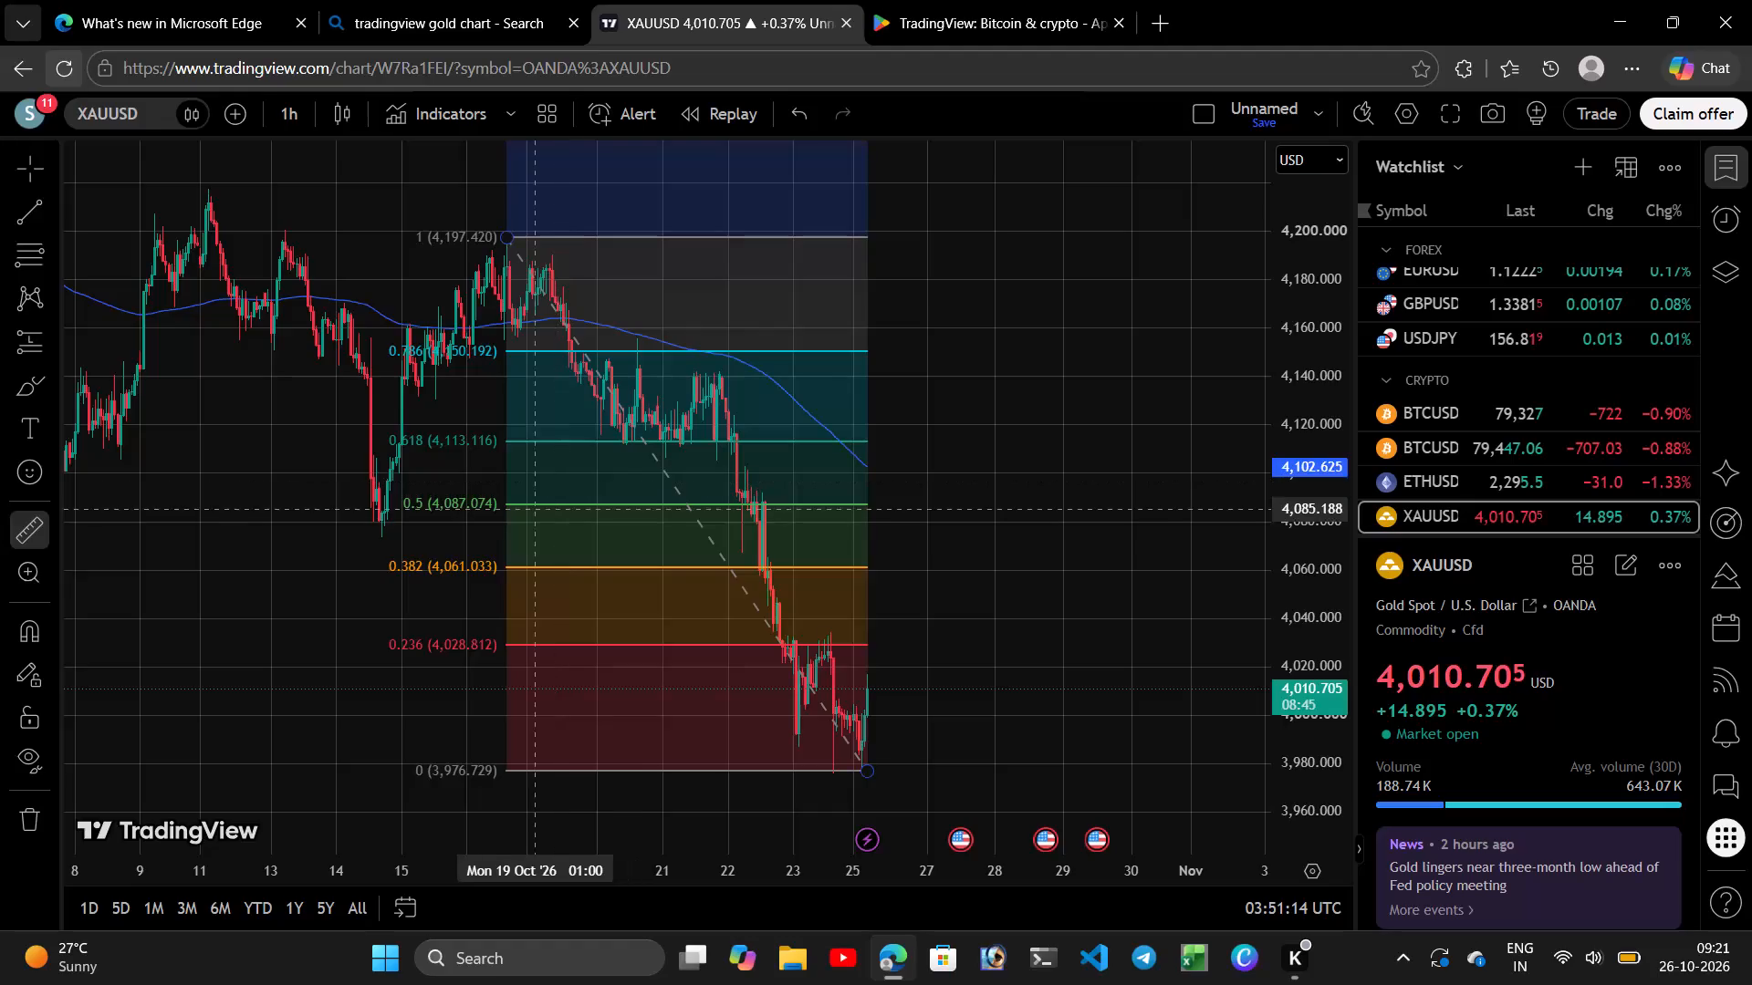
Measure the price move from about 4,087.5 on 18 October at 23:00 to about 4,112.5 on 27 October at 15:00, and clear the measurement.
left_click_drag(530, 503, 590, 572)
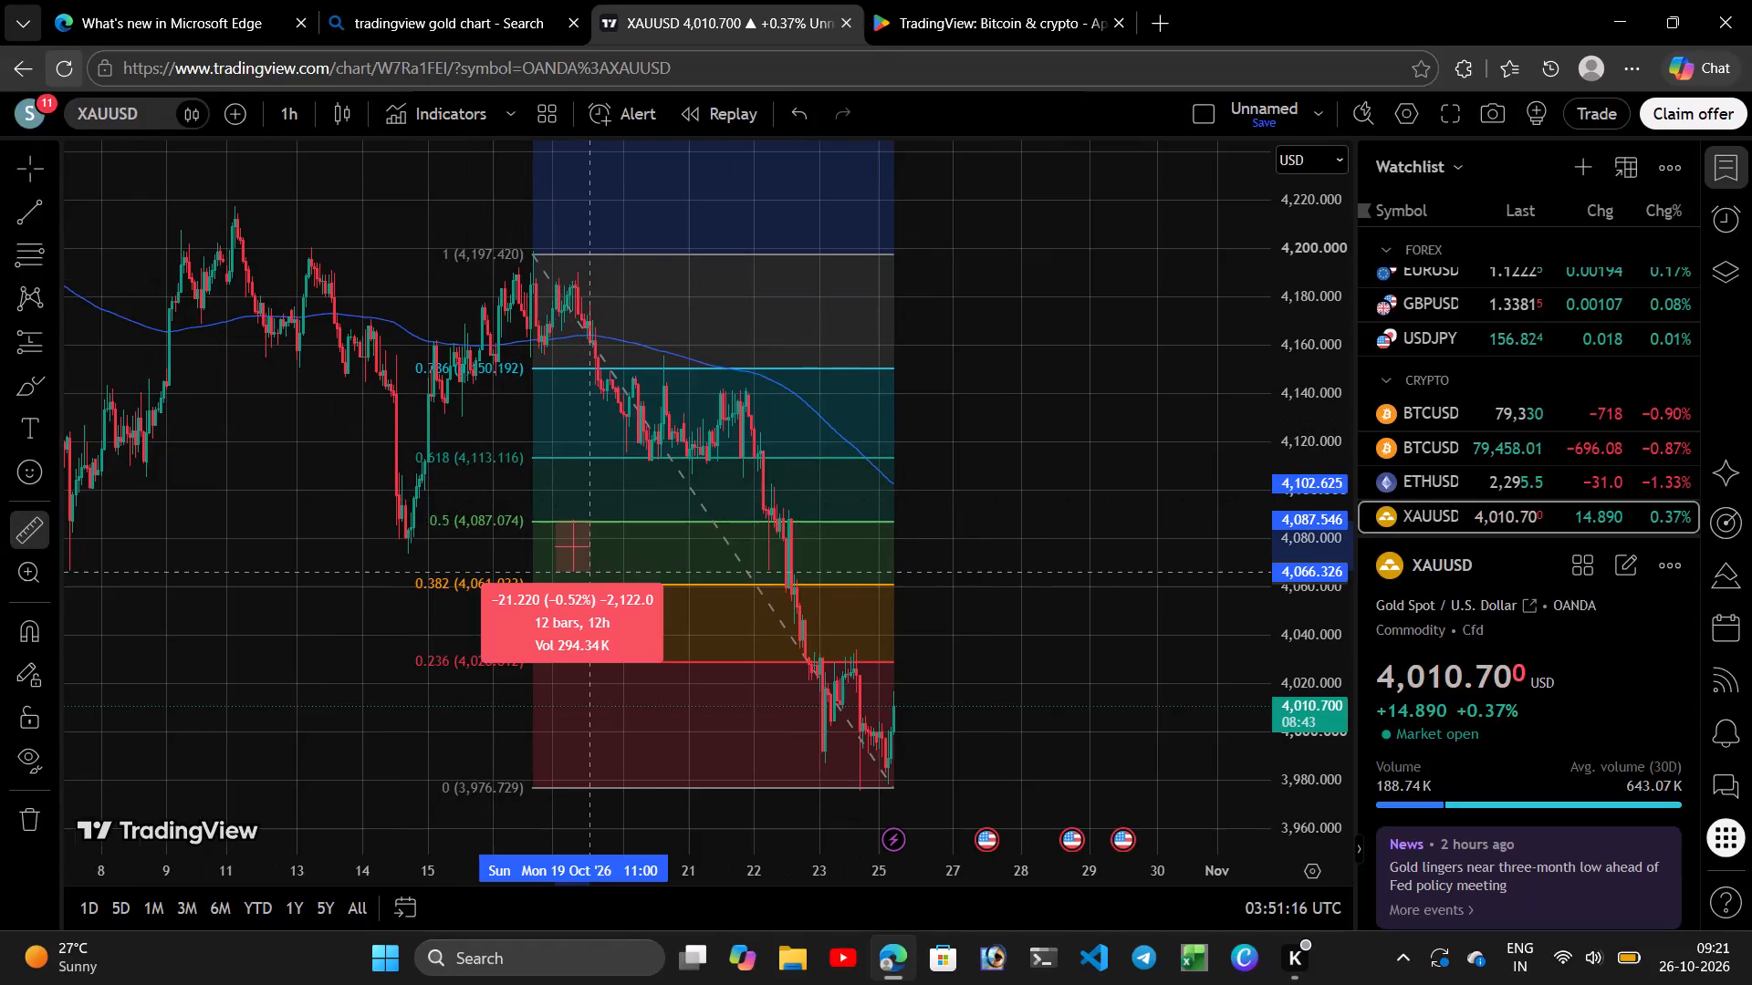
left_click_drag(590, 572, 738, 576)
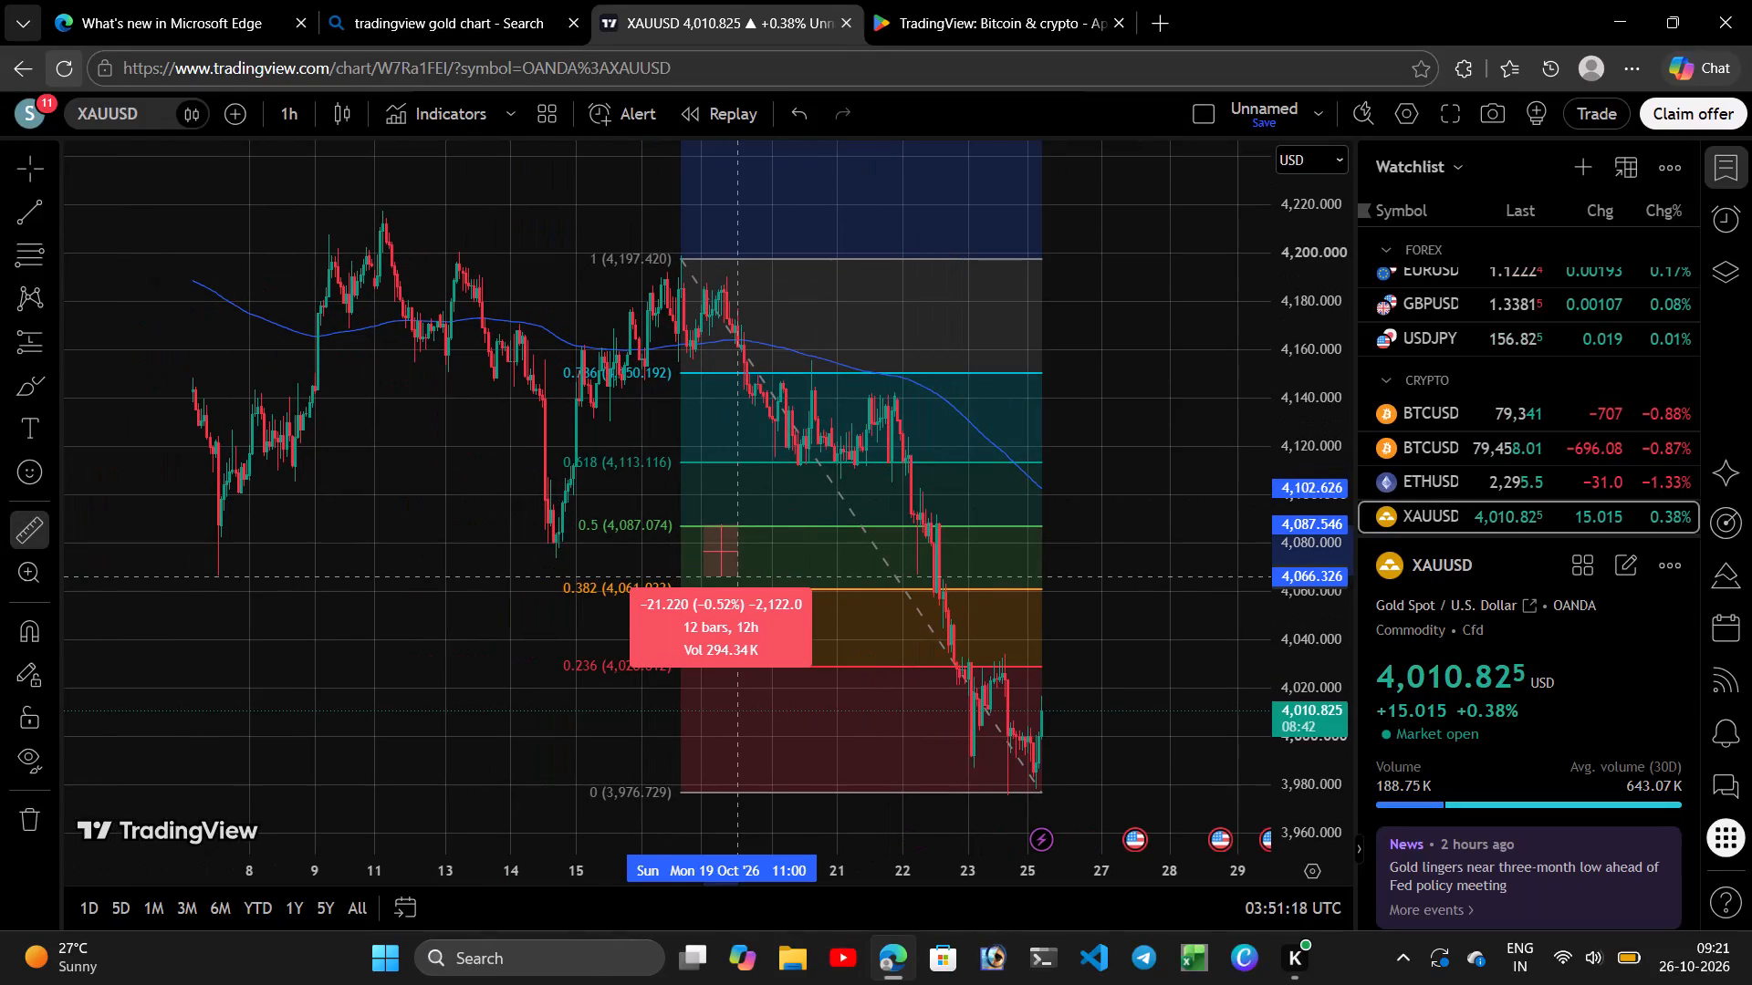
left_click_drag(738, 576, 792, 568)
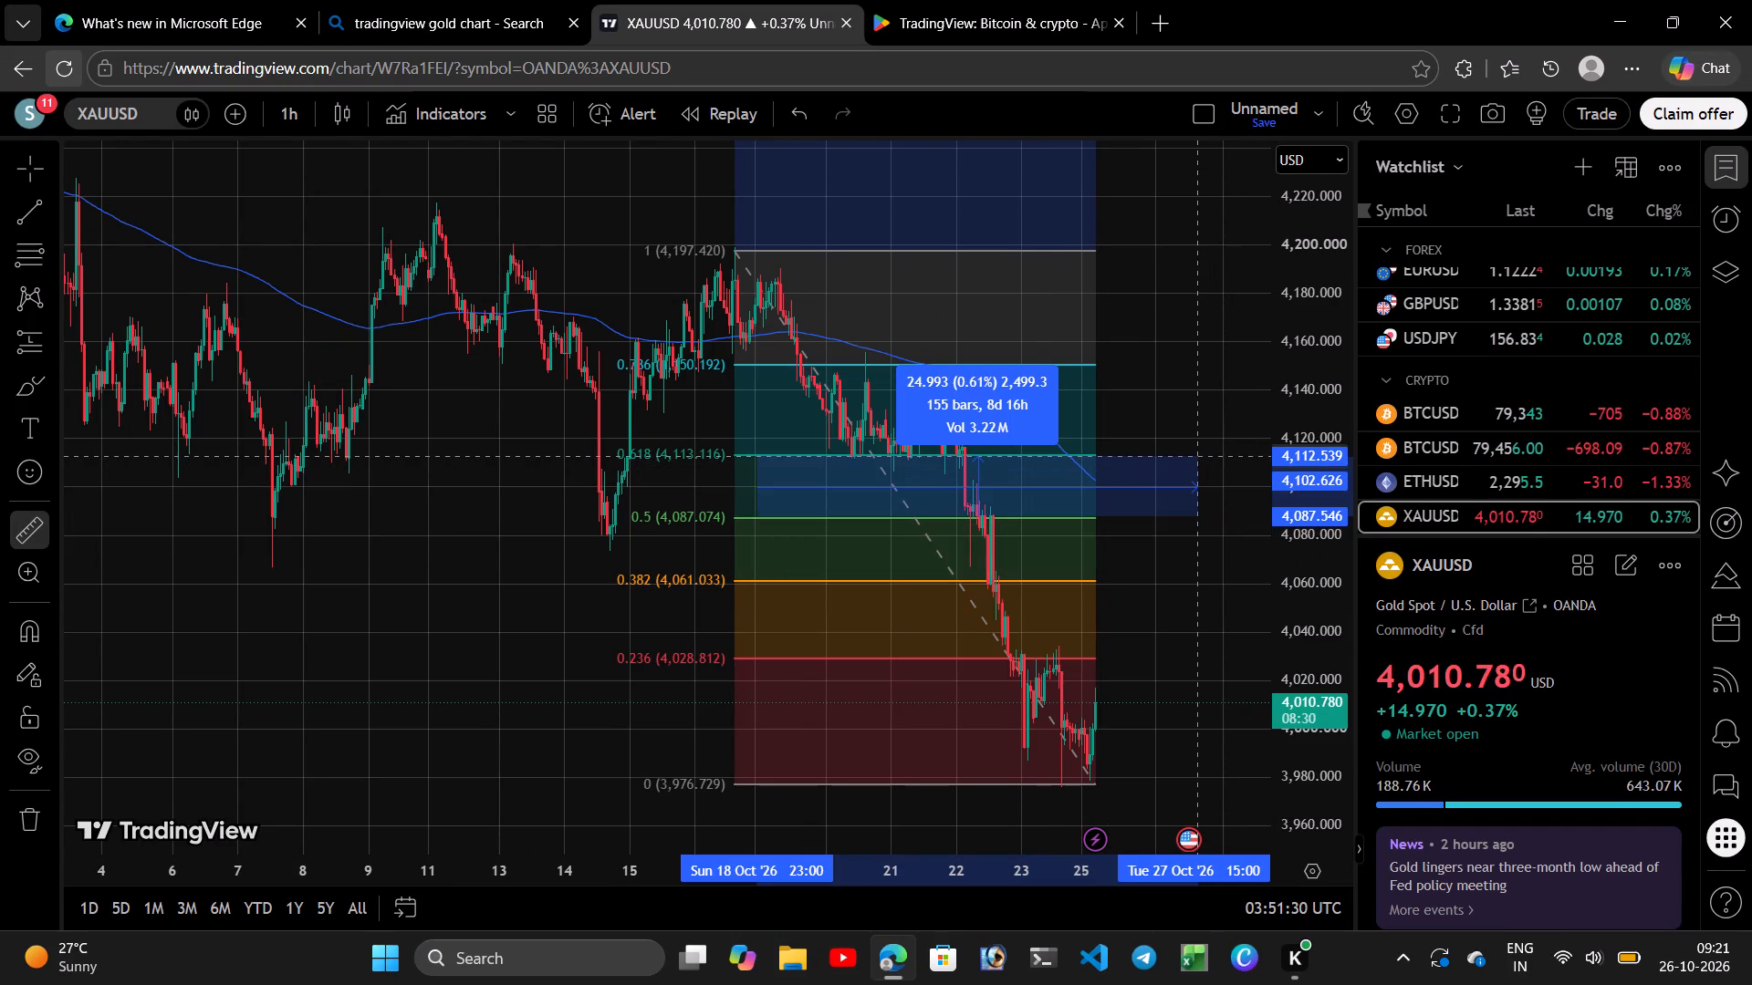
left_click(1197, 456)
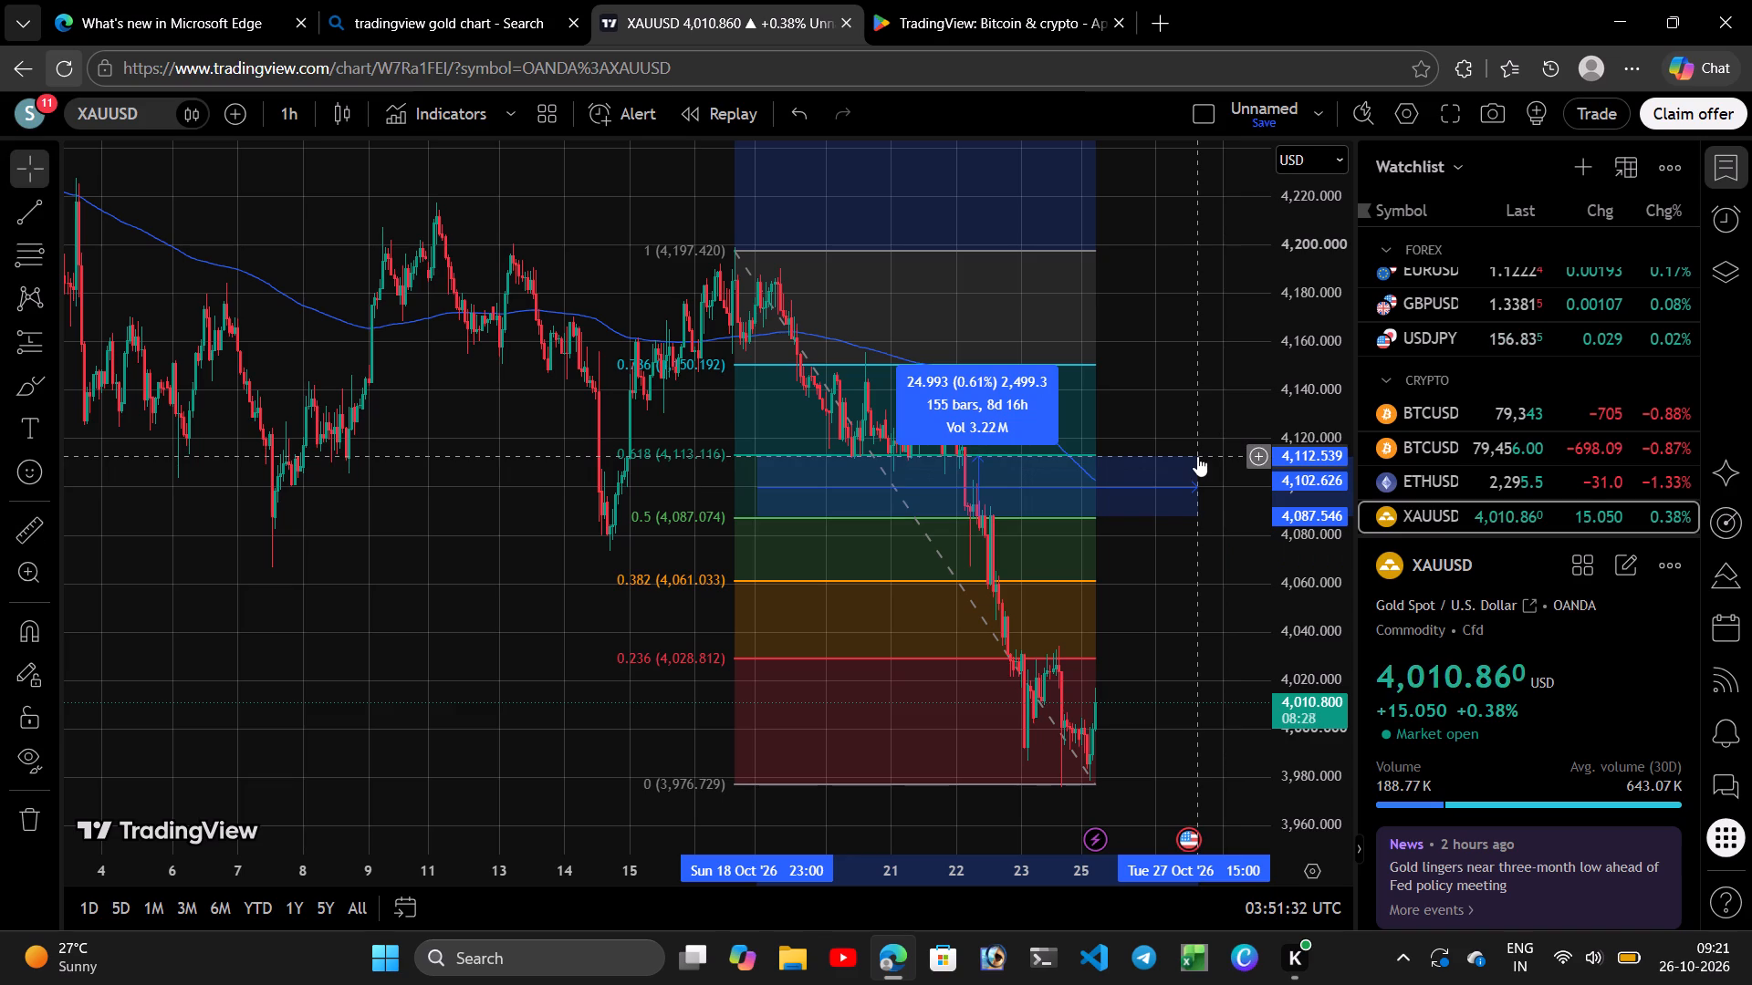
left_click(1128, 629)
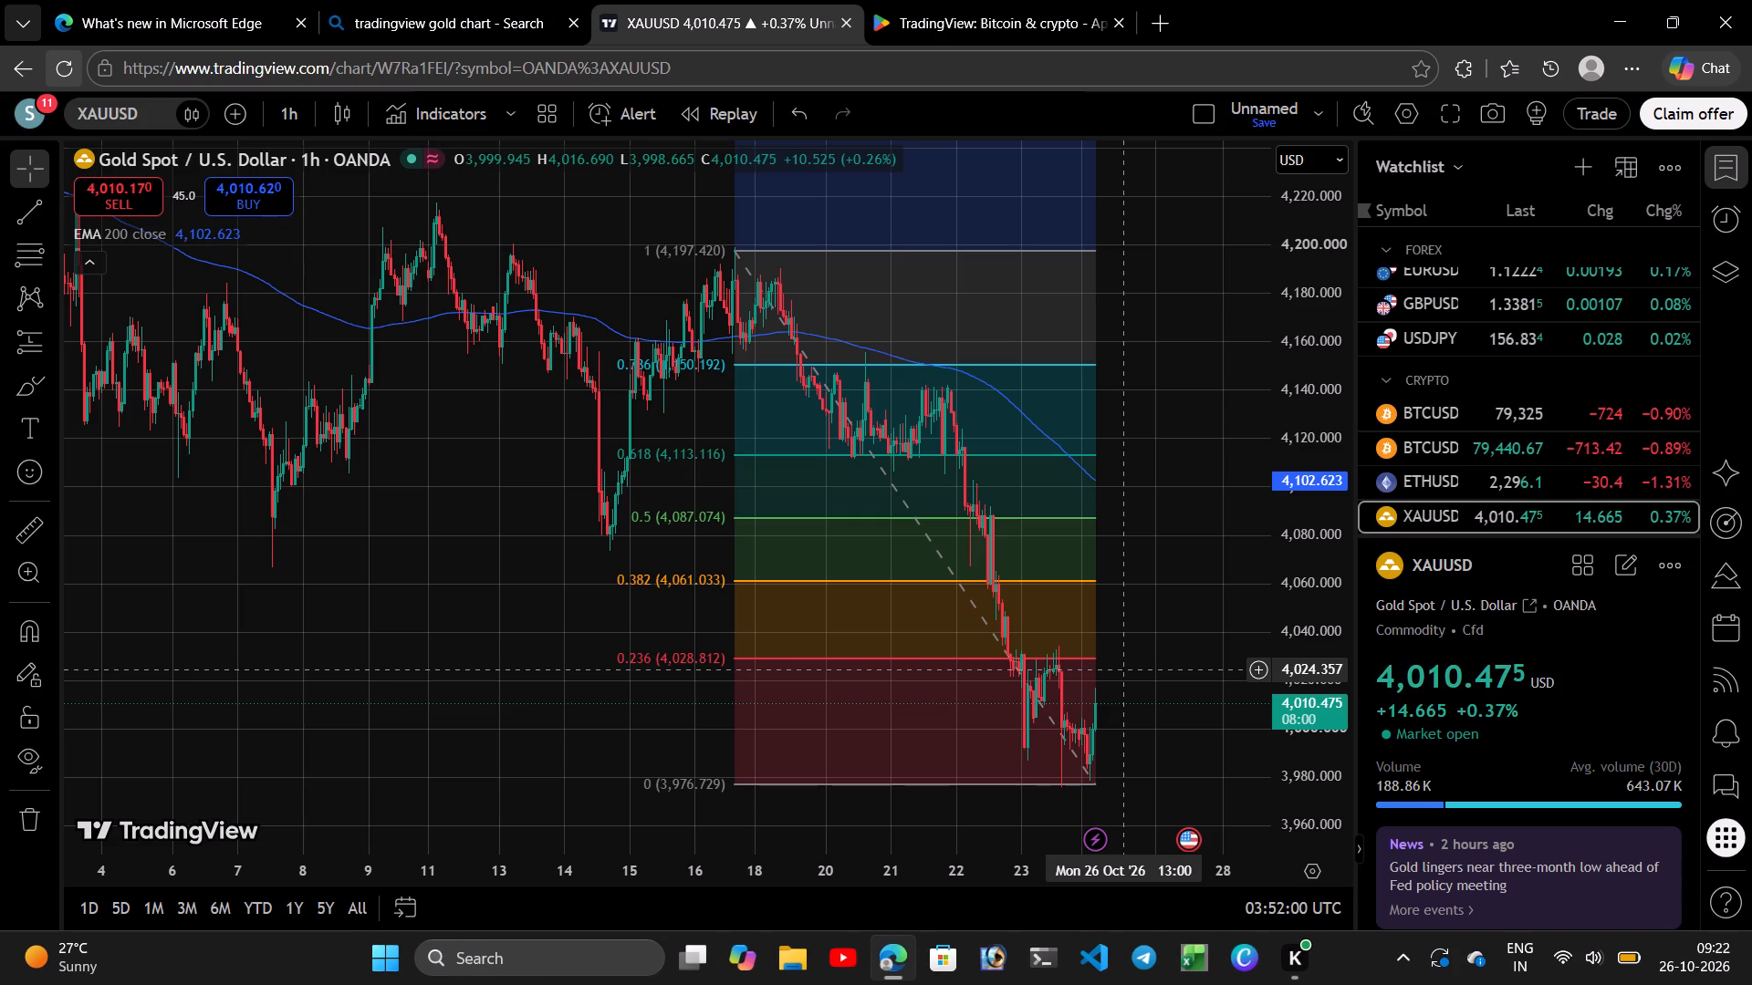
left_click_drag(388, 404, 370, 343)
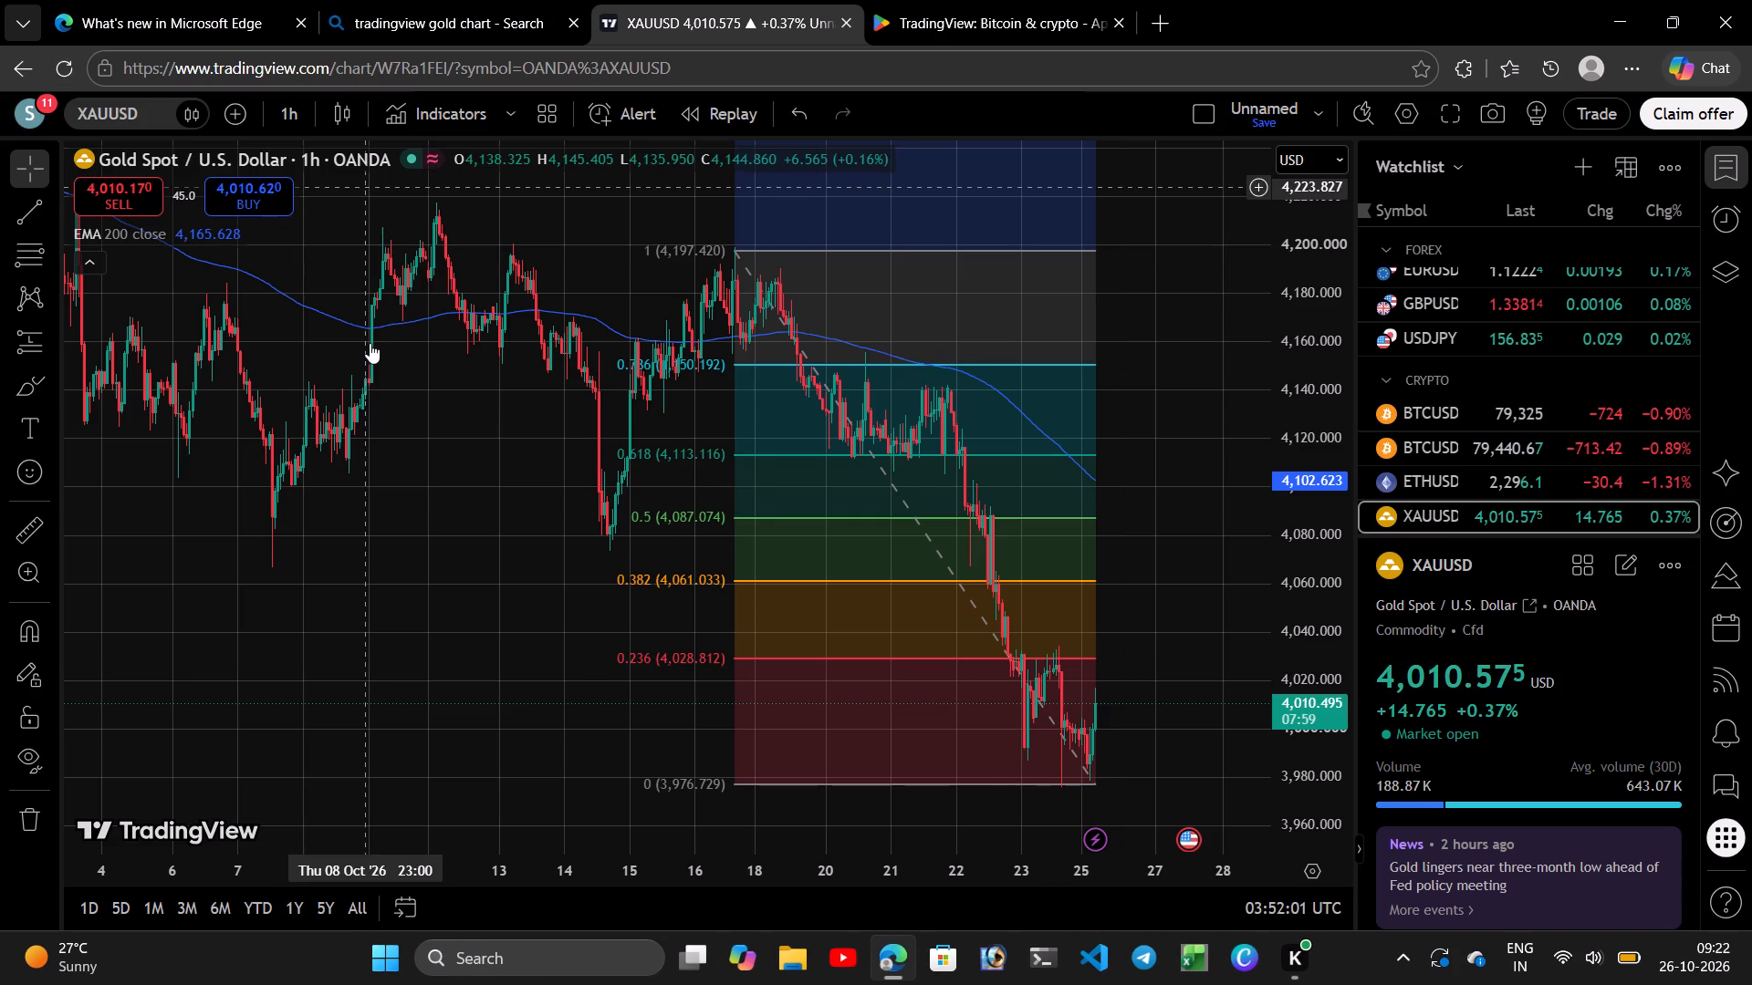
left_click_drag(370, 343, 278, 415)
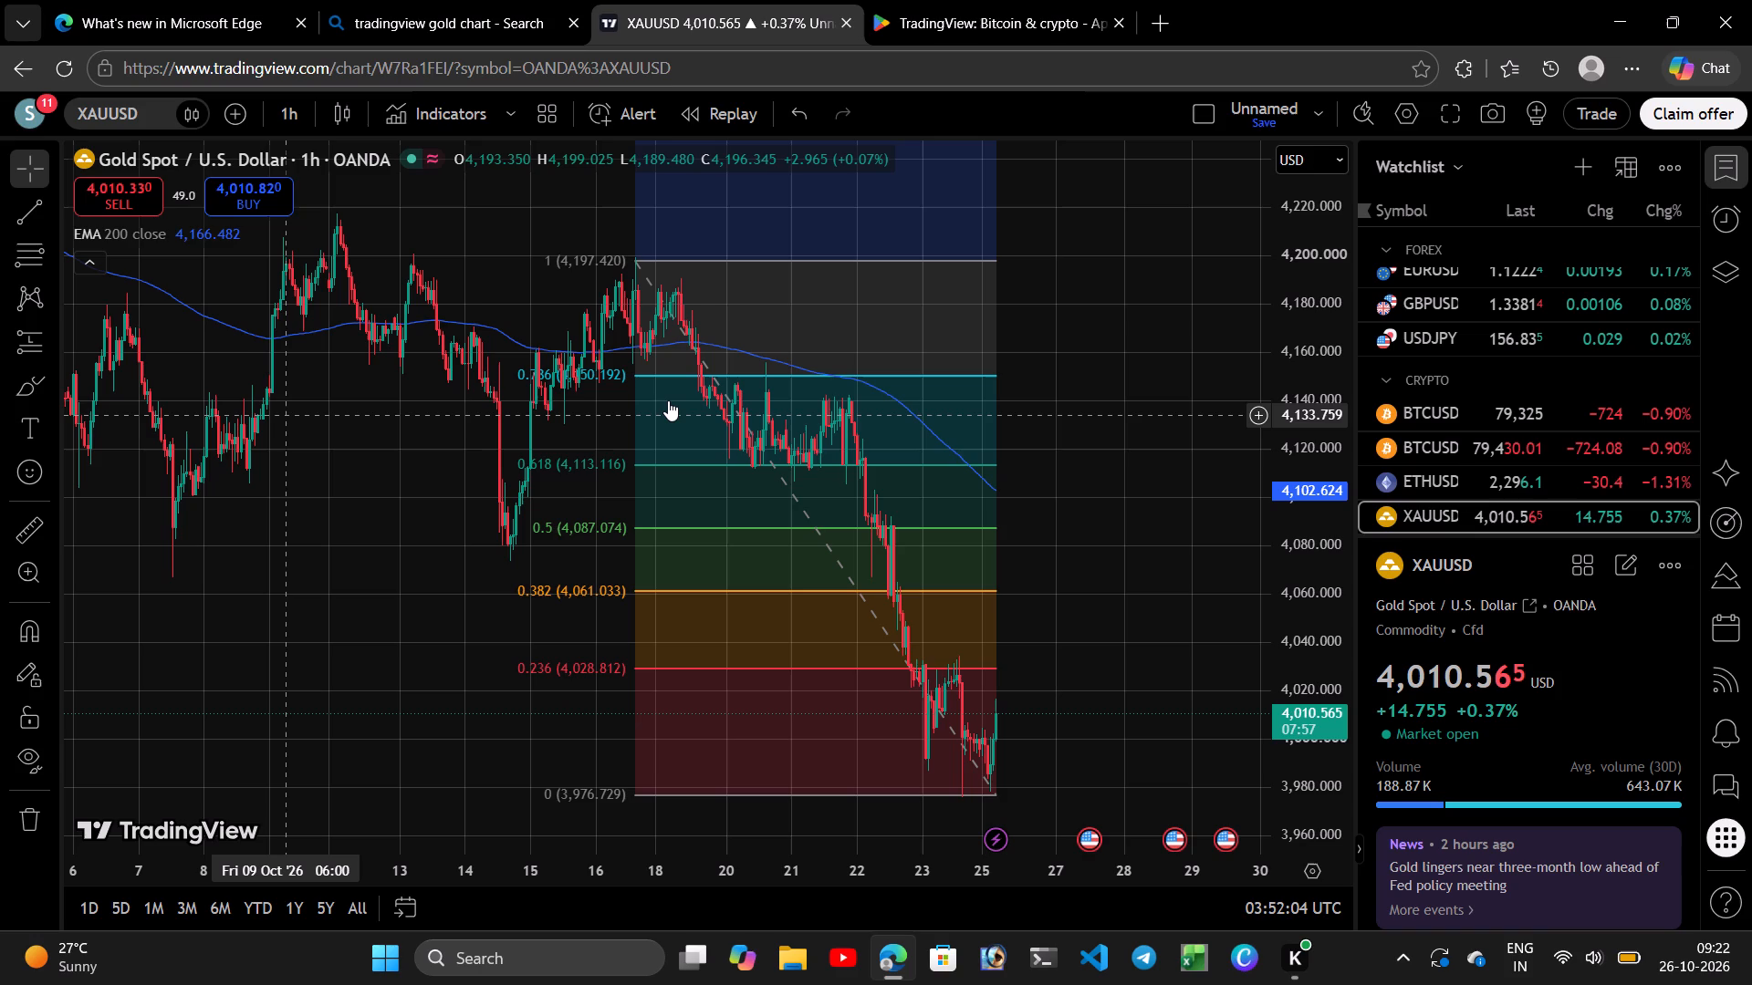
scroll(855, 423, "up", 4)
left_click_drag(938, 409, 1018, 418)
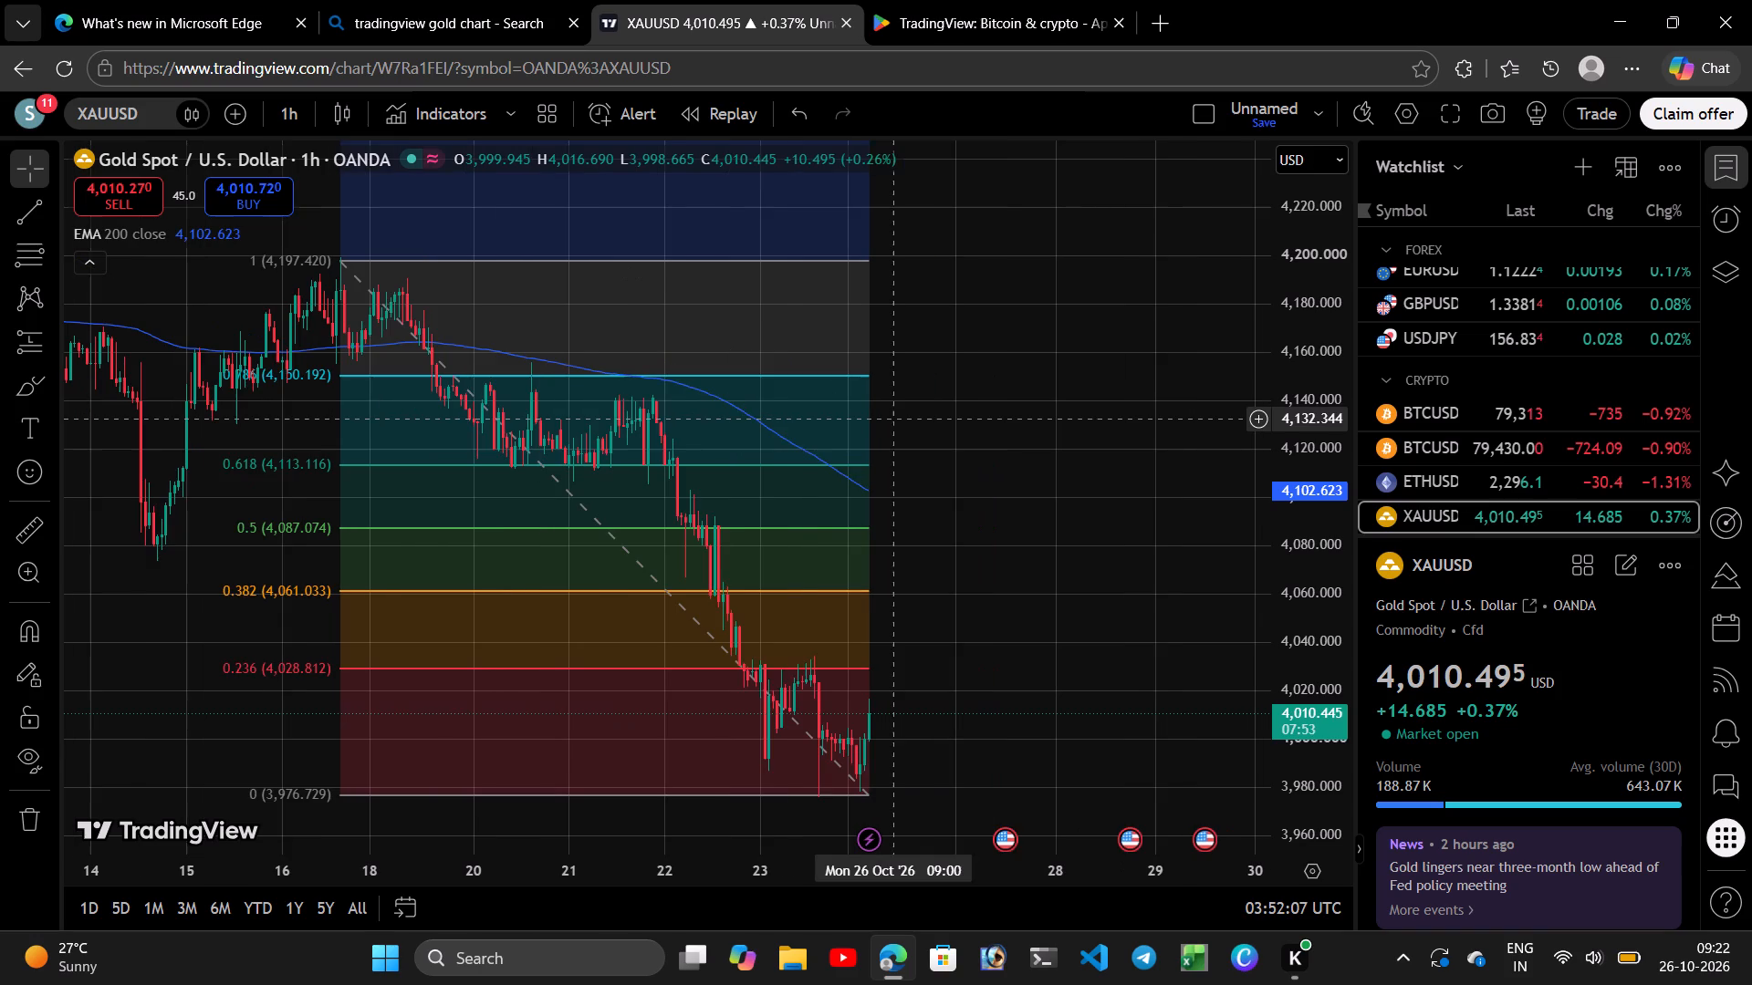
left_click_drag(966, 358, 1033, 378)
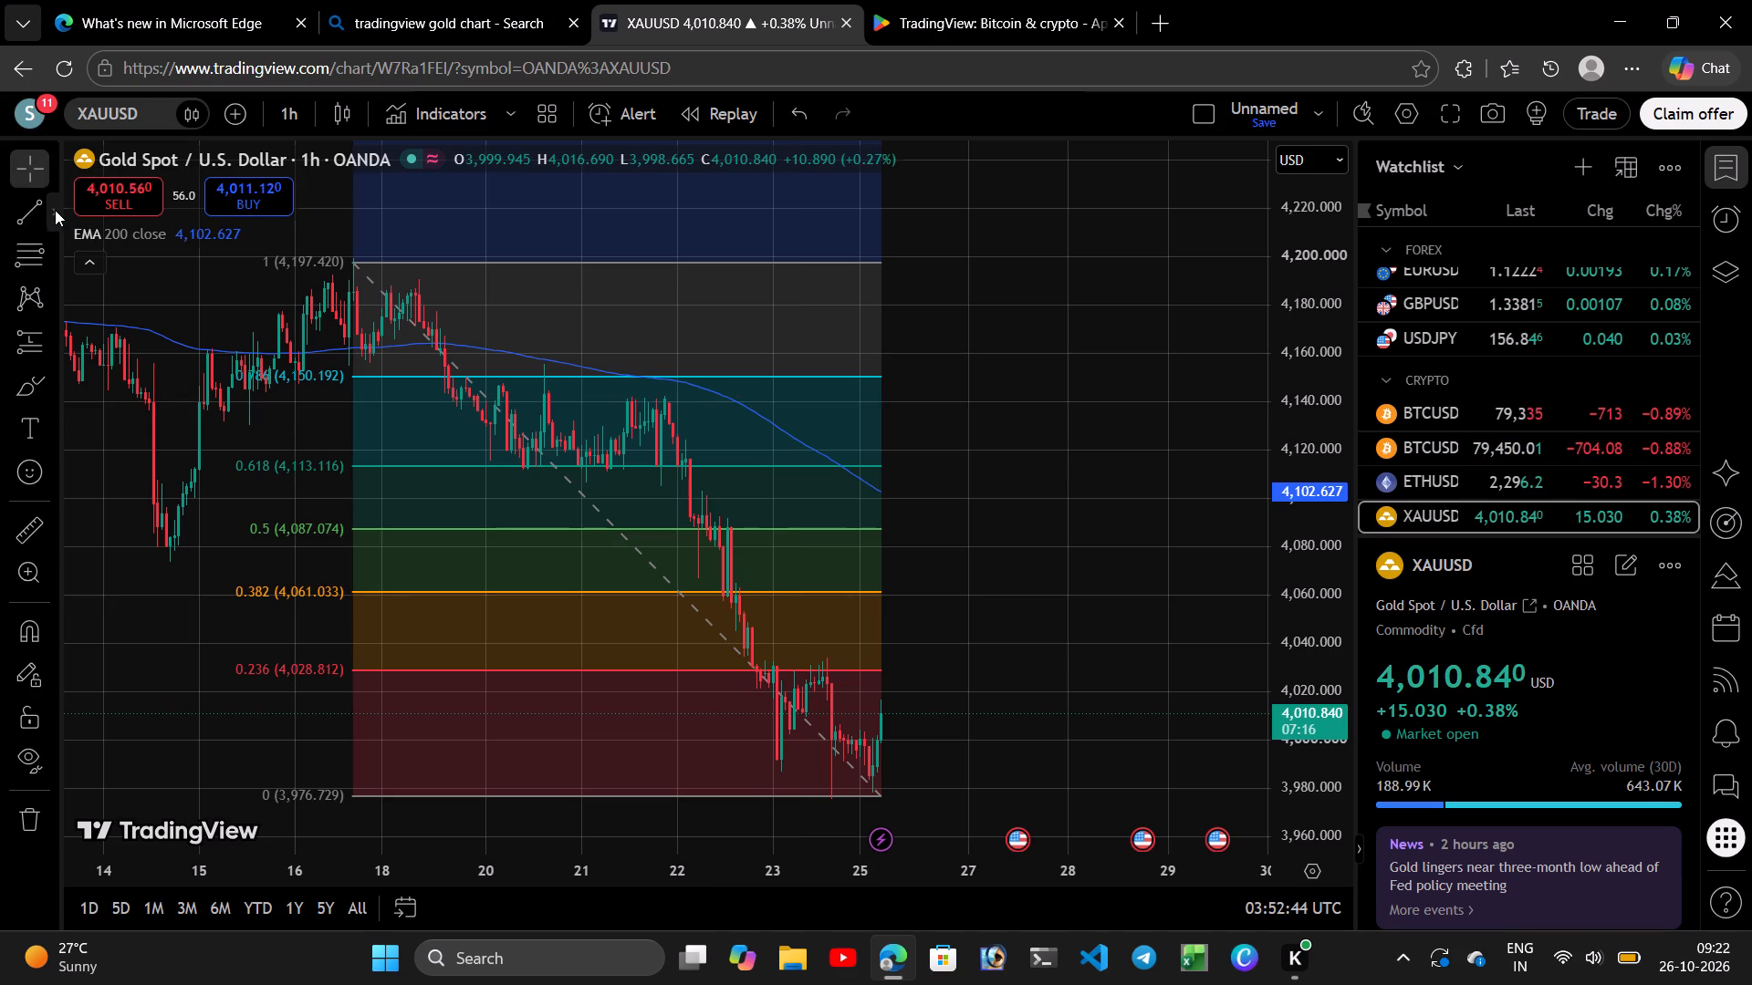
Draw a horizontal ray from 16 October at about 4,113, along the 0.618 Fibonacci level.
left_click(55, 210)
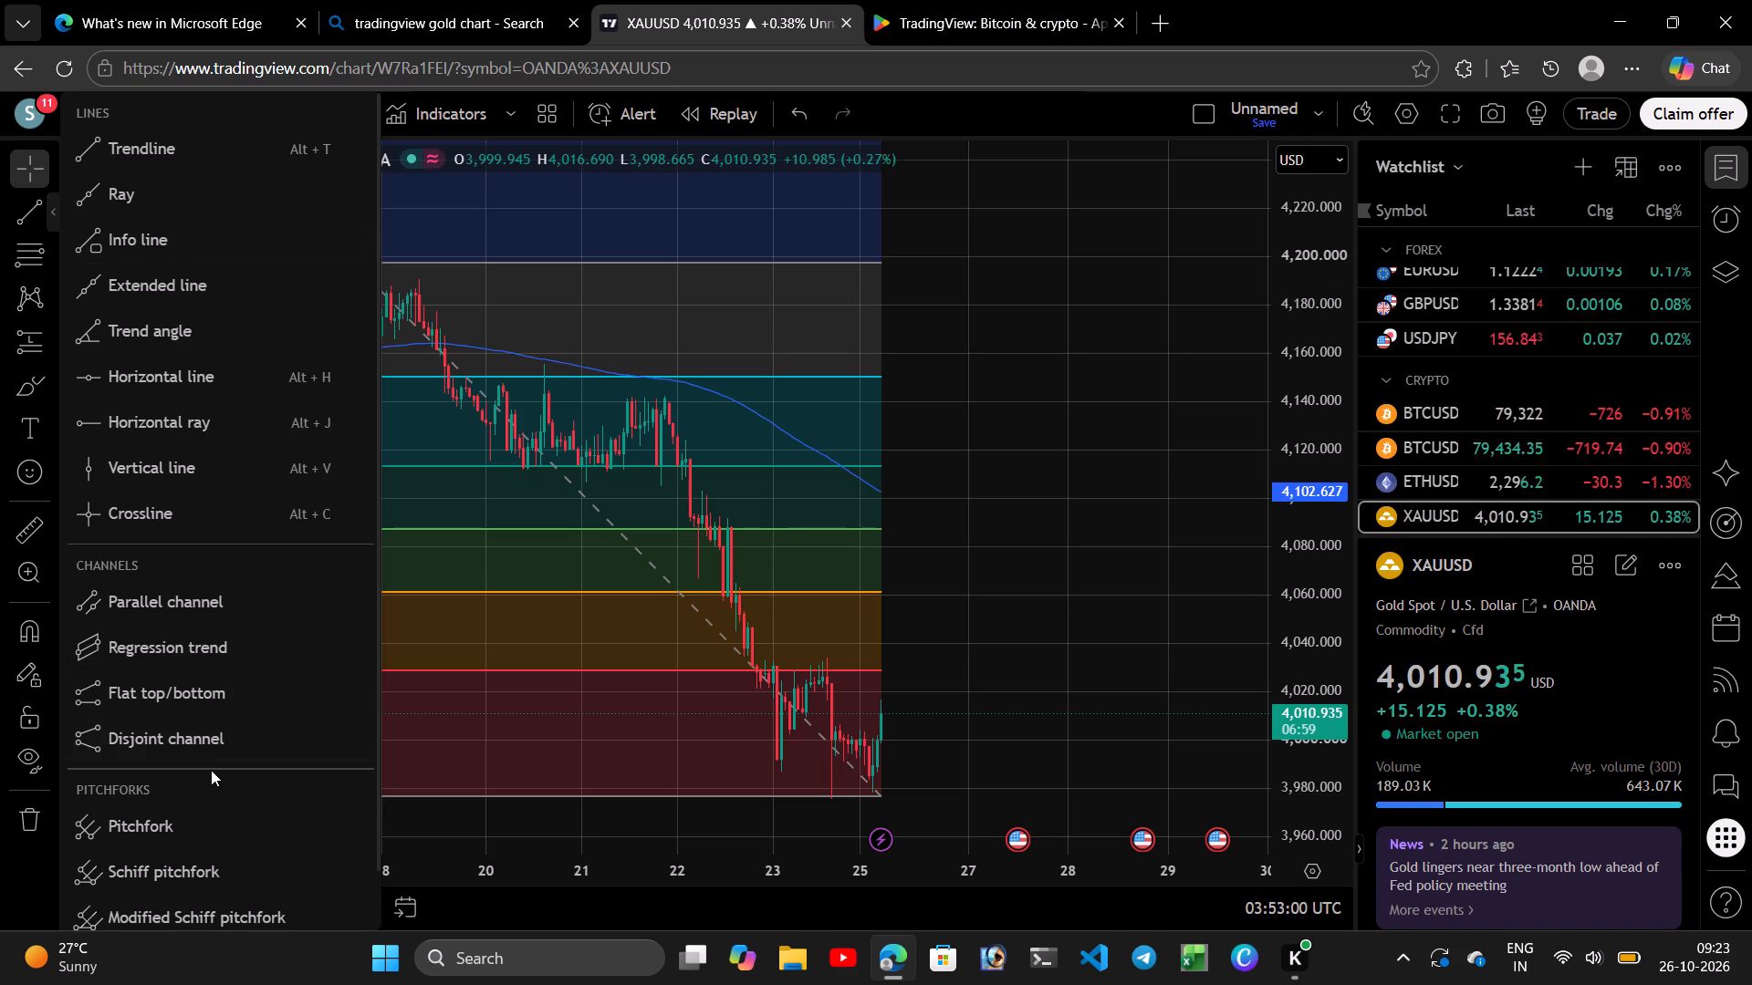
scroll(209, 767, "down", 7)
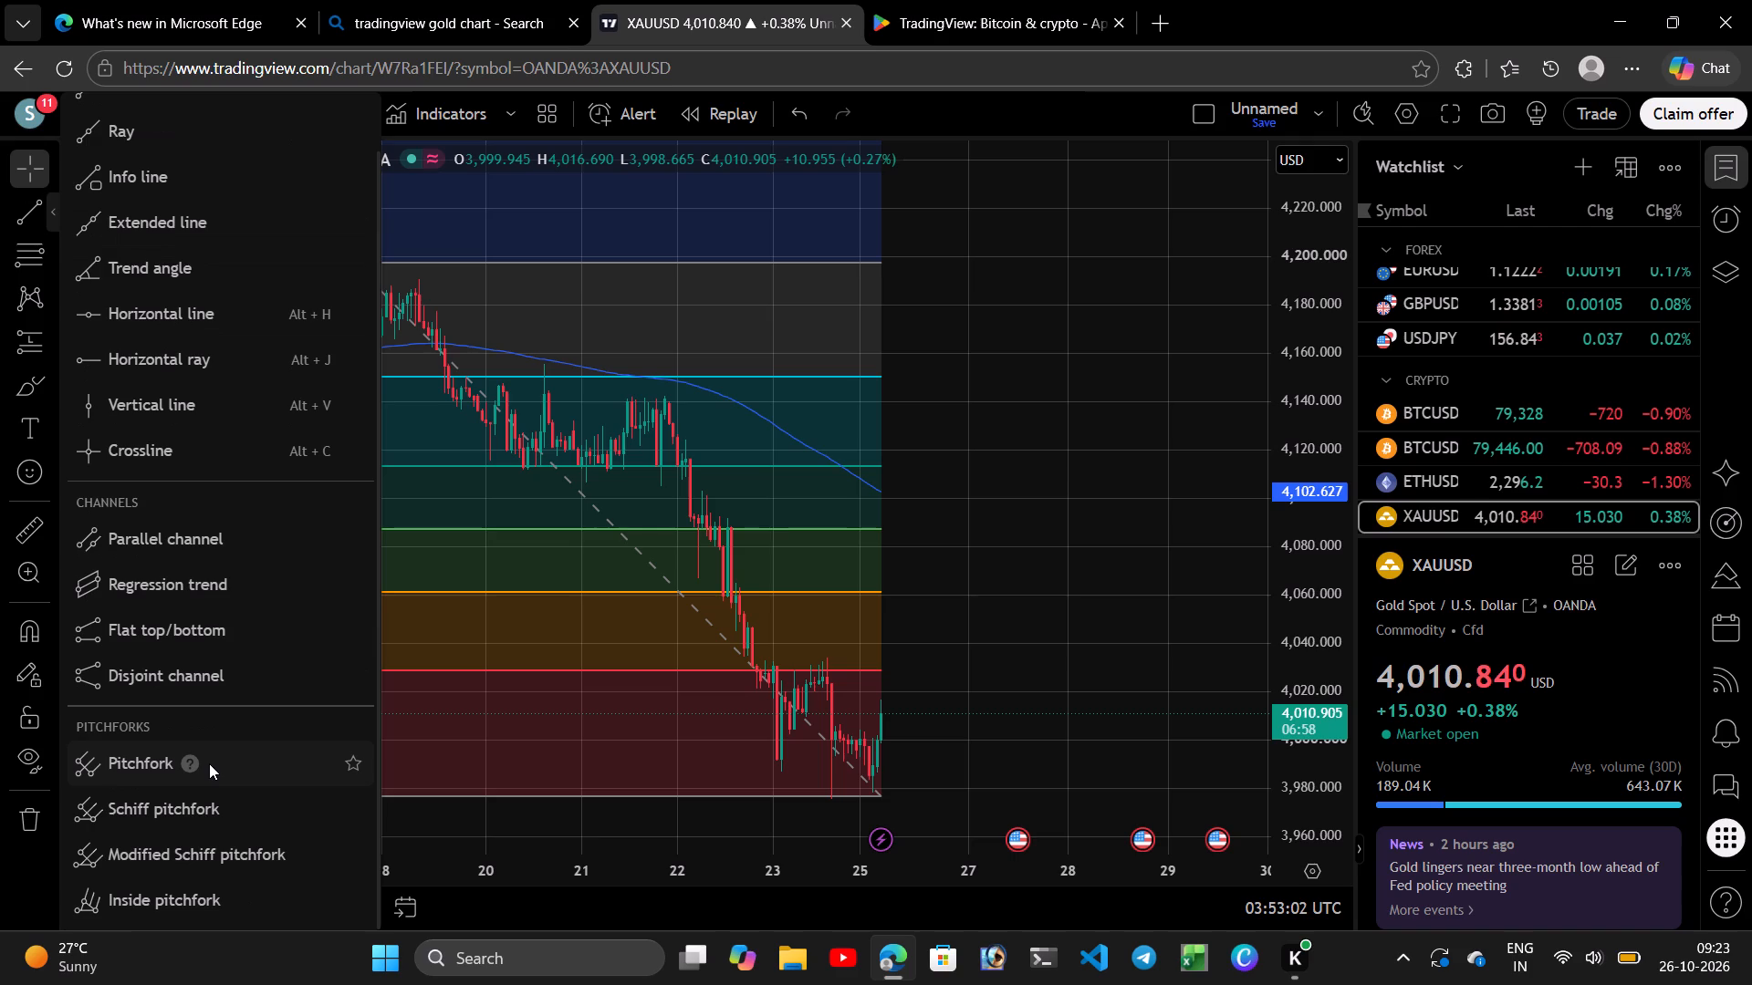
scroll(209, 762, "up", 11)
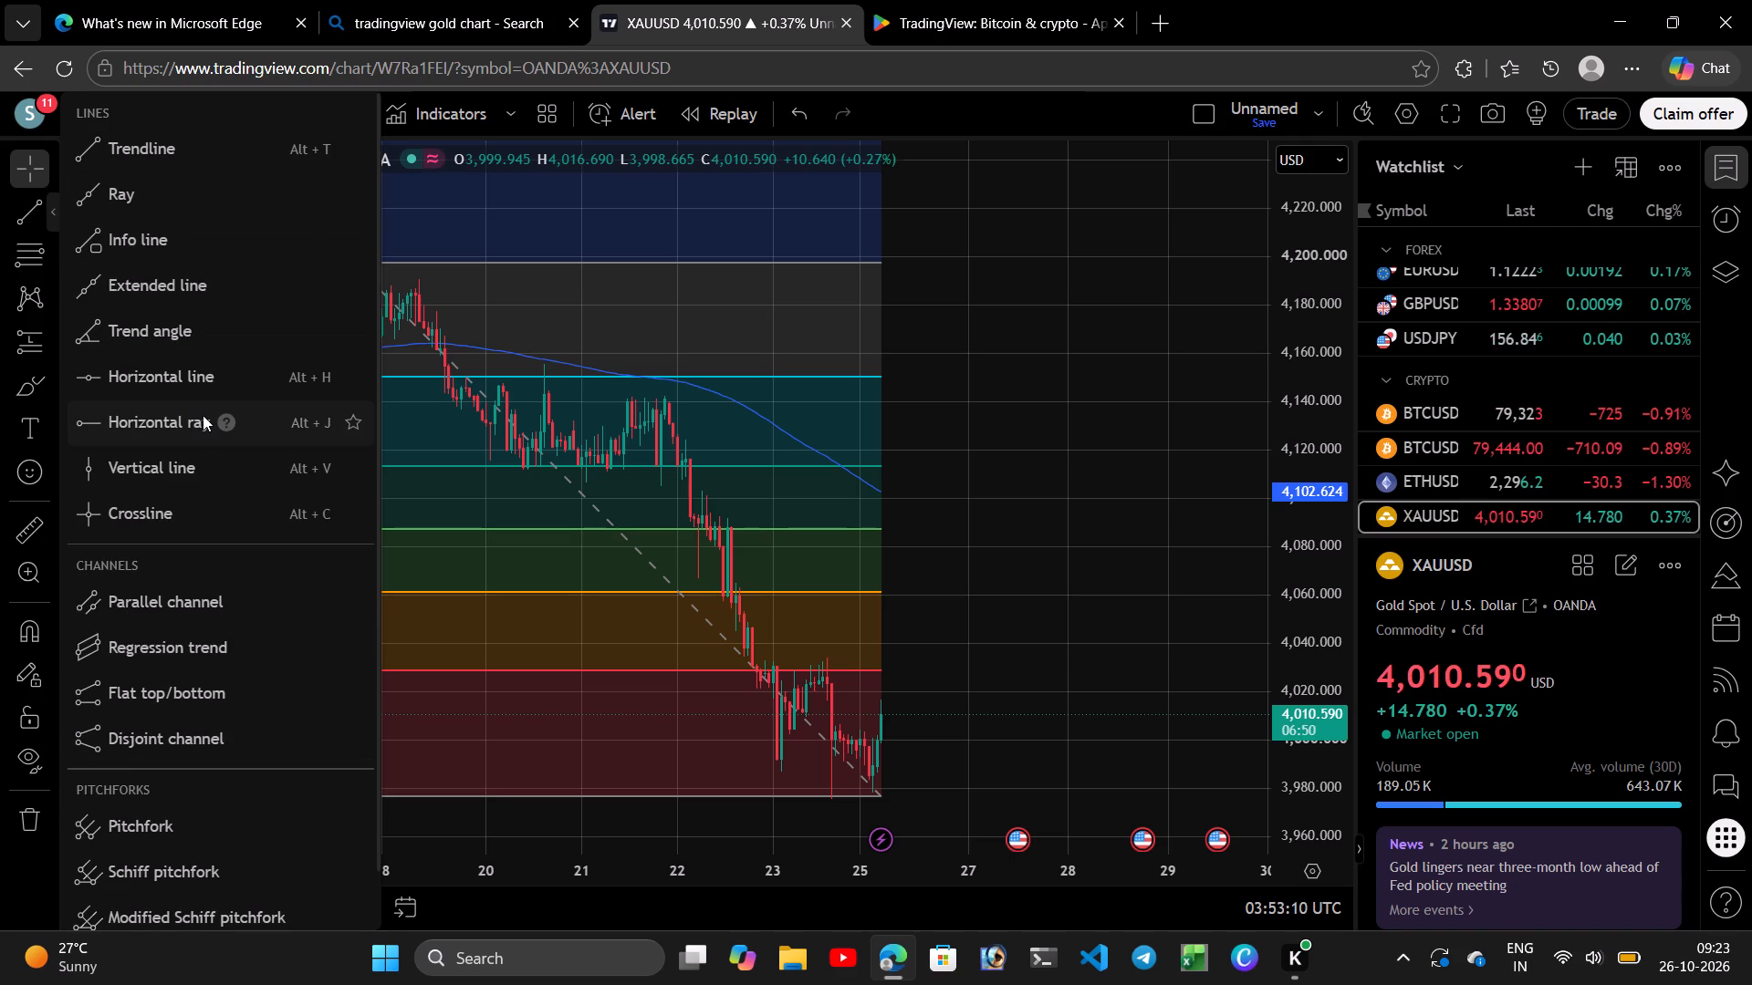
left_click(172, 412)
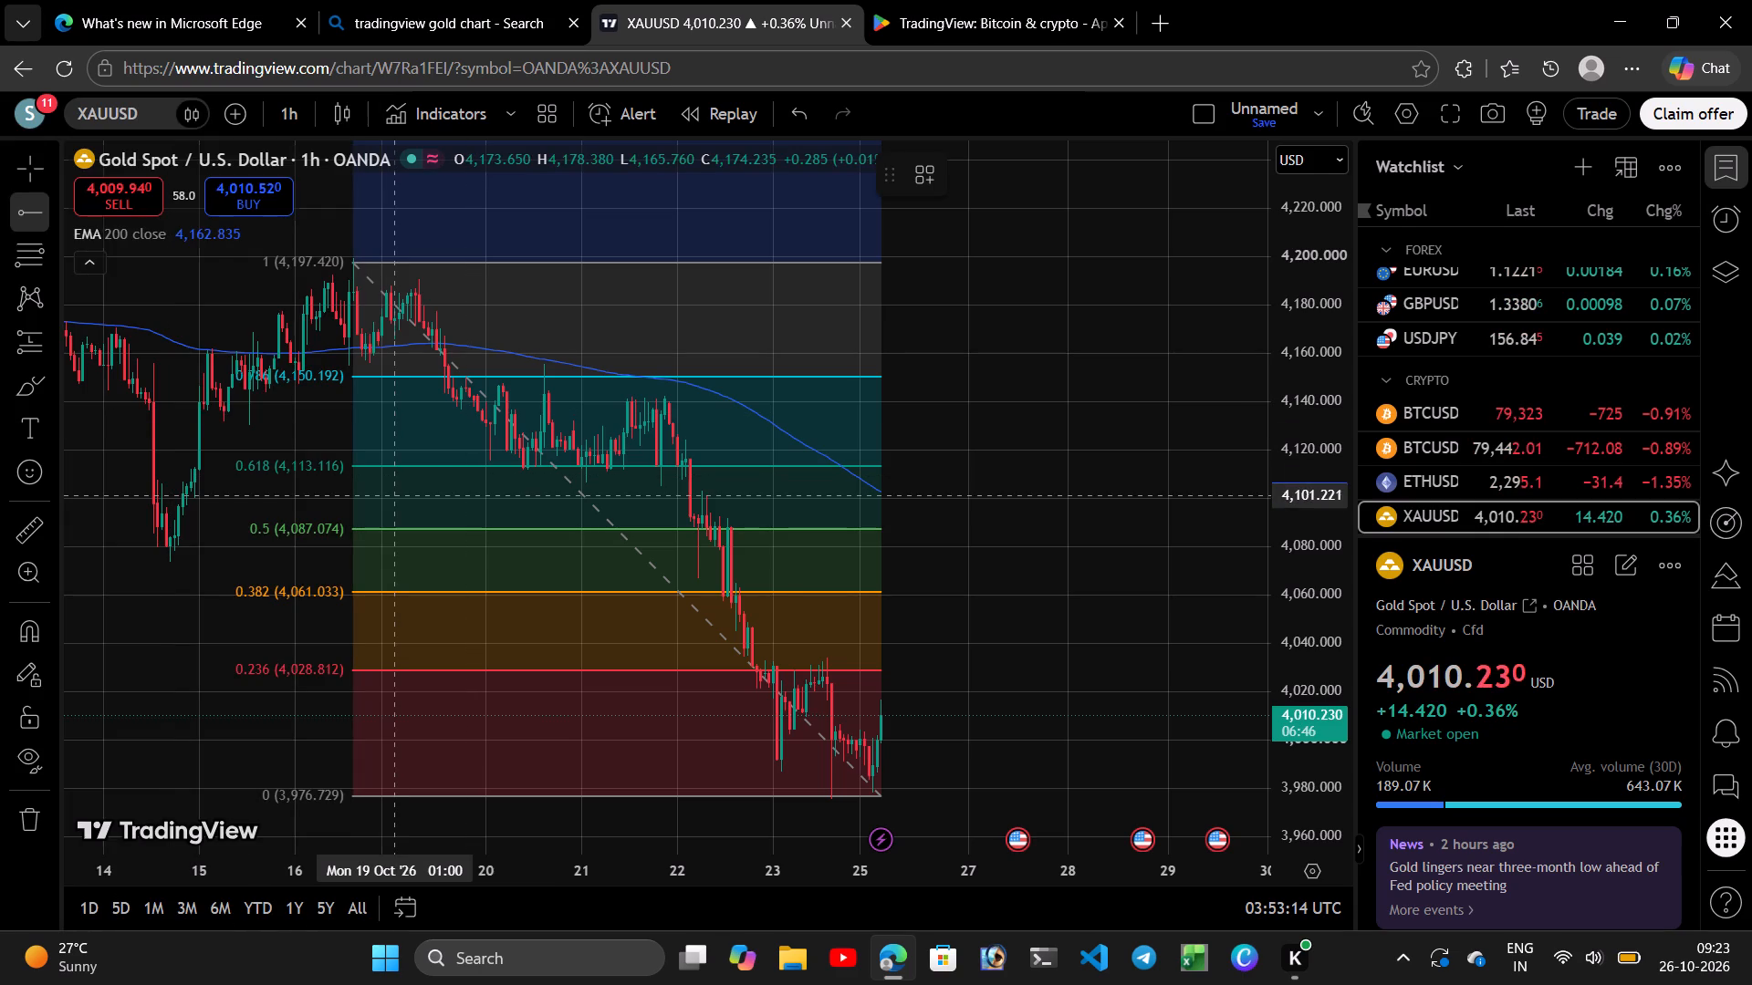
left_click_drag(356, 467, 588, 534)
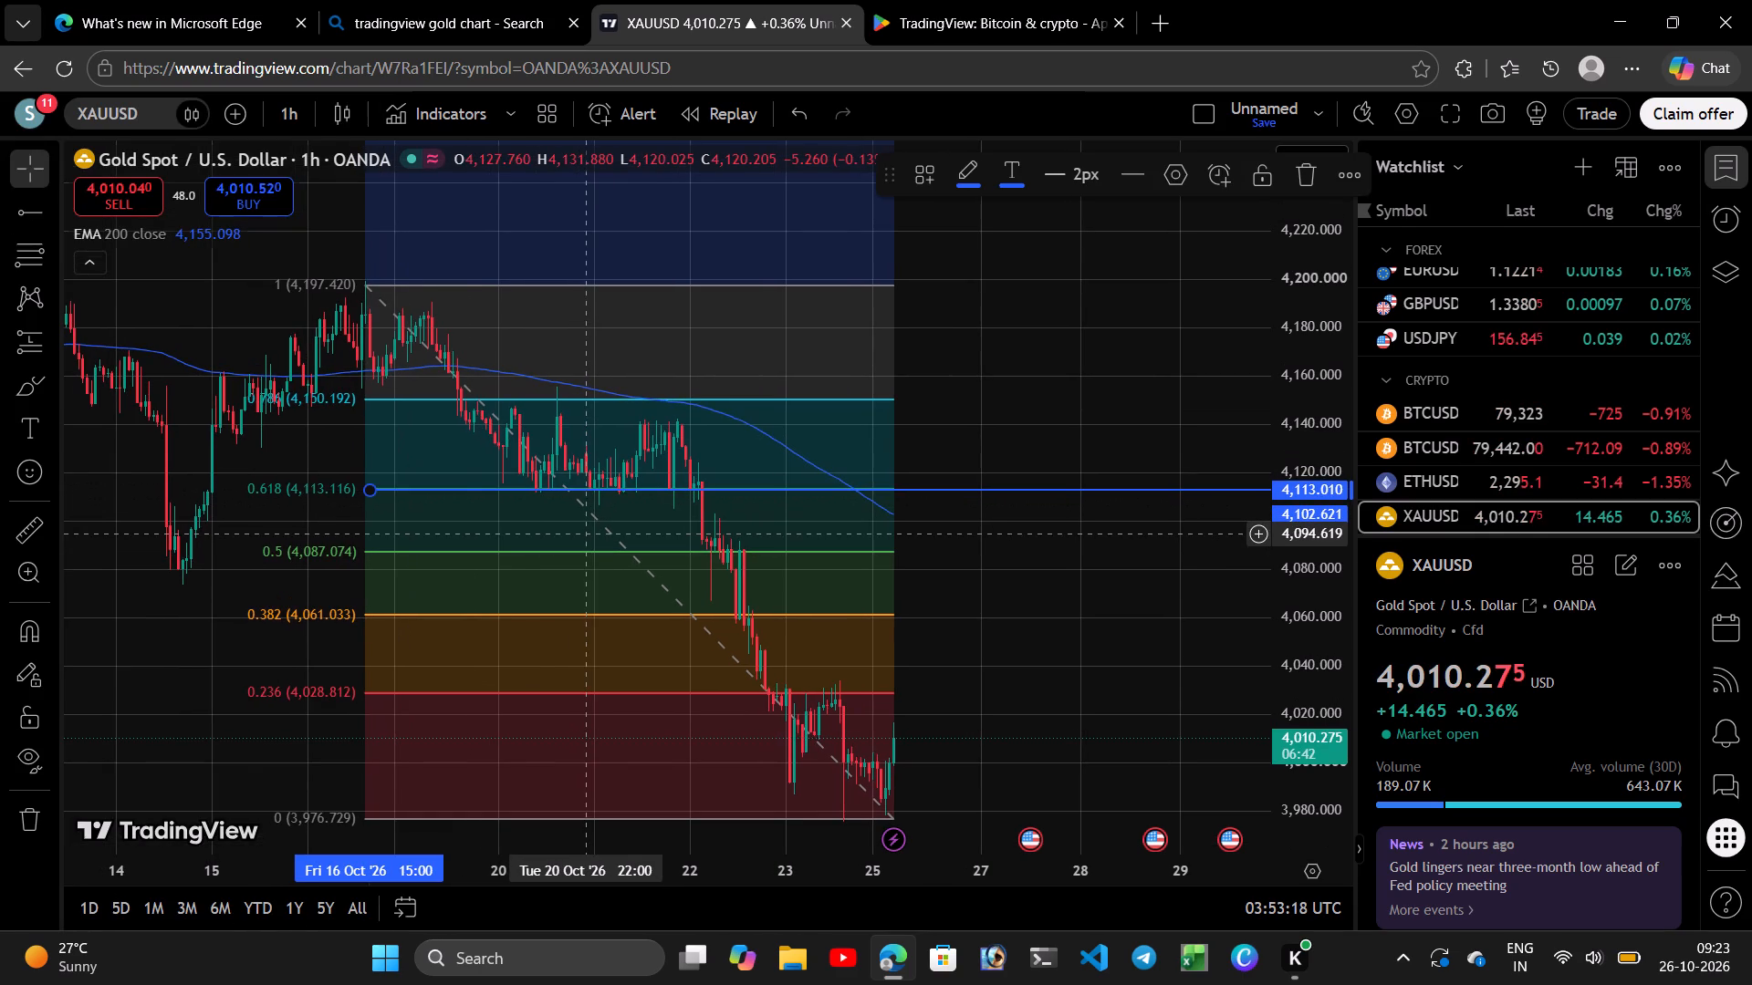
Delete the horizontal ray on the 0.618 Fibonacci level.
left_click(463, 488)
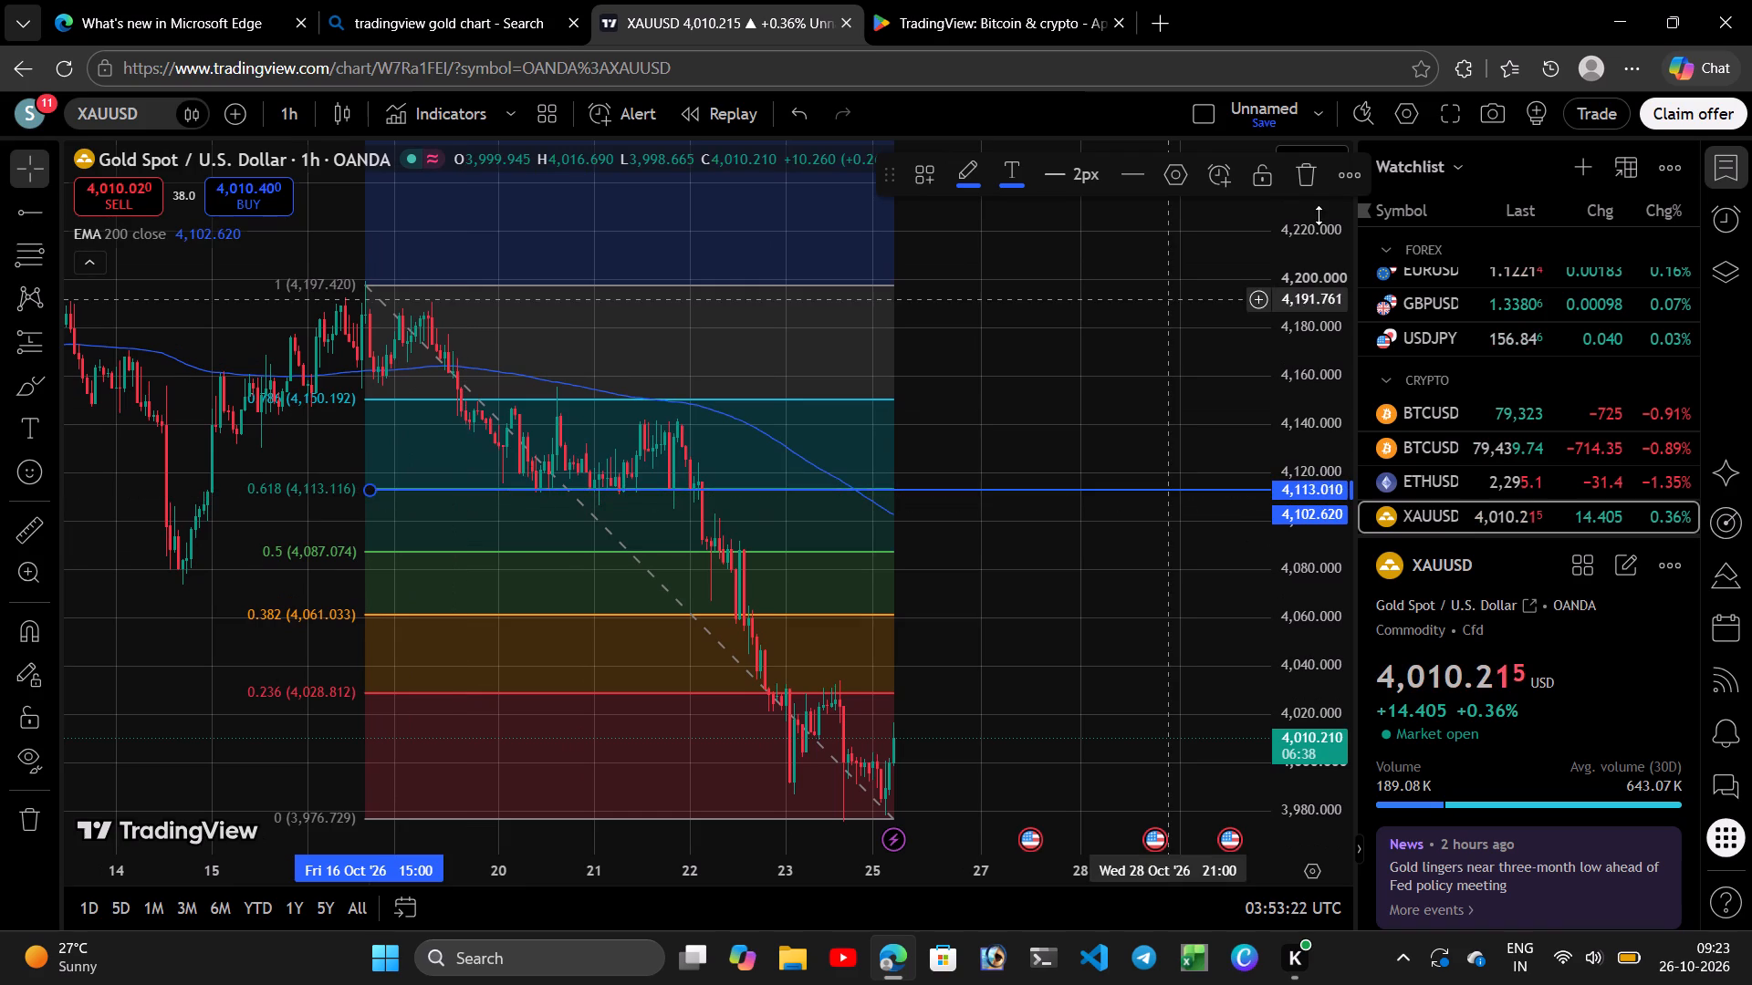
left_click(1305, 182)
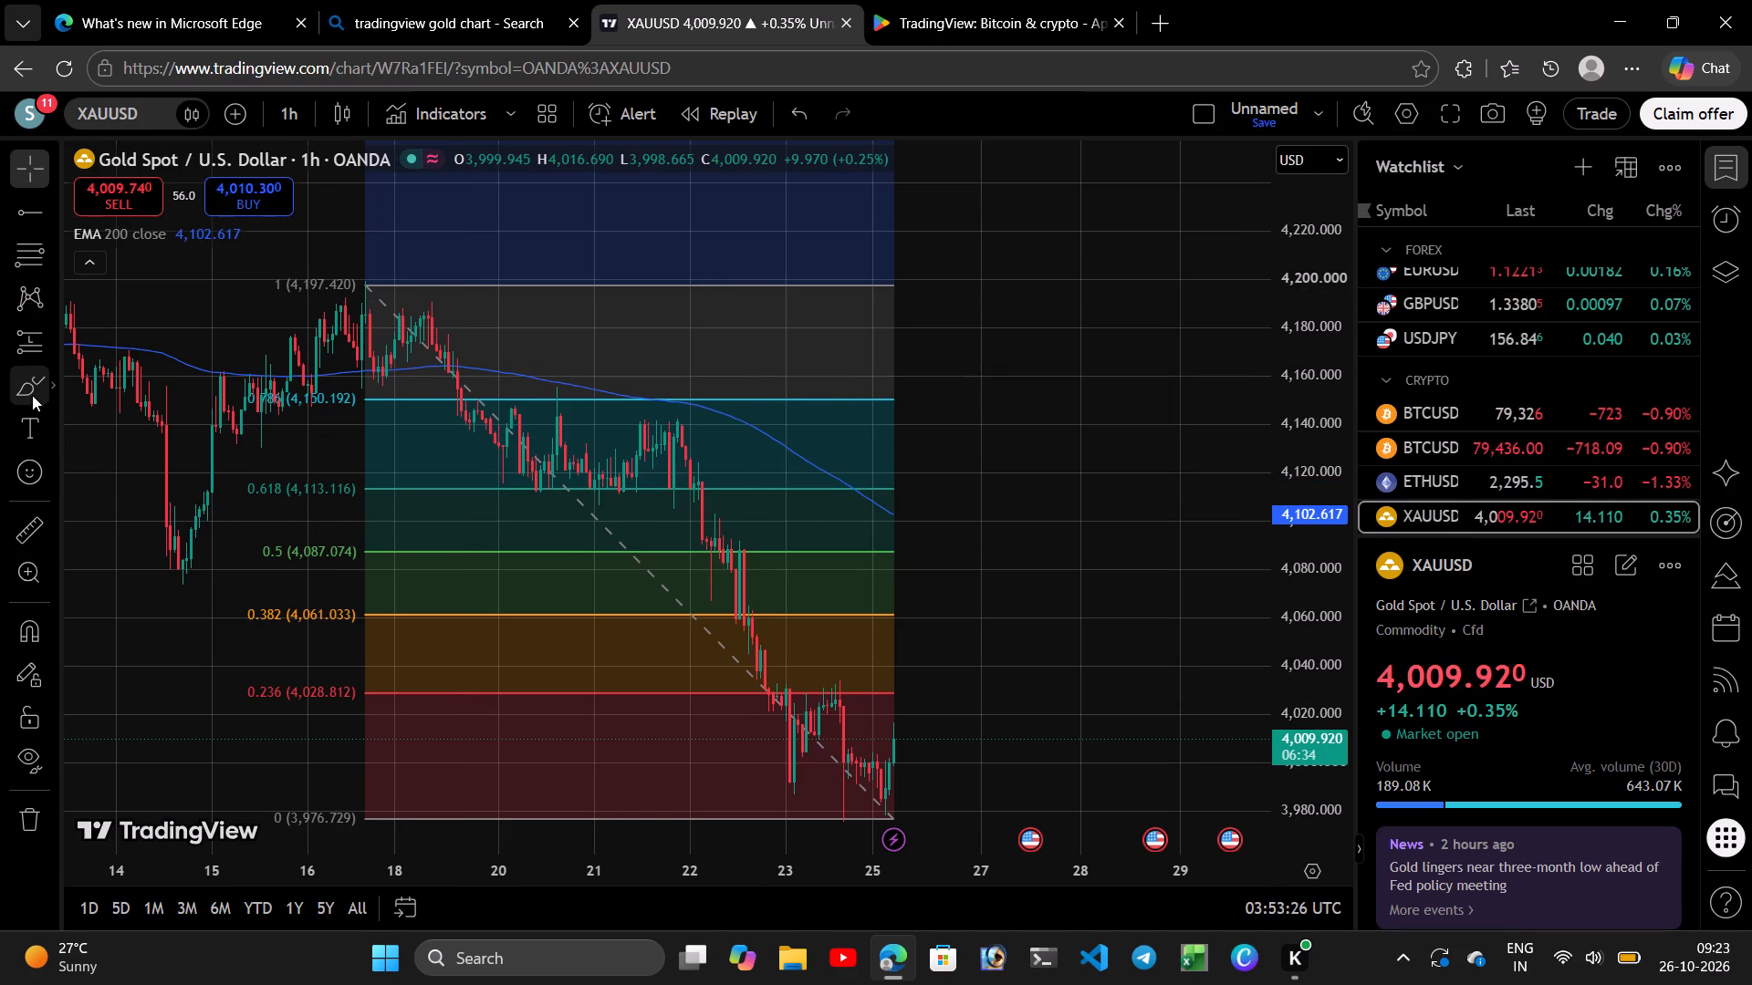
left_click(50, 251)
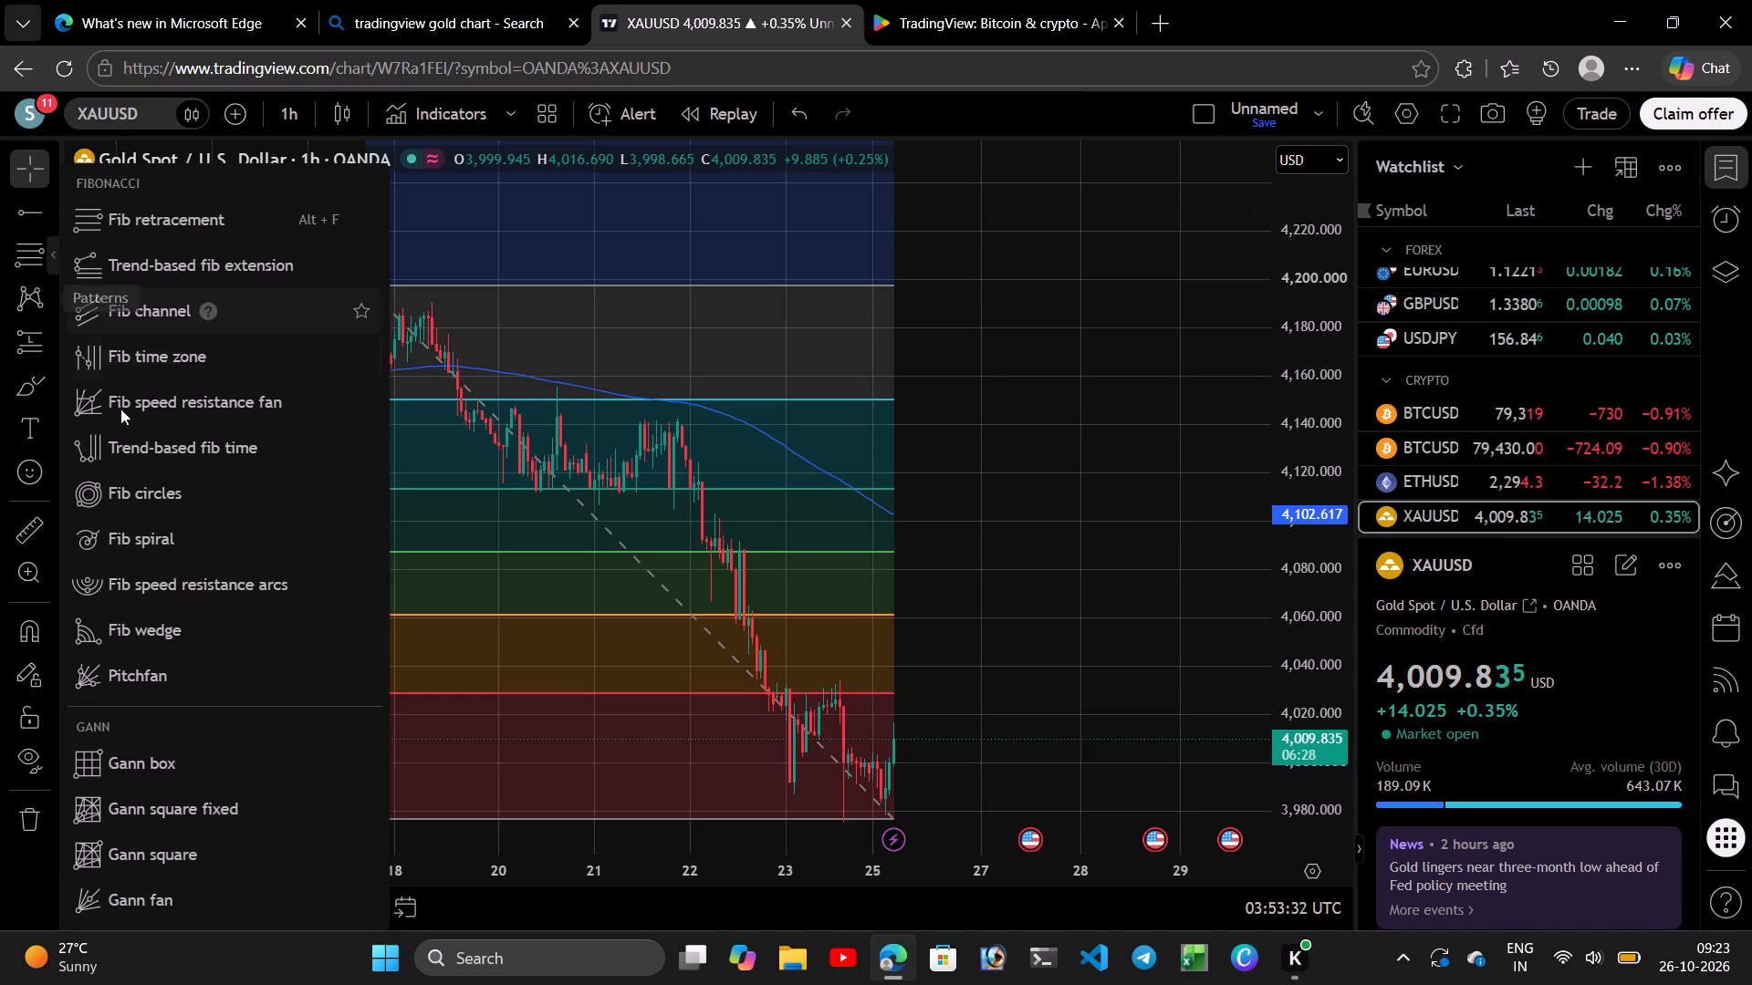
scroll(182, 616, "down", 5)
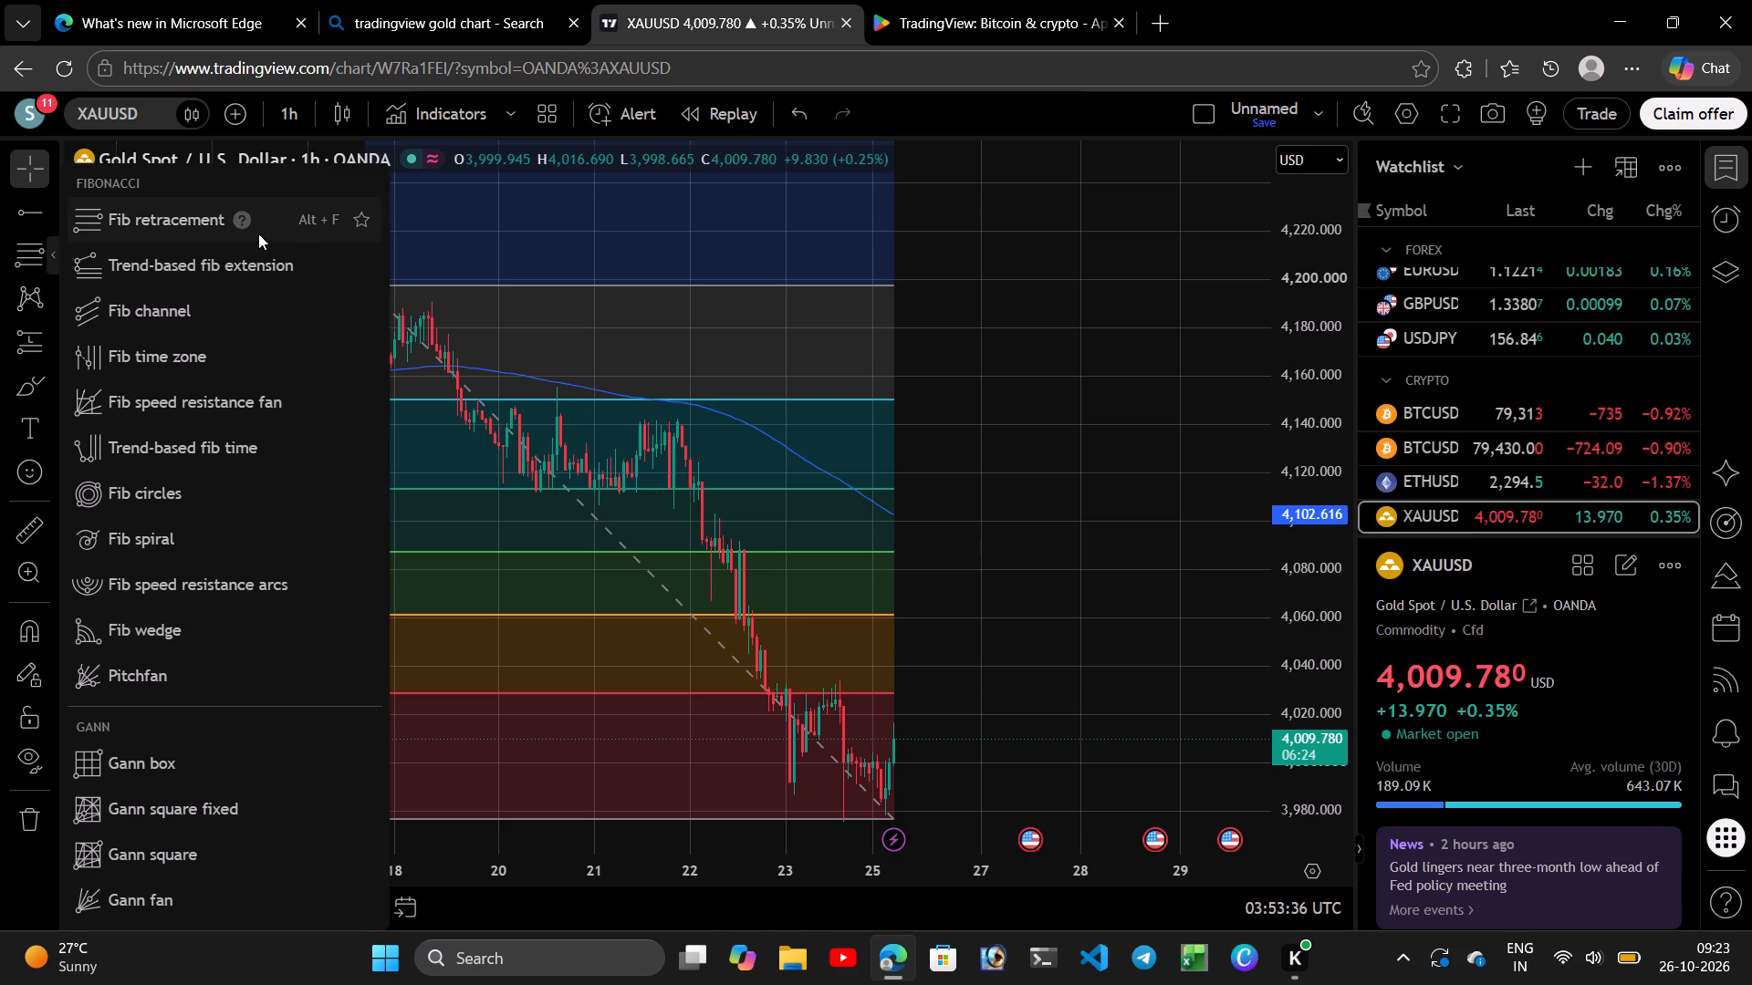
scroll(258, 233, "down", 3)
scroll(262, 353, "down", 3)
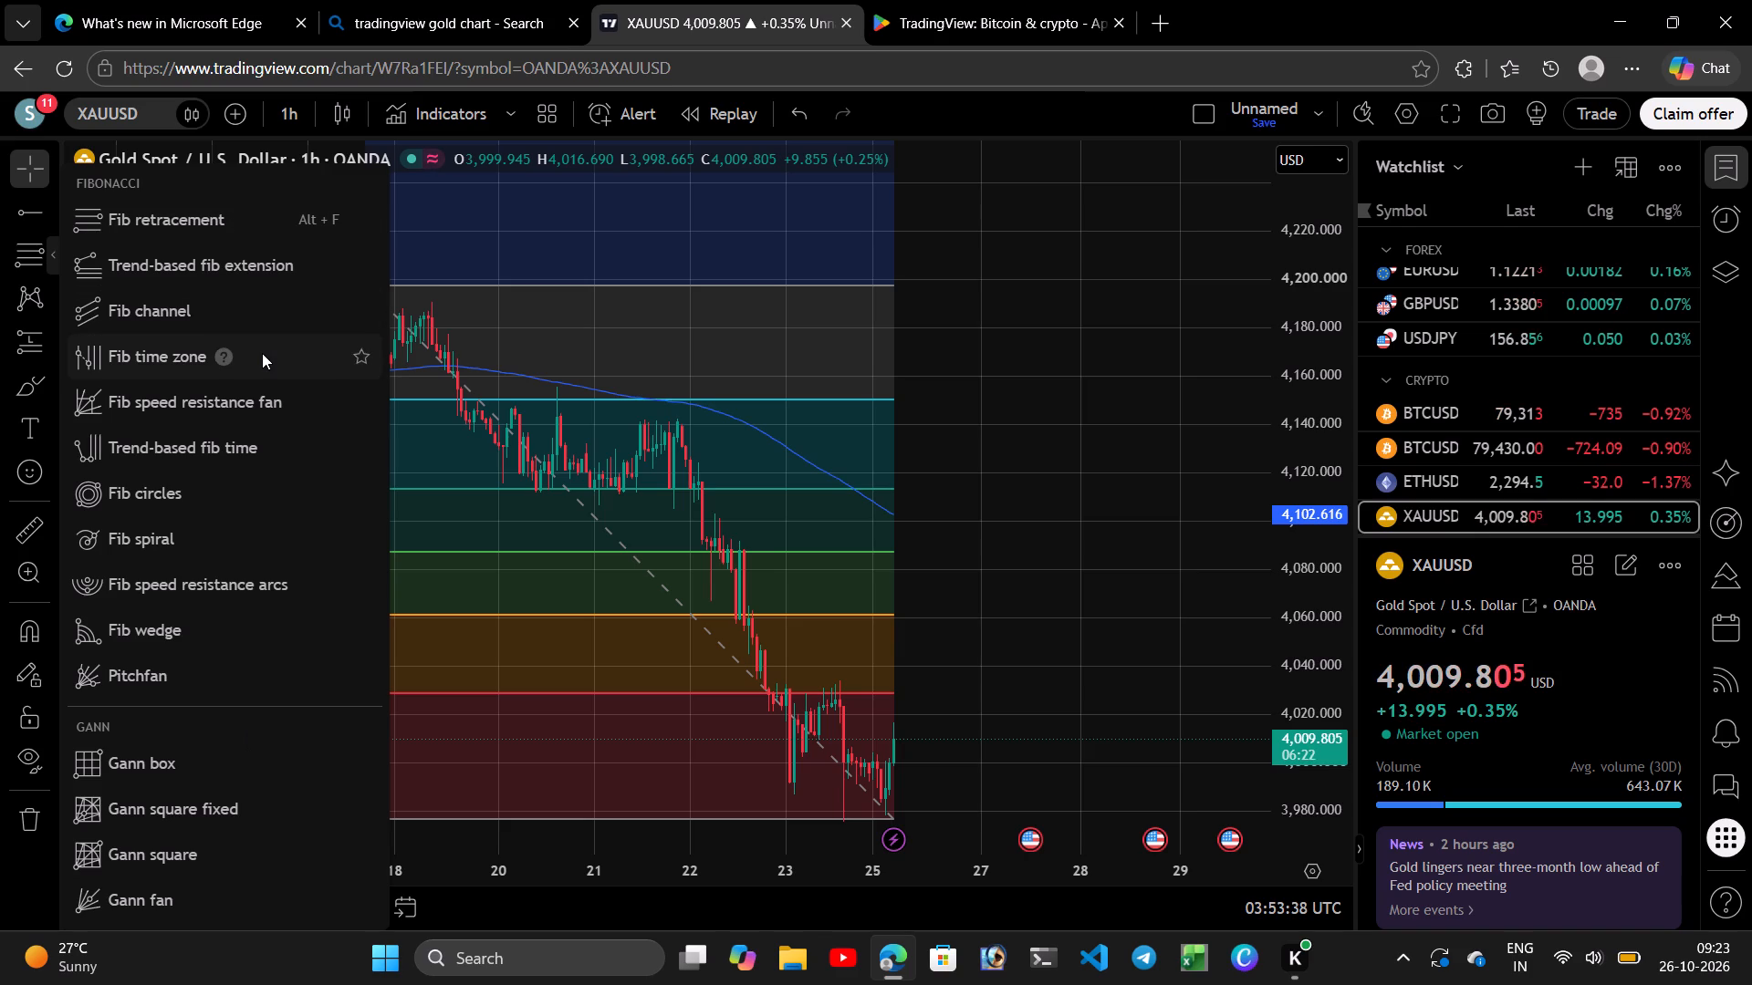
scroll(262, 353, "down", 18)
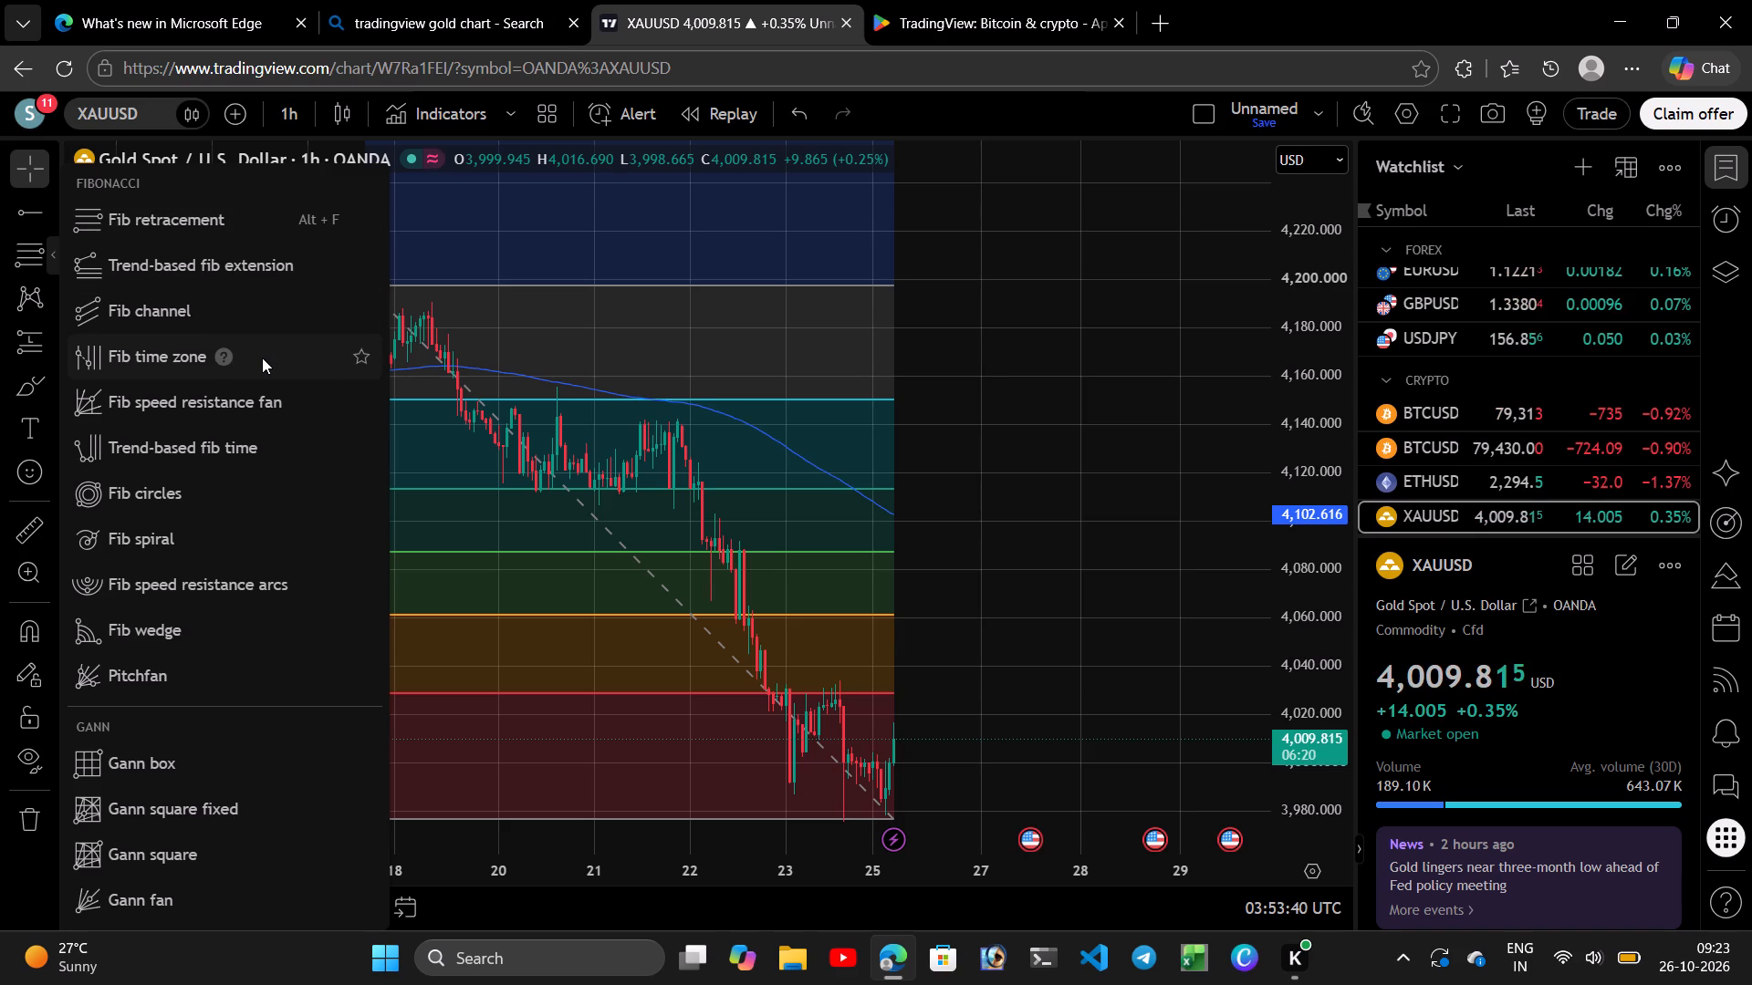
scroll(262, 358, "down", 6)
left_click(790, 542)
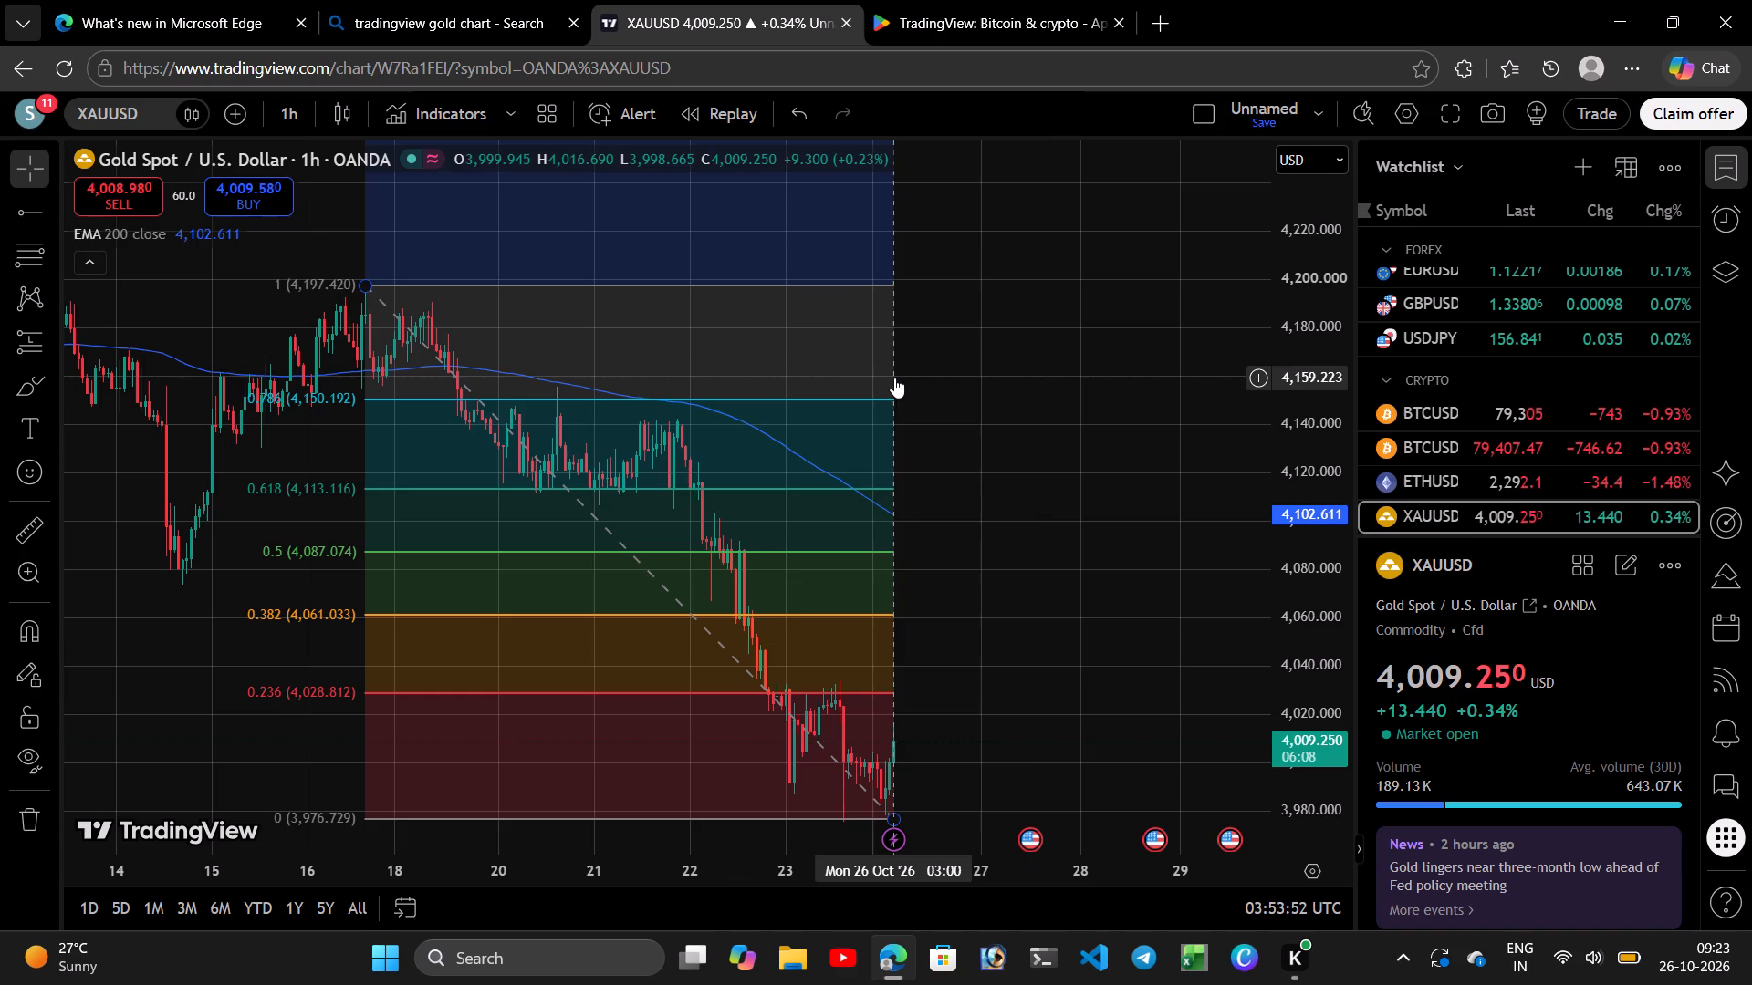
Switch the chart interval to 5 minutes.
left_click(294, 111)
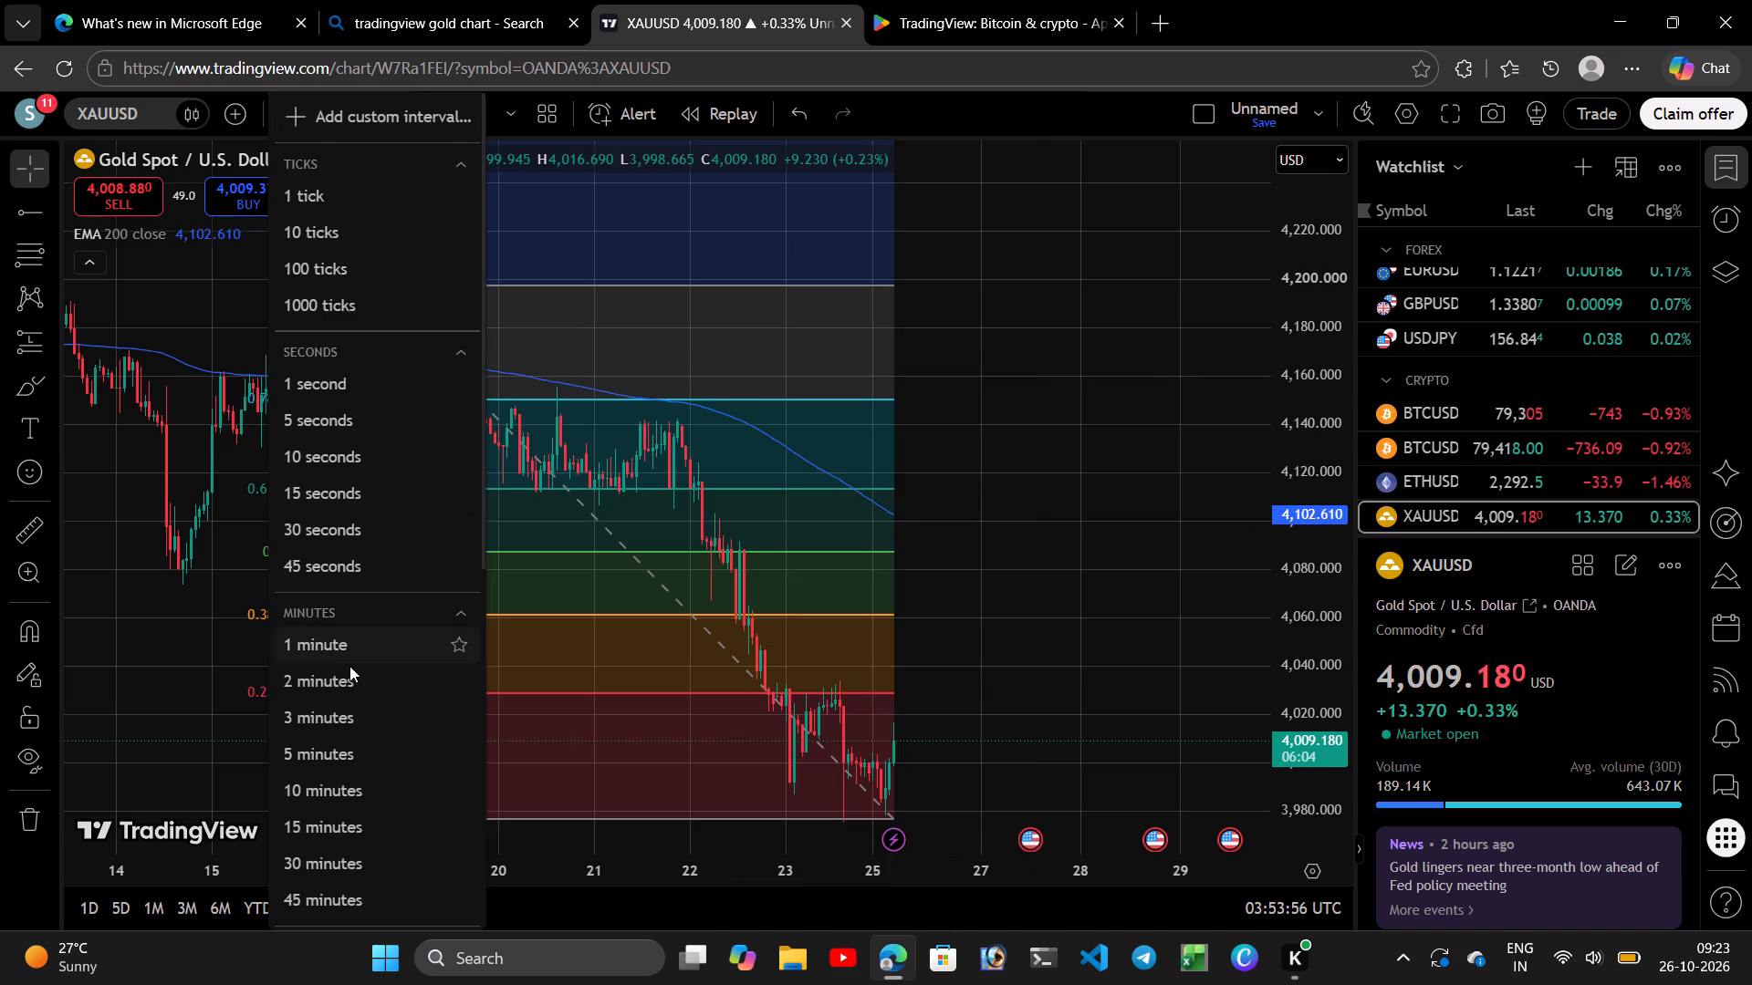
left_click(349, 748)
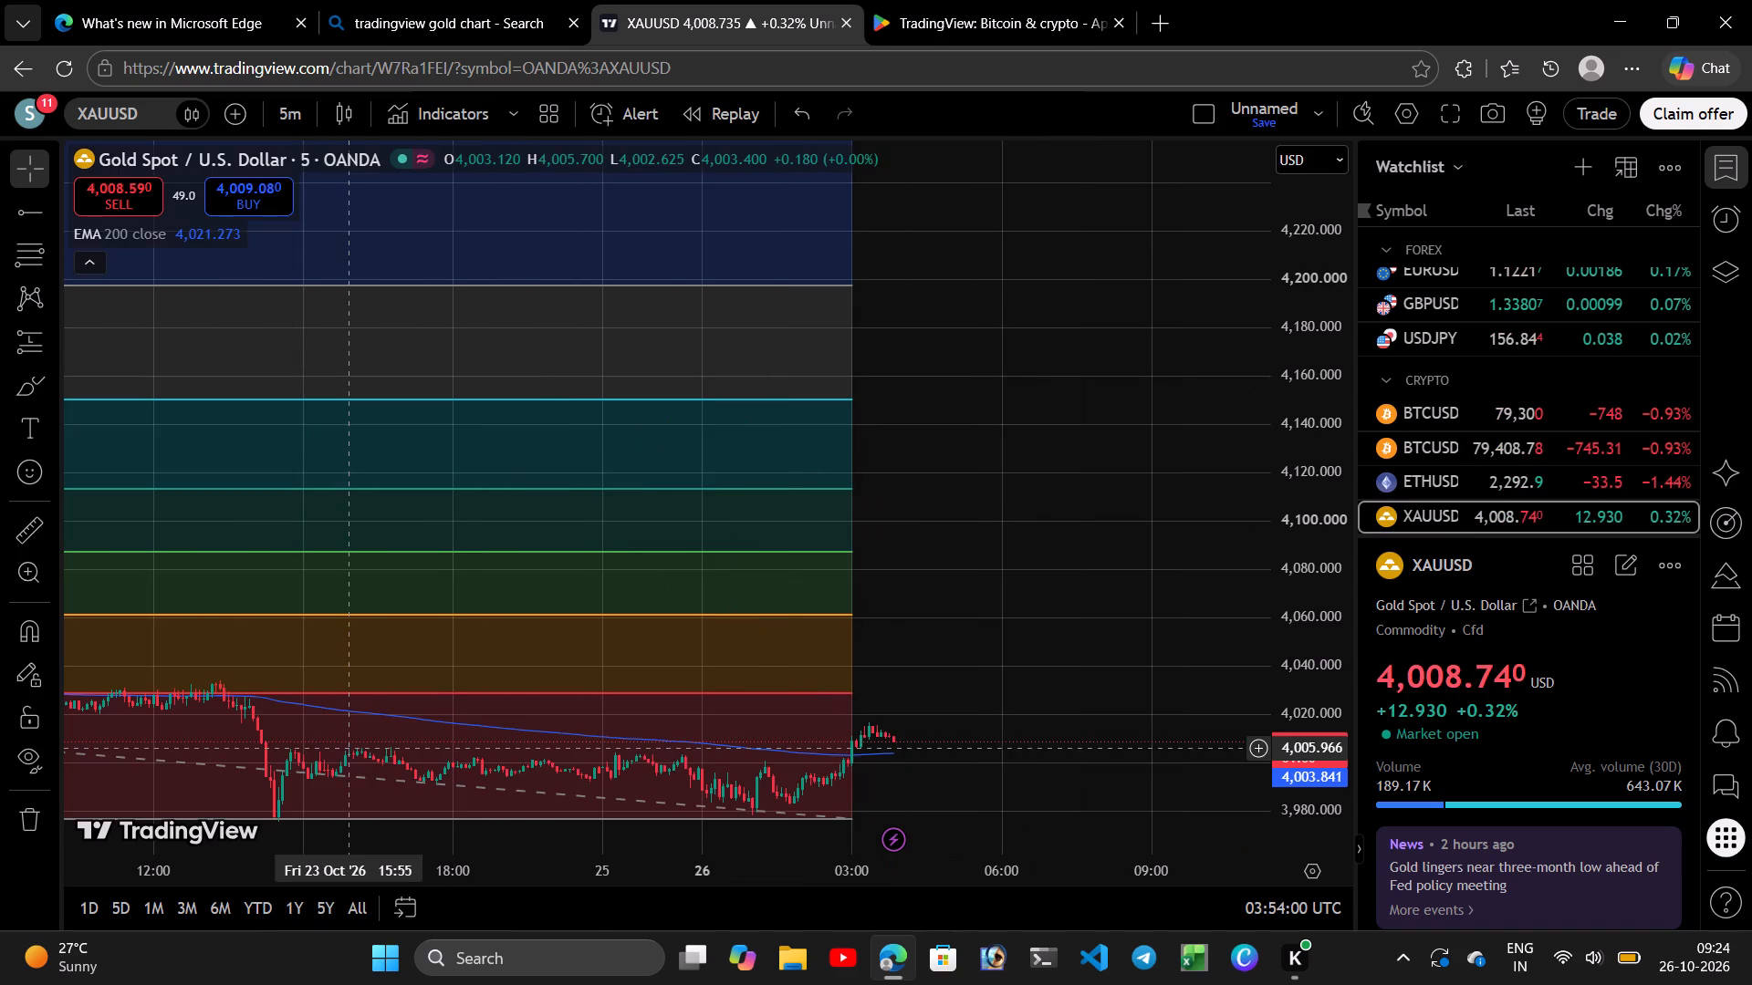
Shift the whole Fib retracement earlier, from about 4,195 on 15 October at 22:00 to about 3,975 on 23 October, and deselect it.
scroll(979, 524, "up", 3)
scroll(979, 524, "down", 7)
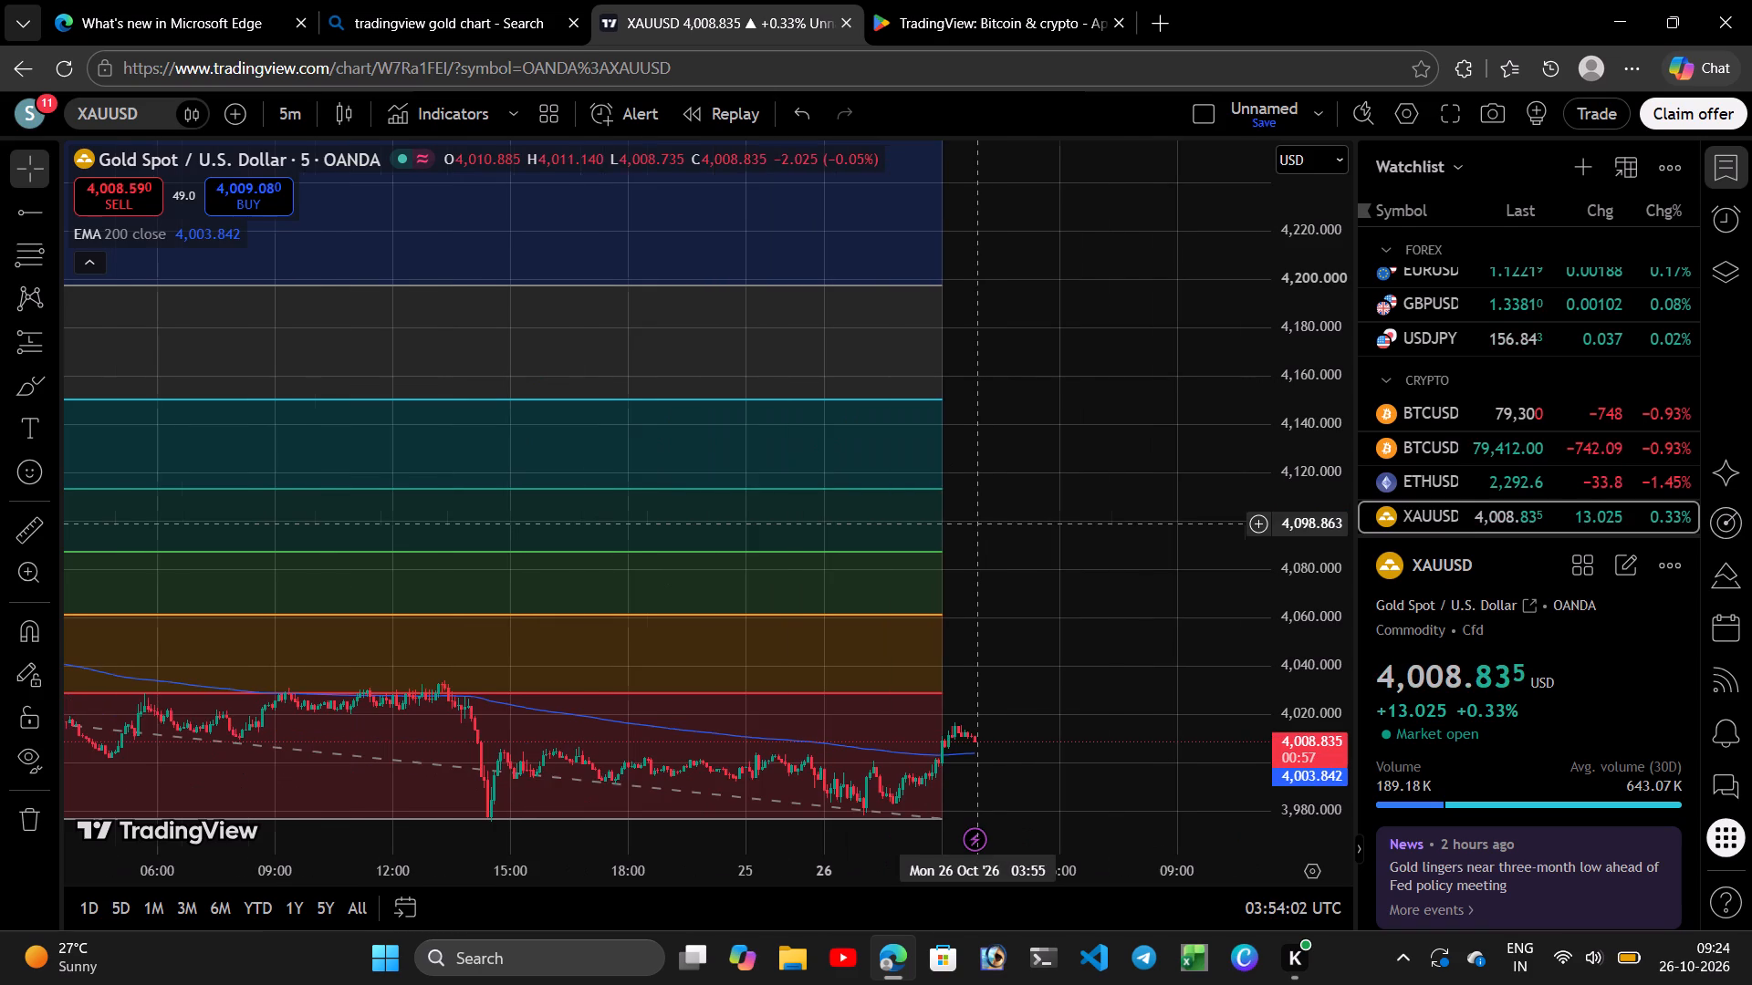
scroll(979, 524, "down", 4)
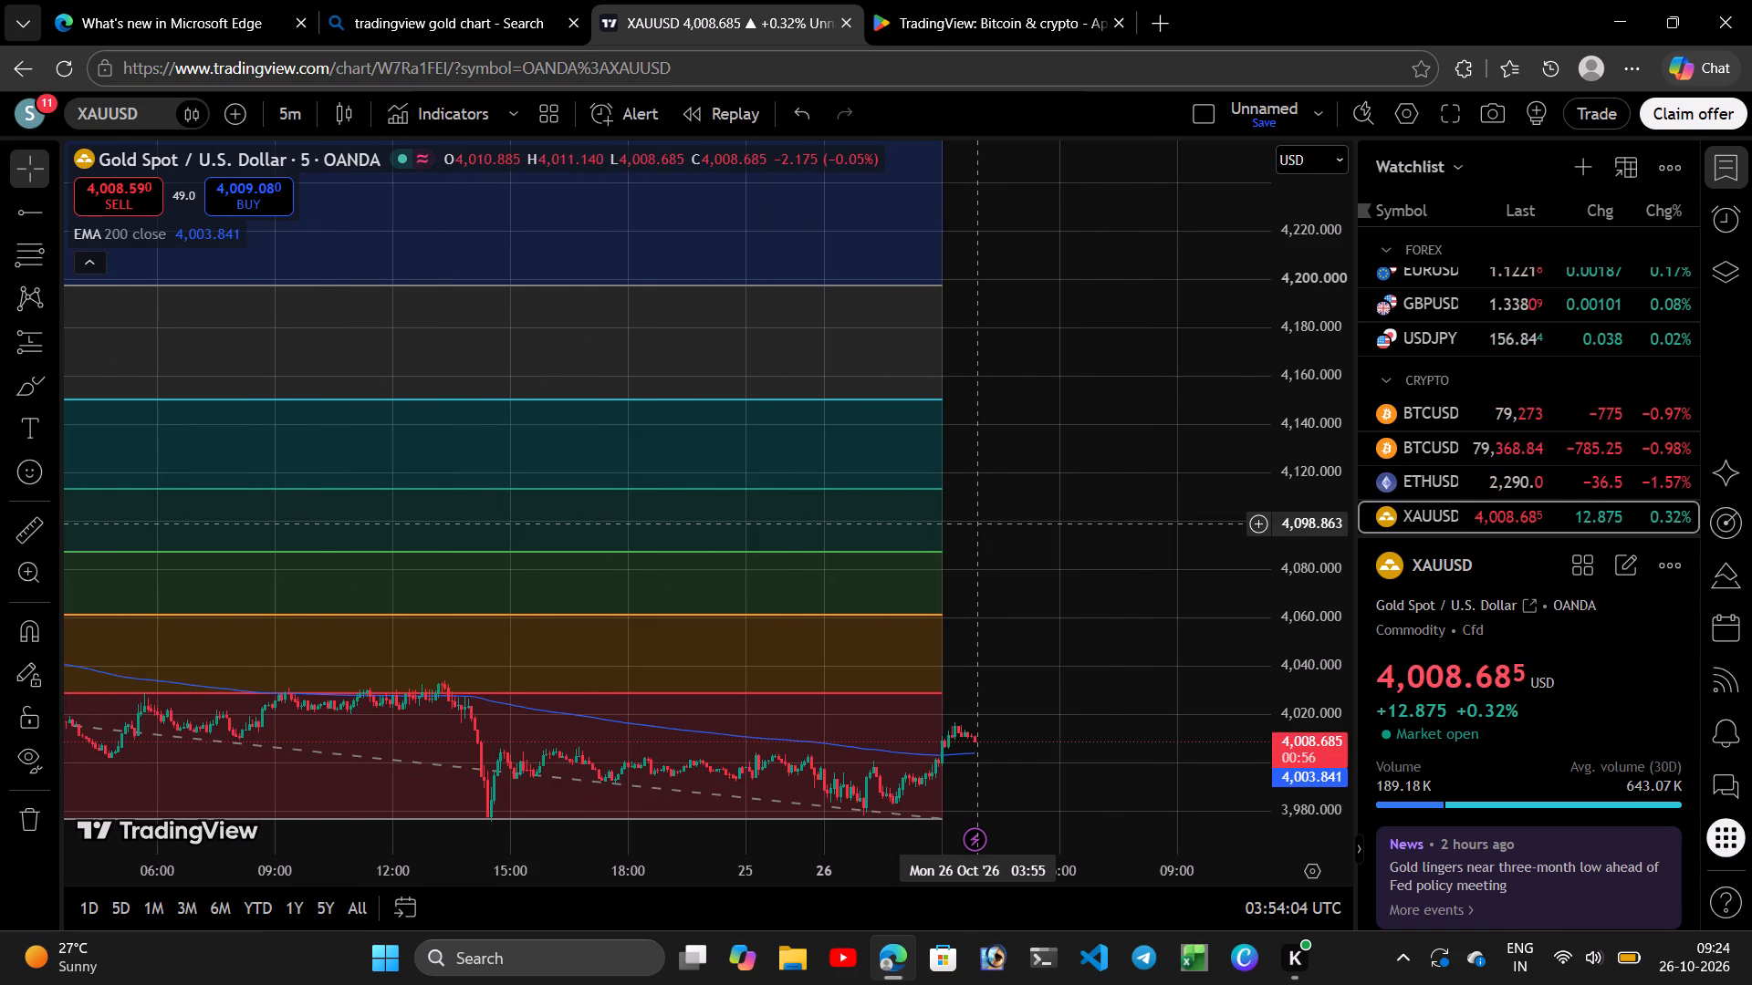
scroll(979, 524, "down", 9)
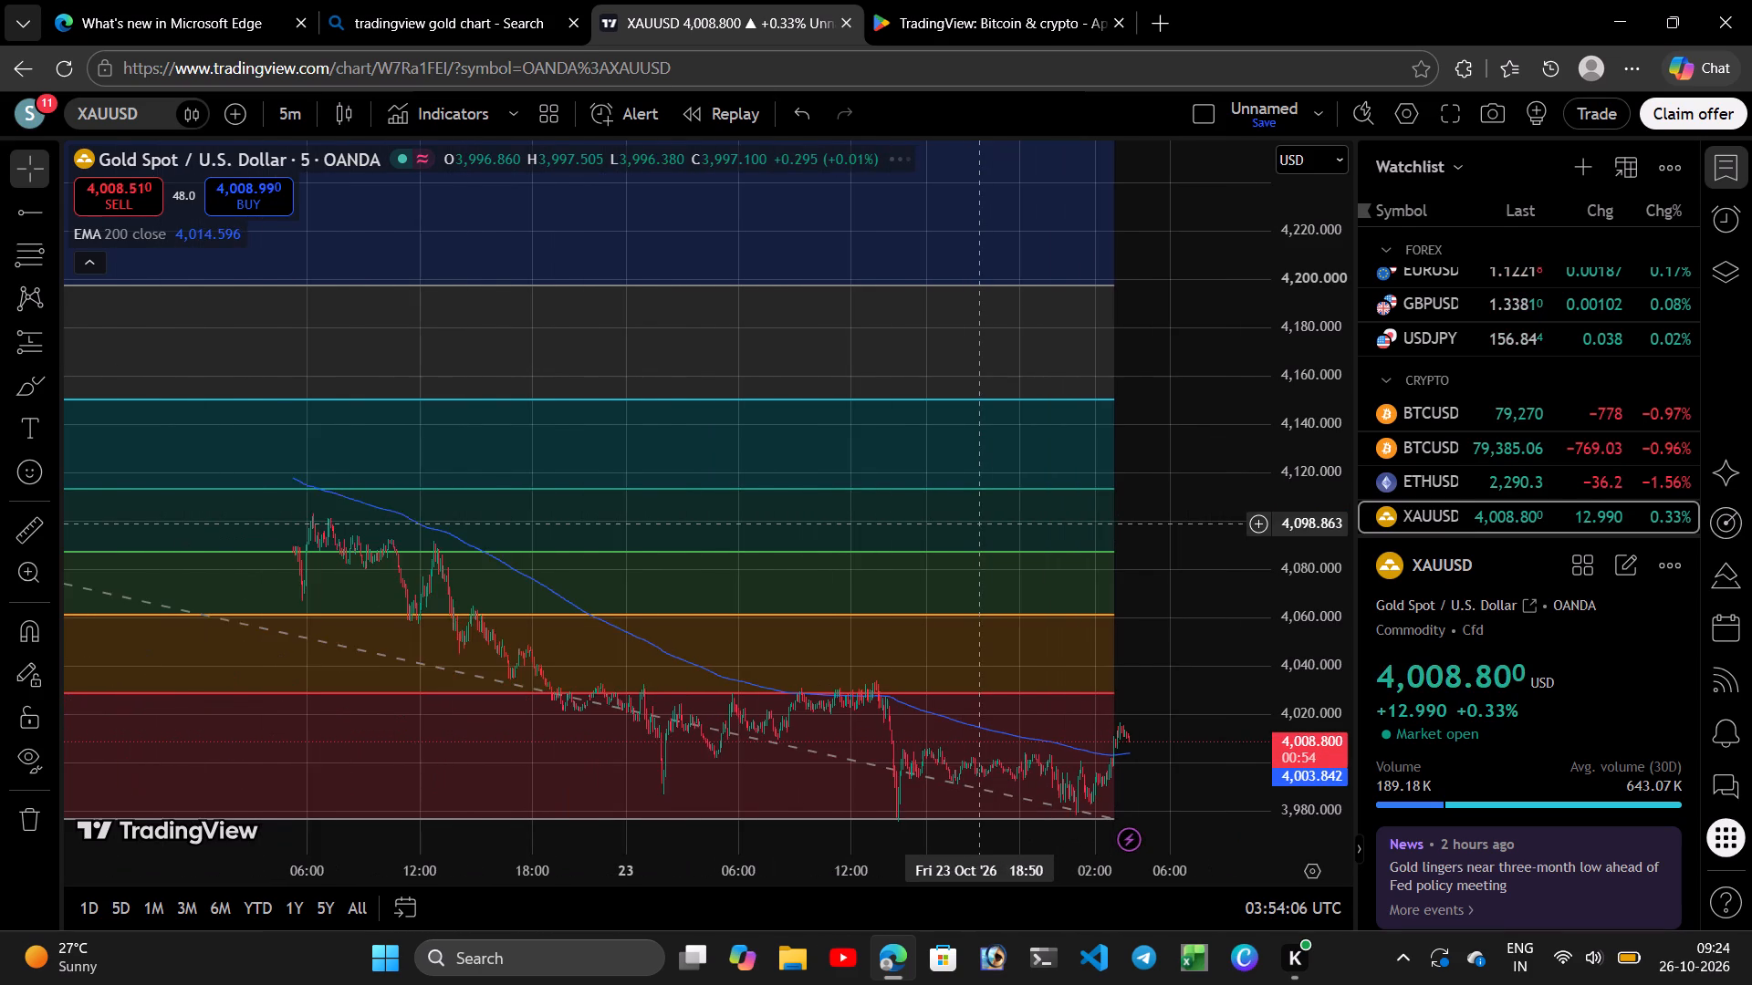
scroll(979, 524, "down", 10)
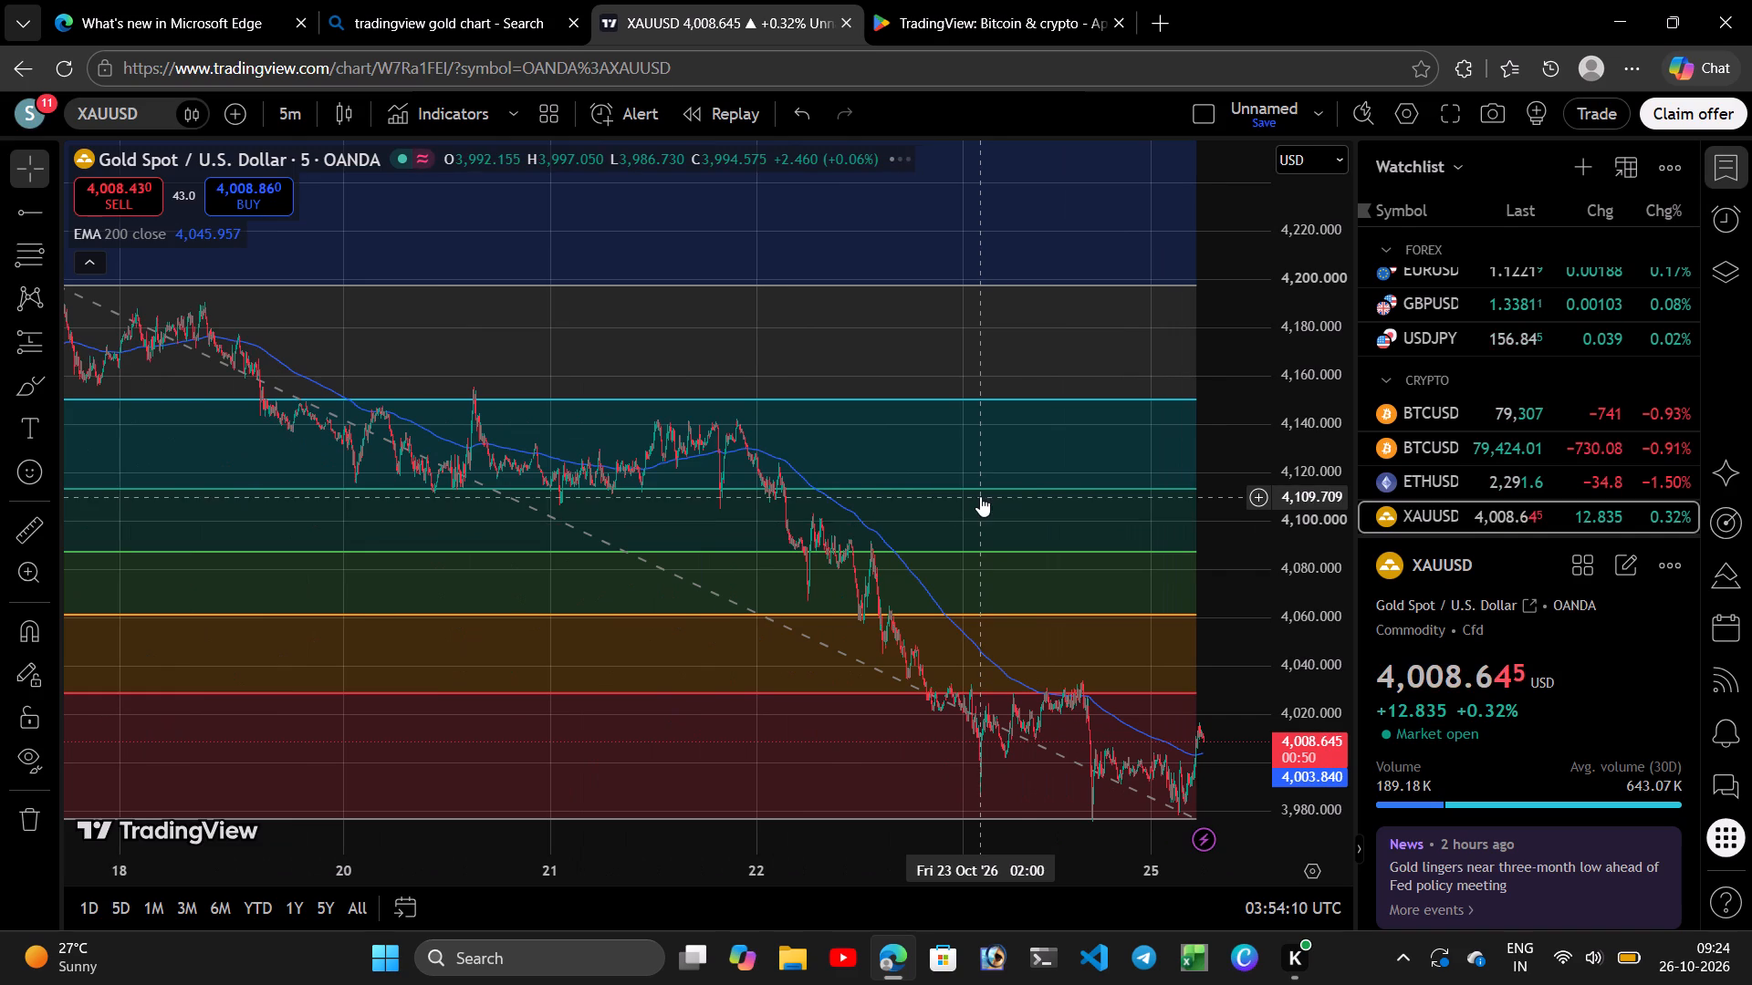
scroll(826, 494, "down", 4)
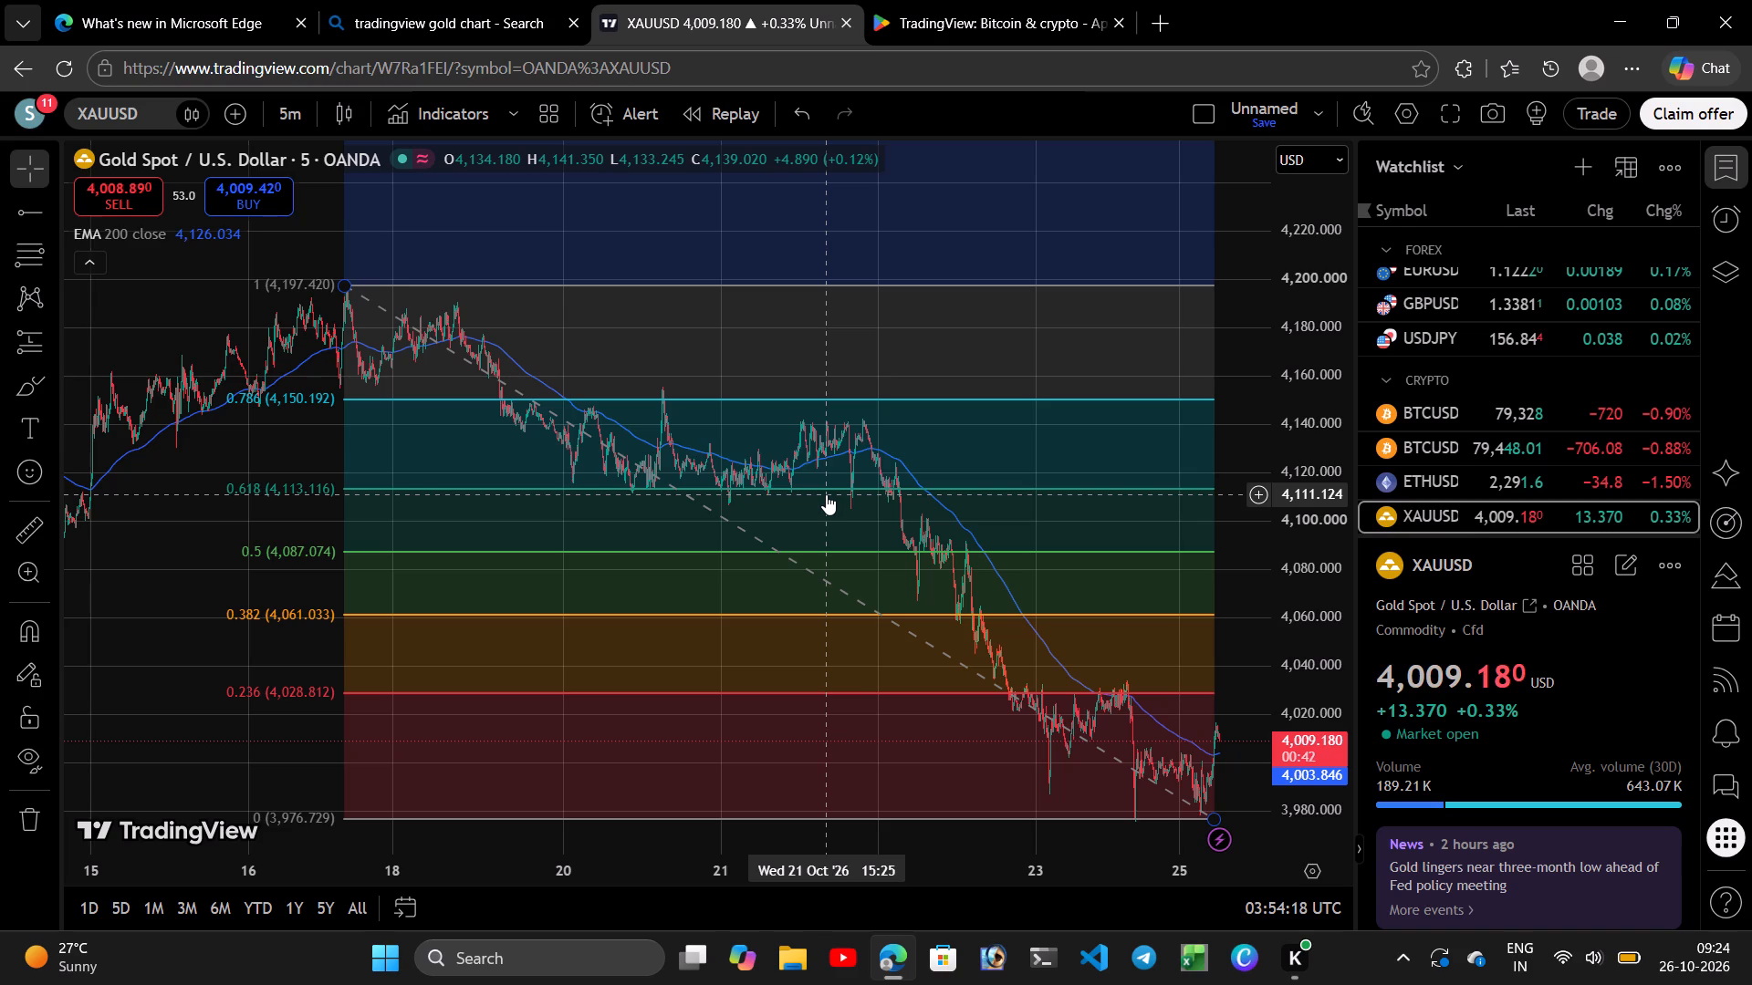
left_click_drag(825, 494, 741, 494)
left_click_drag(720, 495, 695, 495)
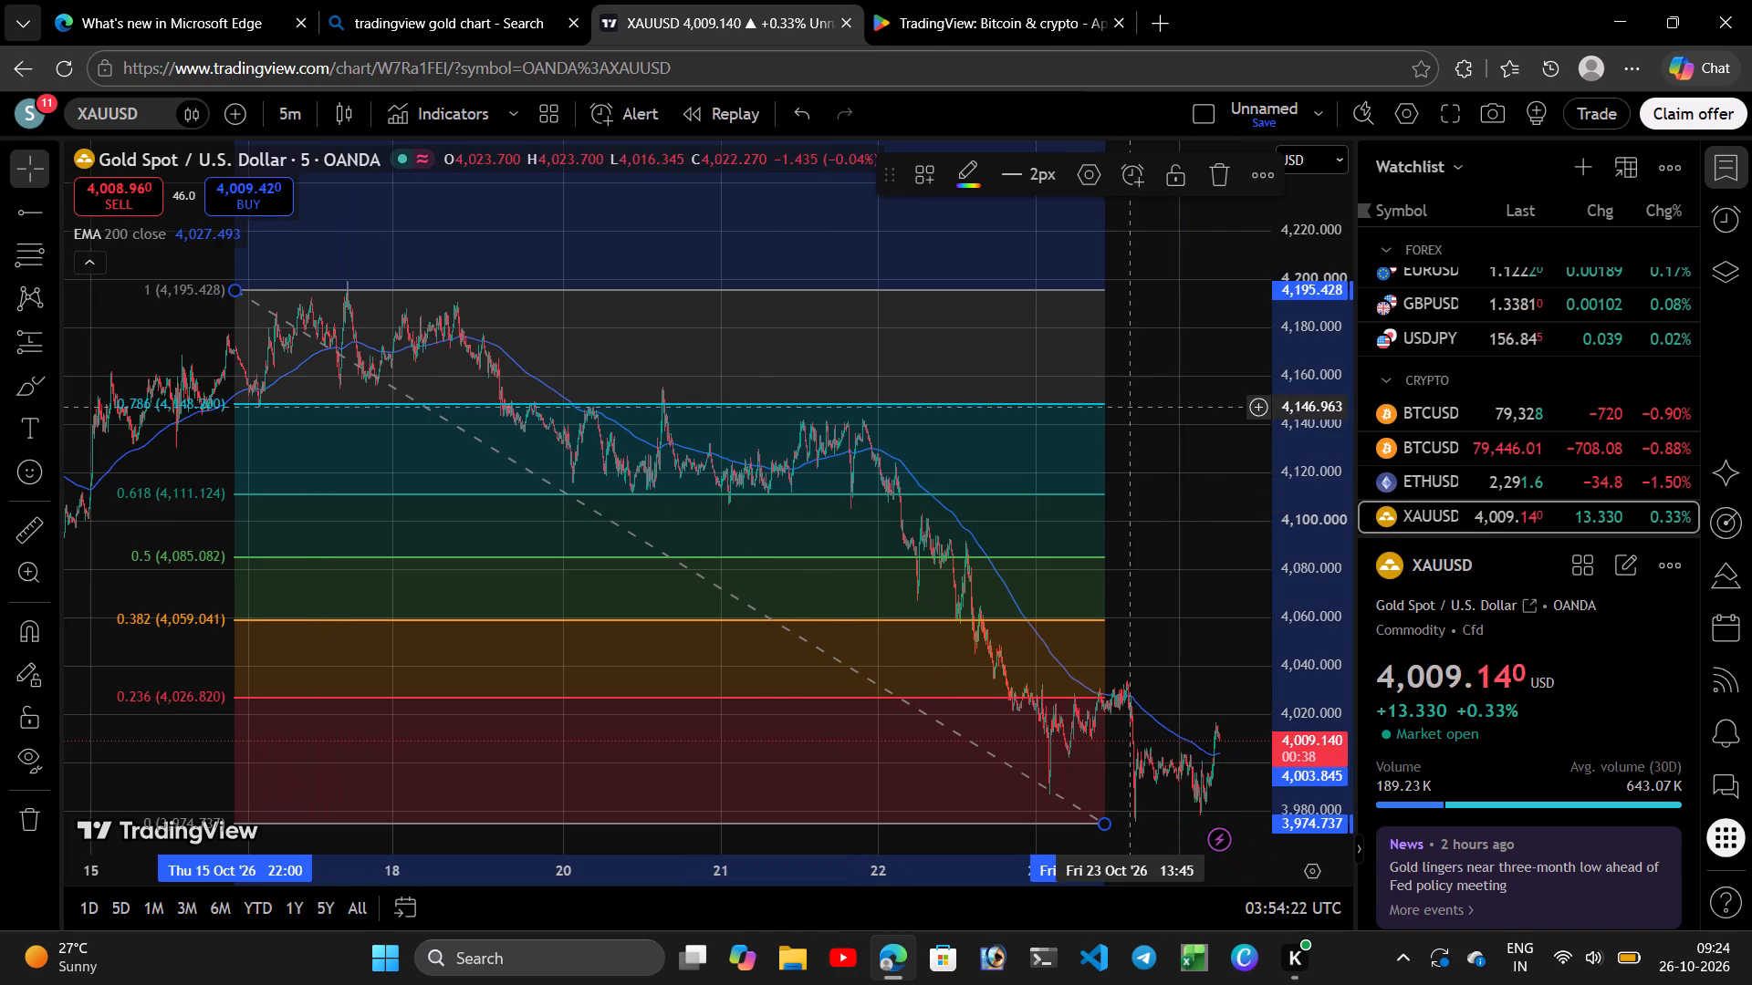
left_click(1140, 347)
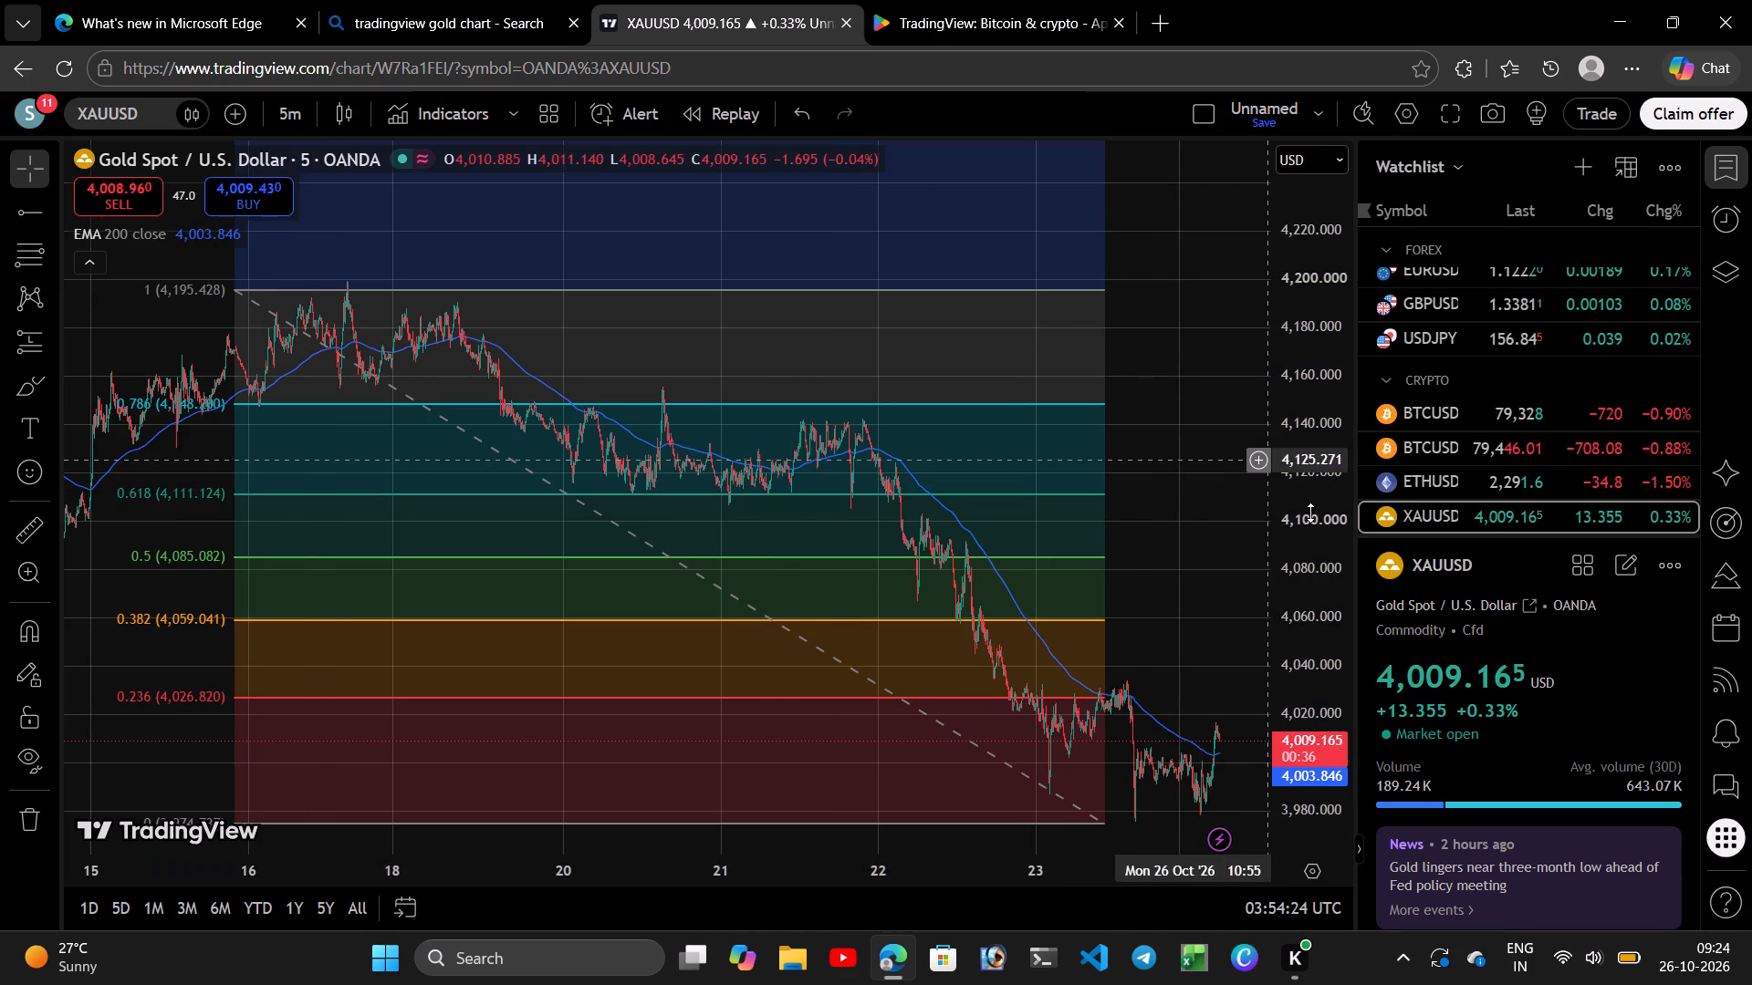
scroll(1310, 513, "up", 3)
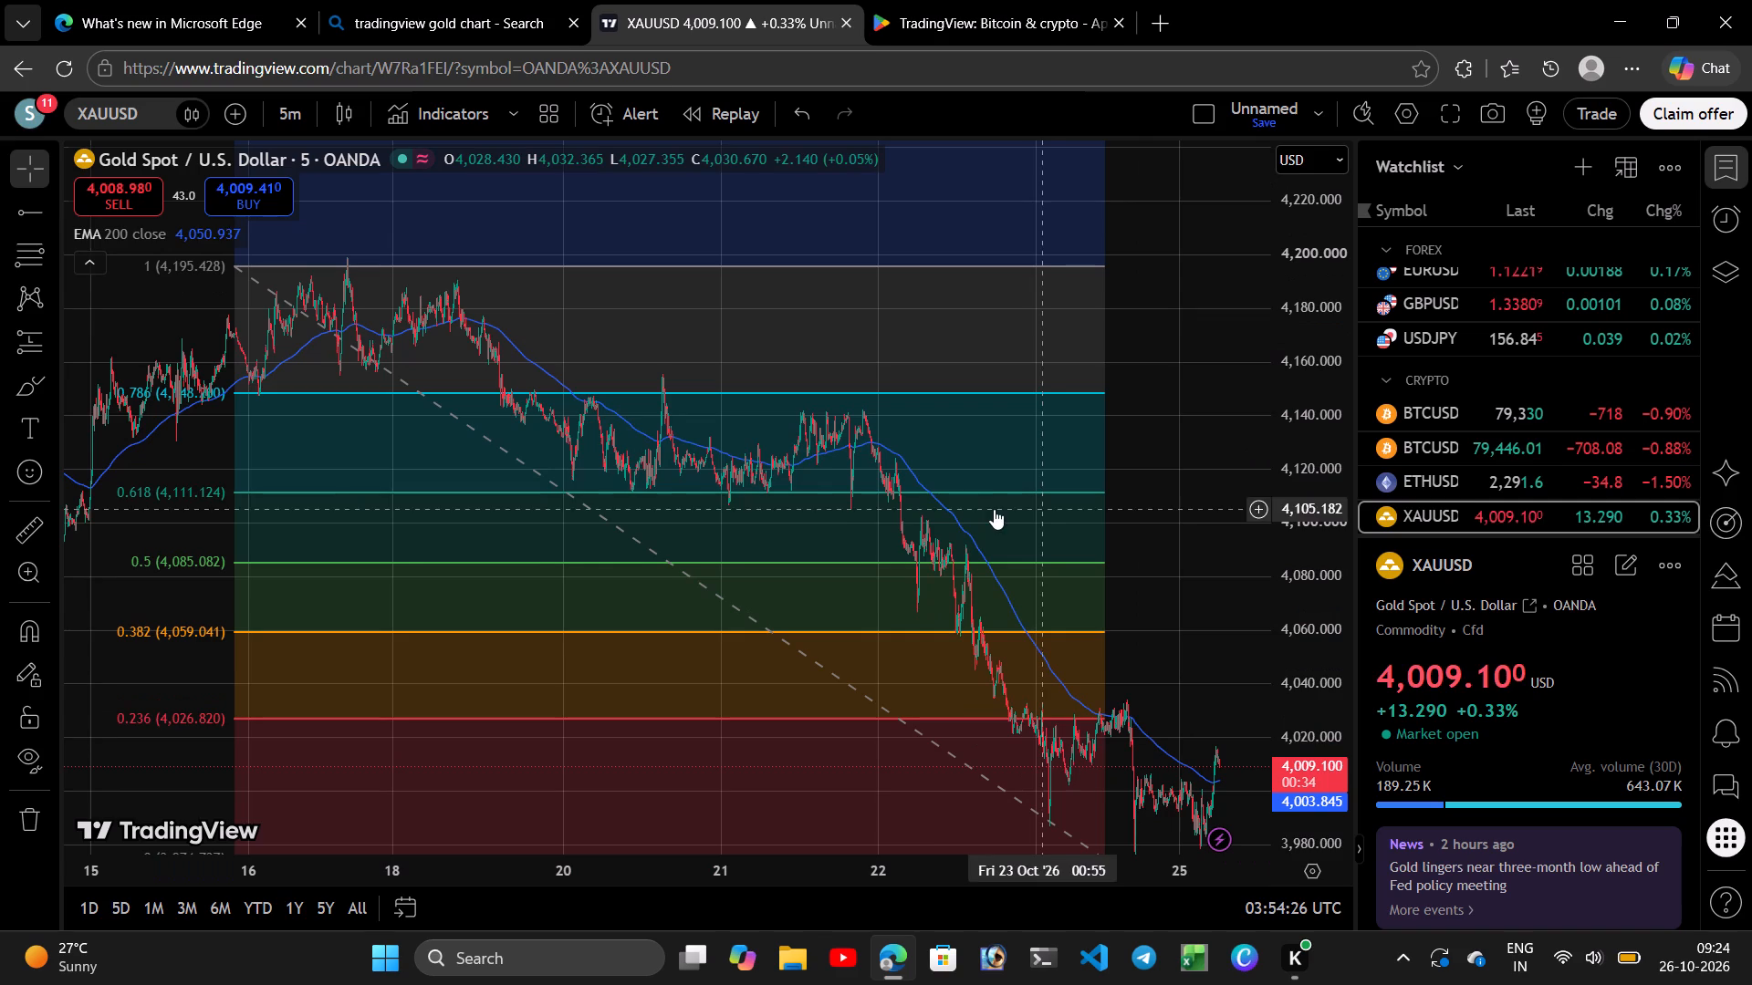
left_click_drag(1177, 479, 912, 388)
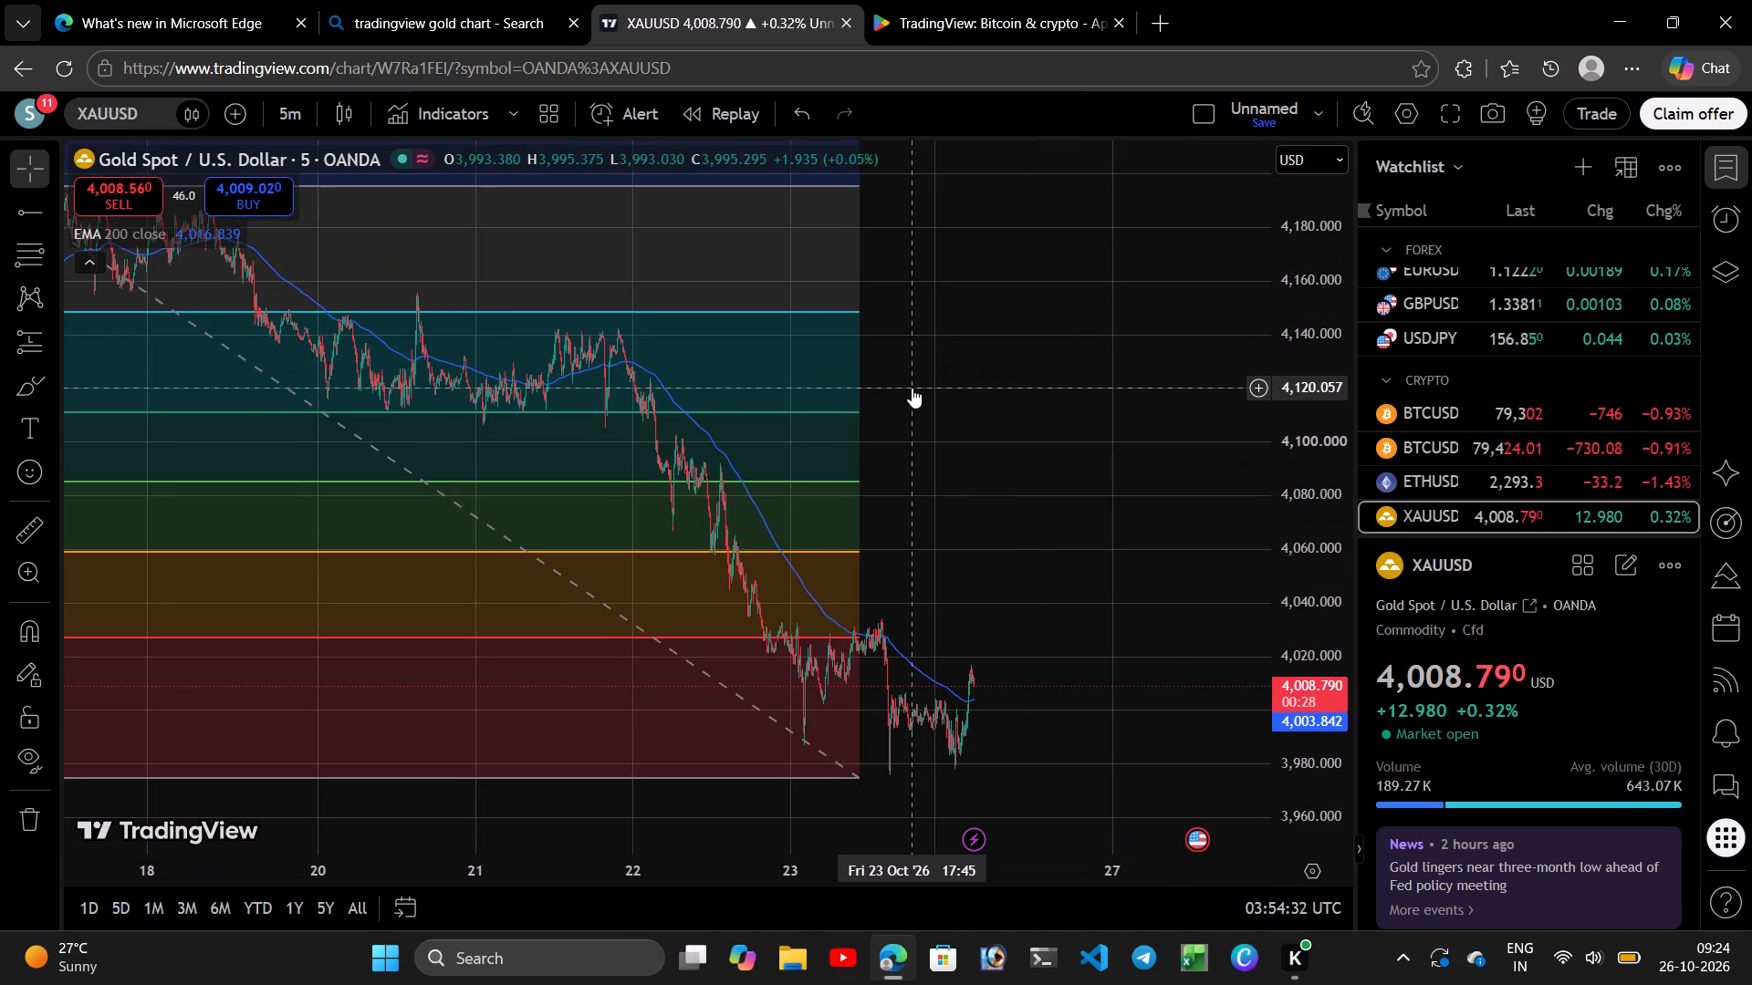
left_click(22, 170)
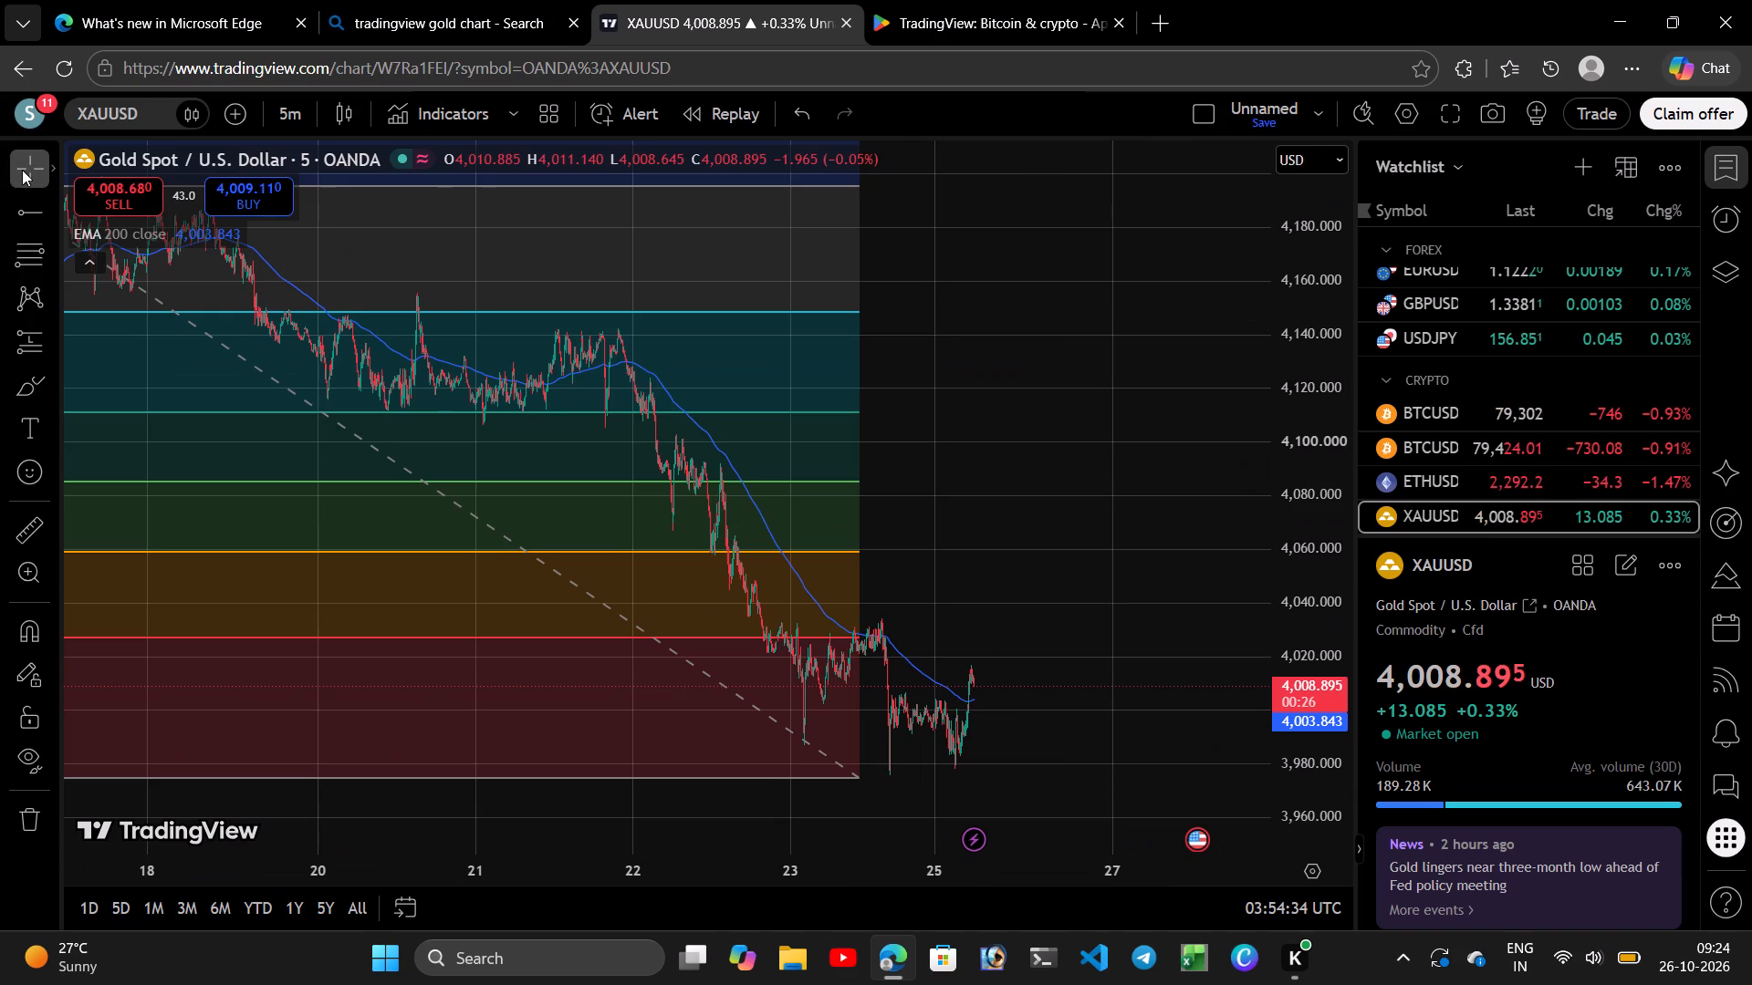
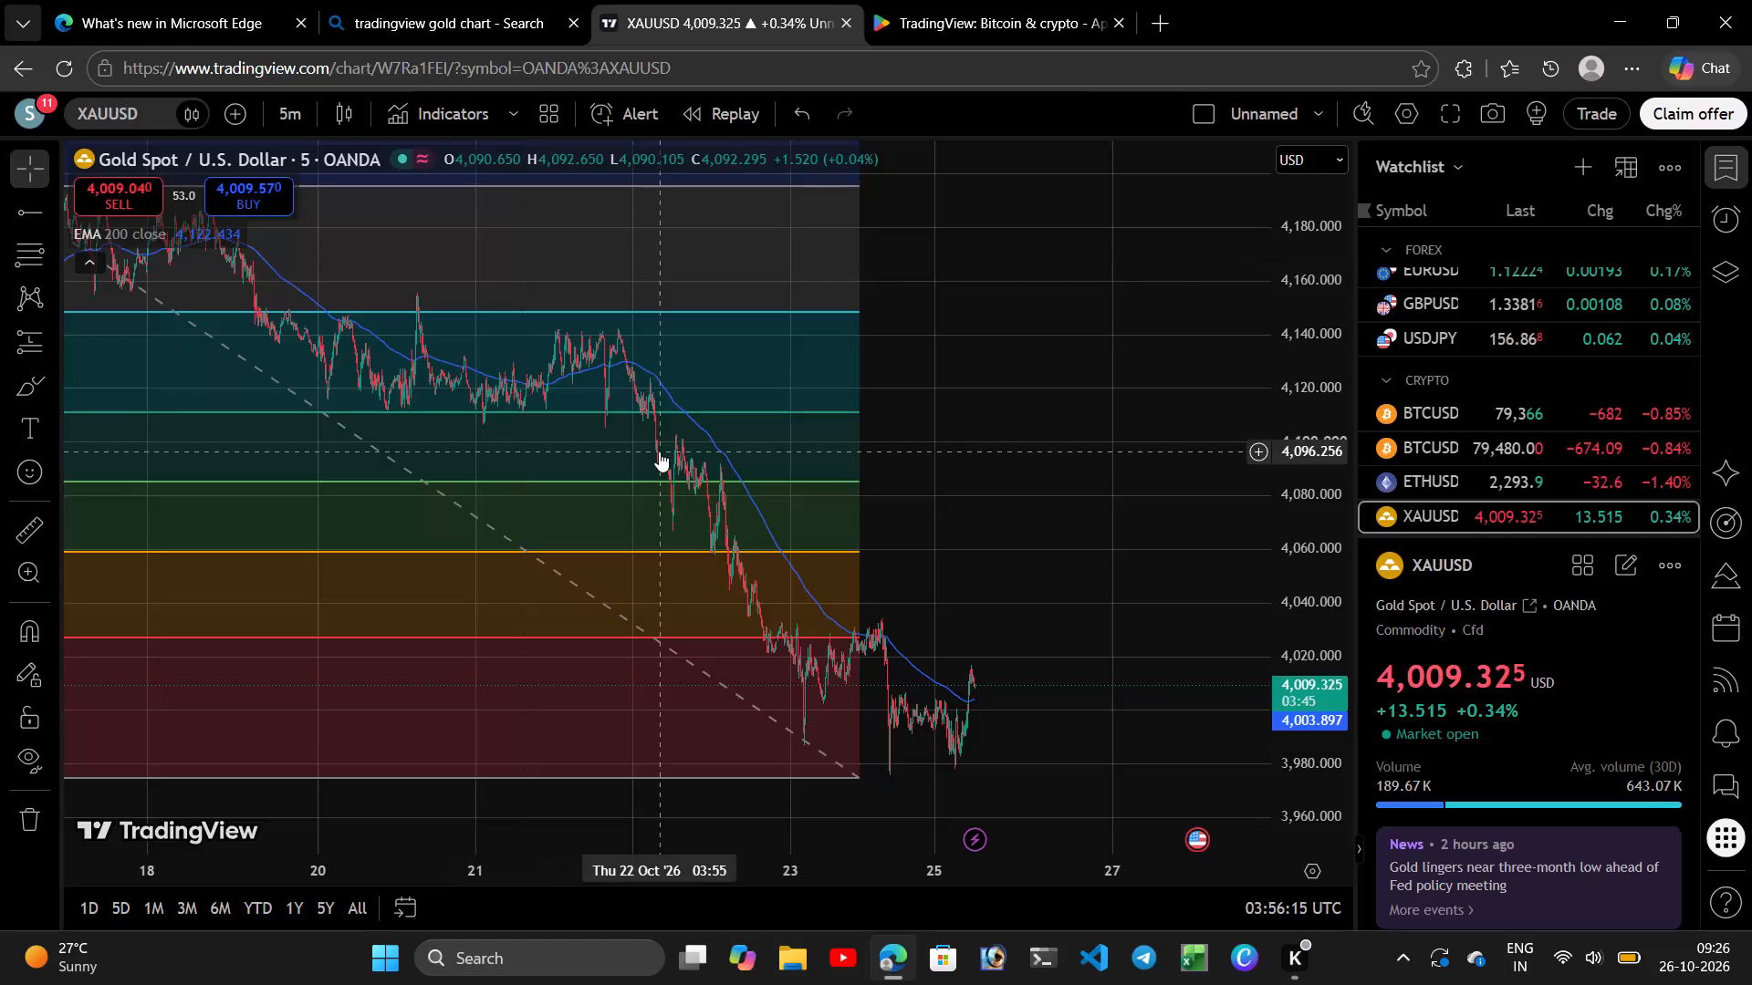
Switch the chart interval to 15 minutes.
left_click(284, 116)
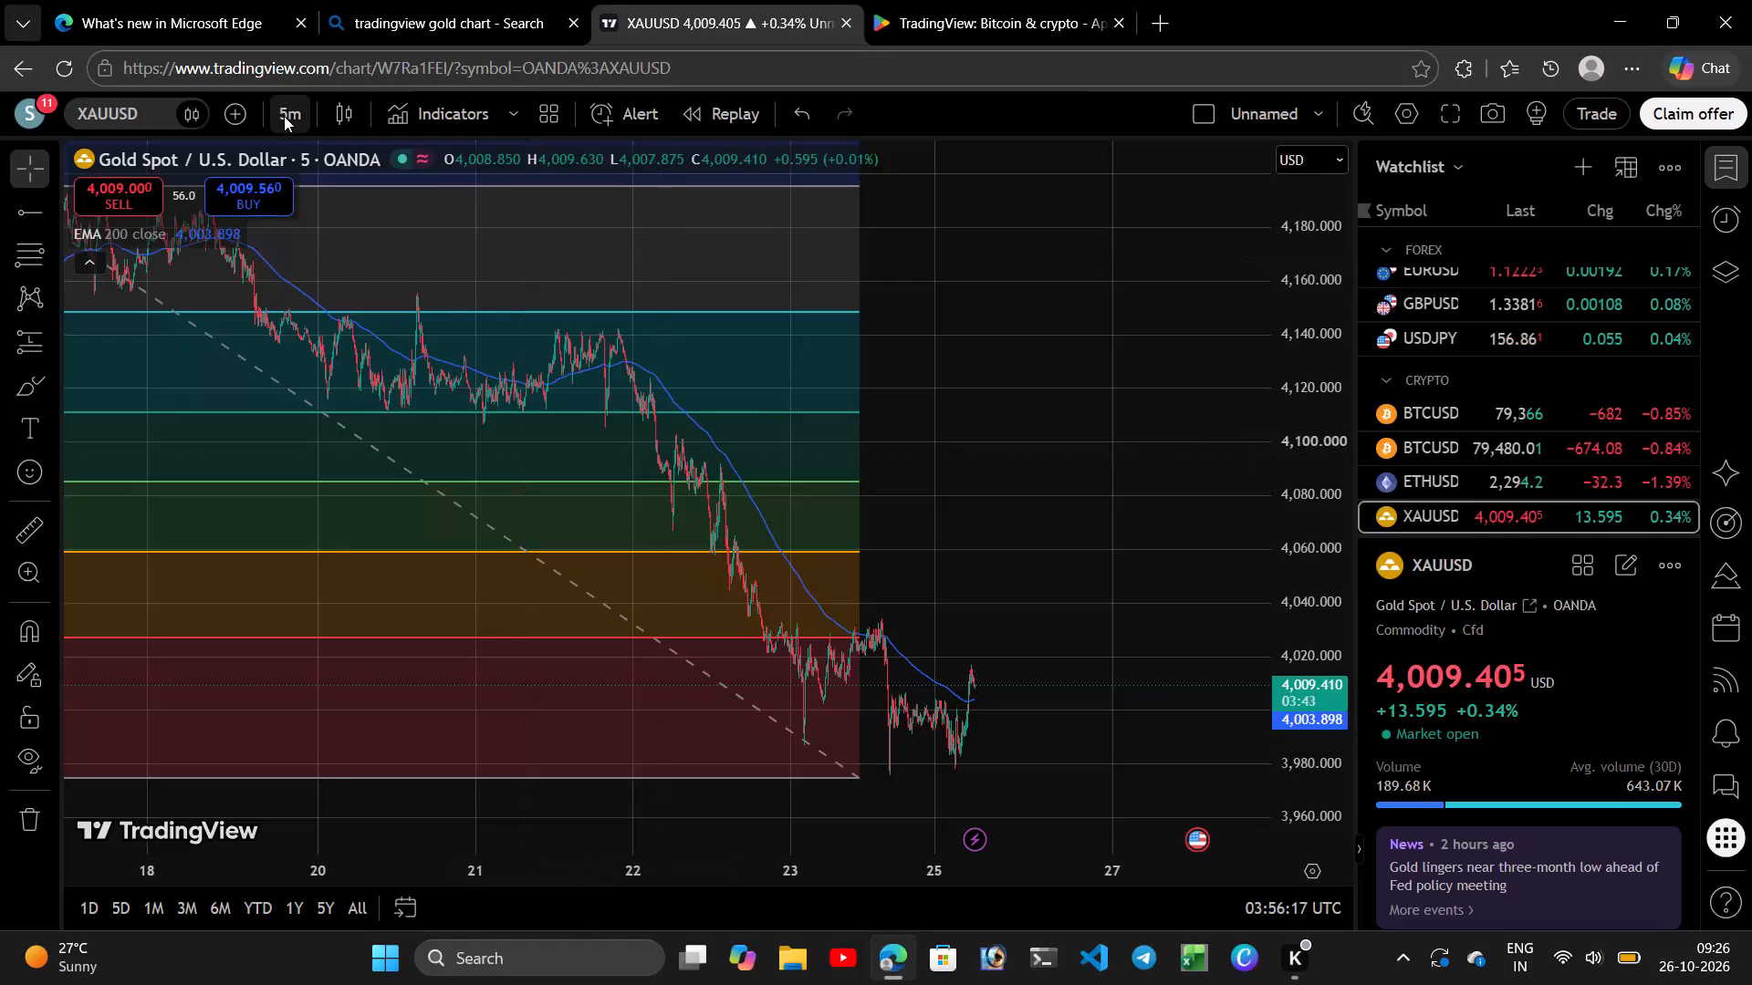
scroll(293, 585, "down", 2)
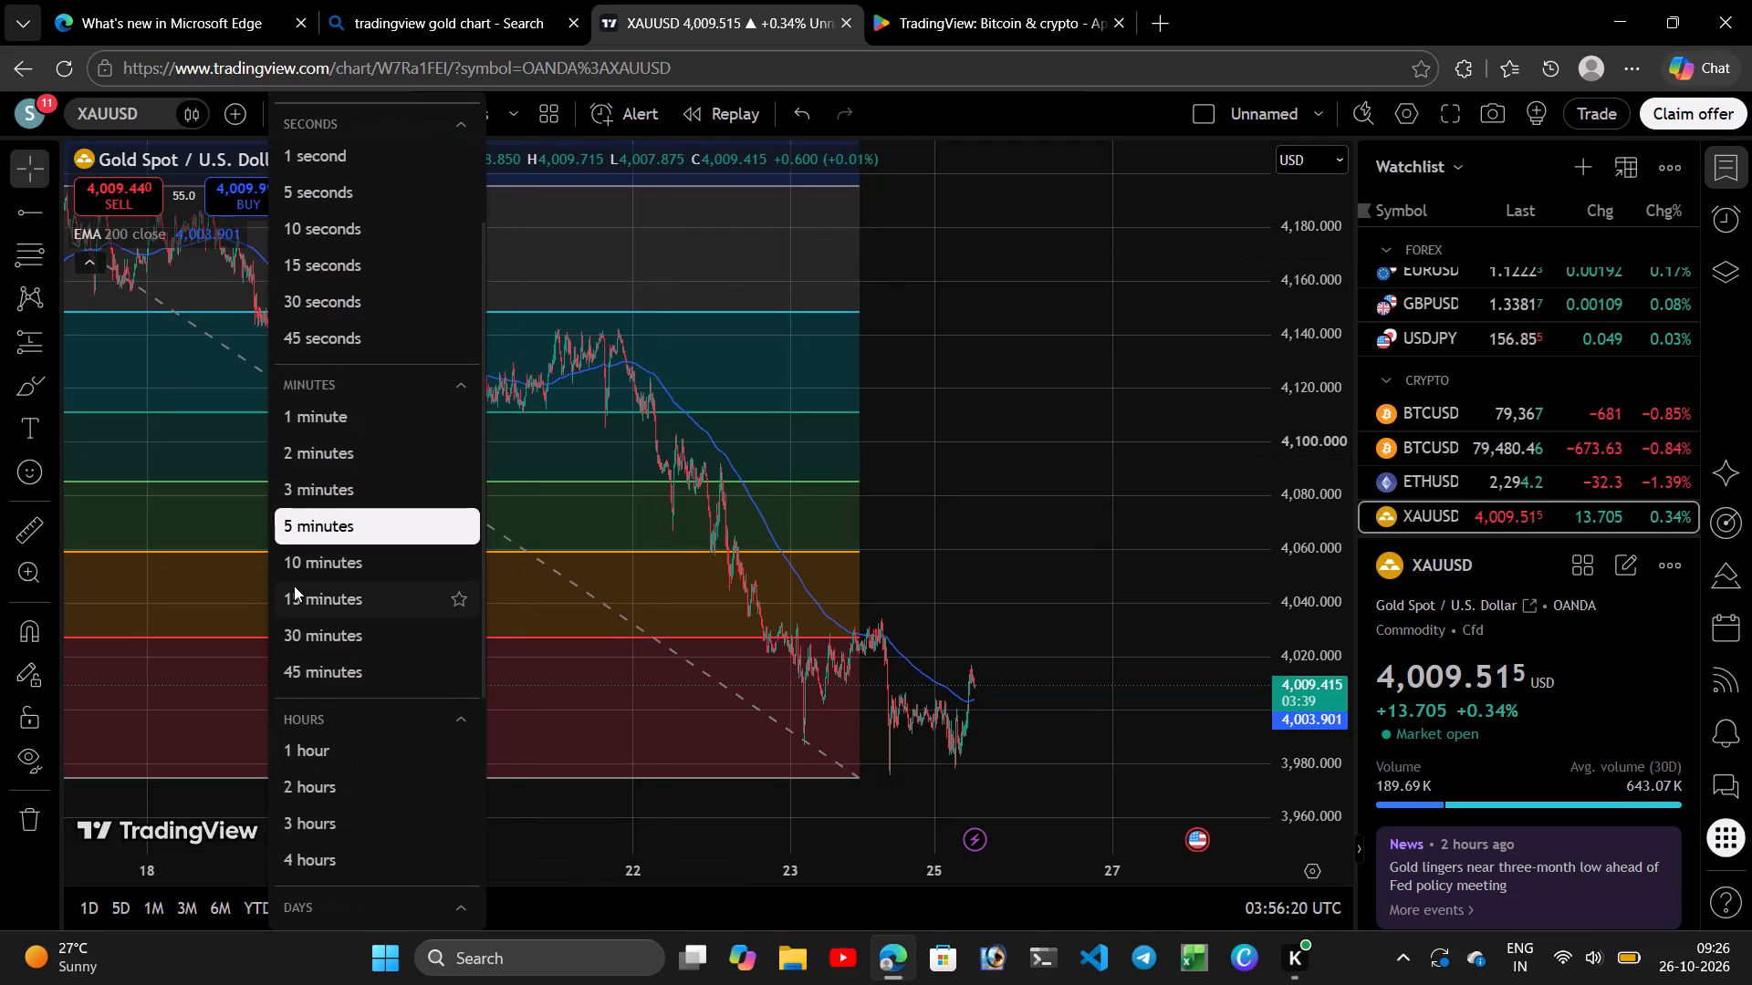
left_click(322, 600)
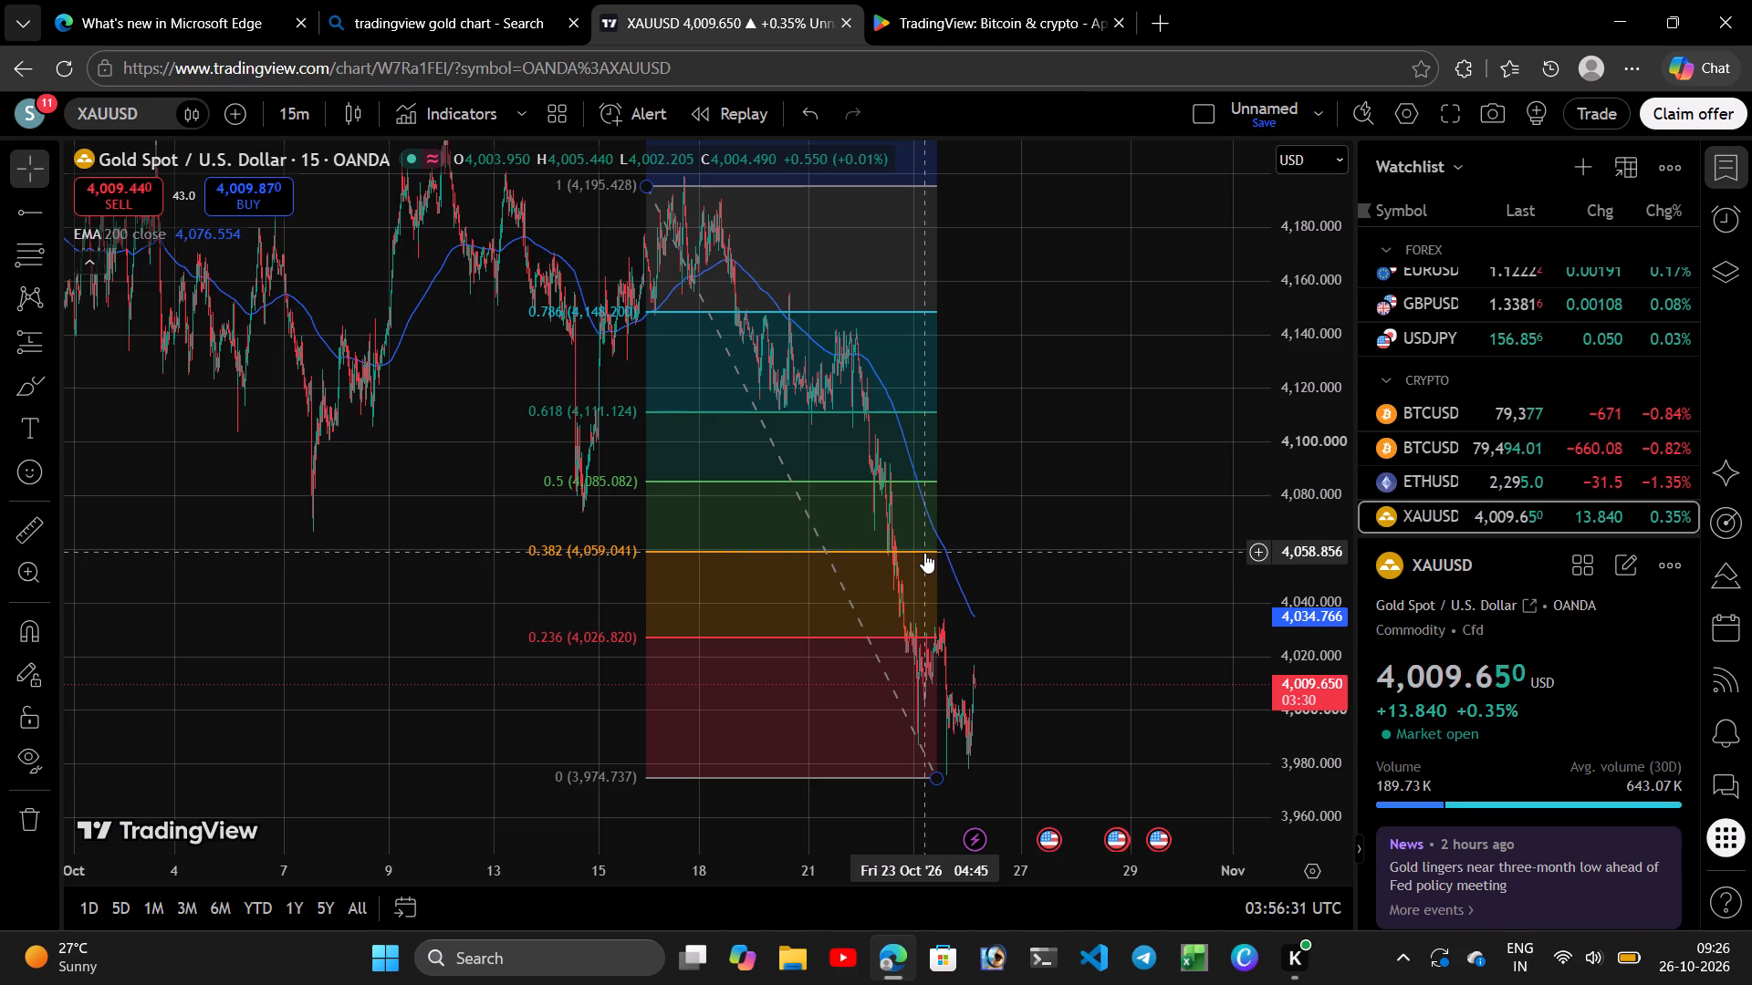
Shift the whole Fib retracement so it runs from about 4,196 on 19 October to about 3,976 on 27 October at 00:00.
left_click_drag(924, 553, 920, 553)
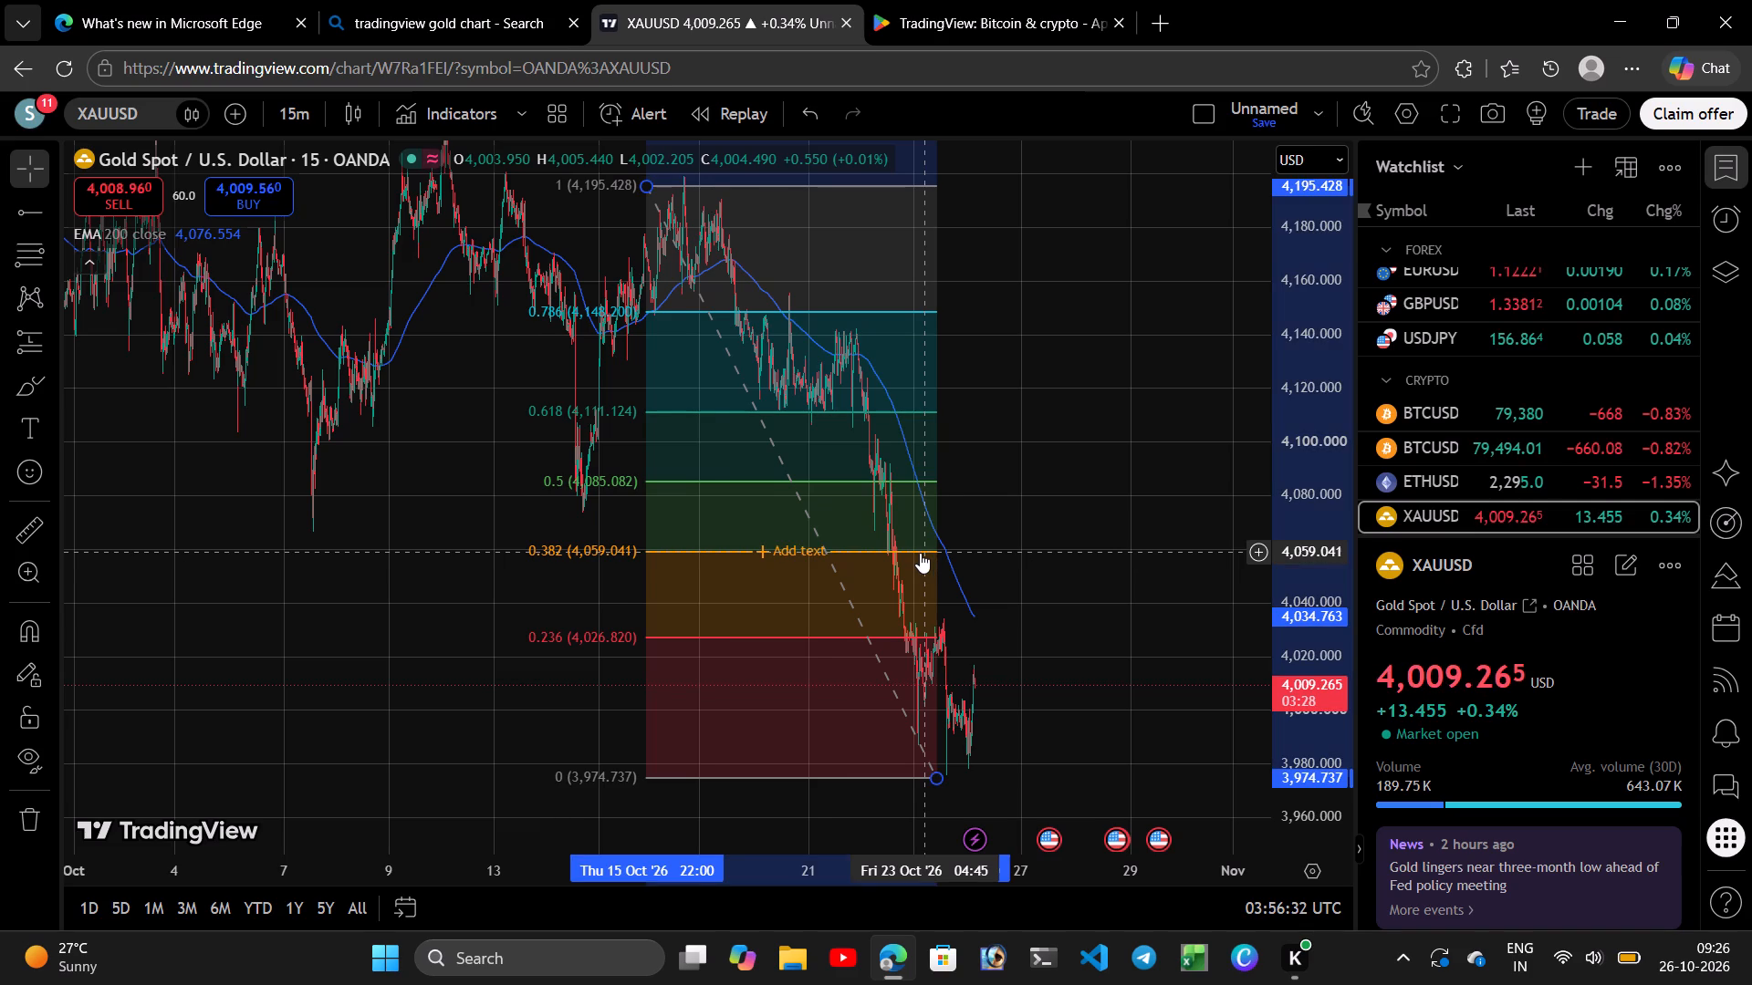
left_click_drag(920, 553, 847, 553)
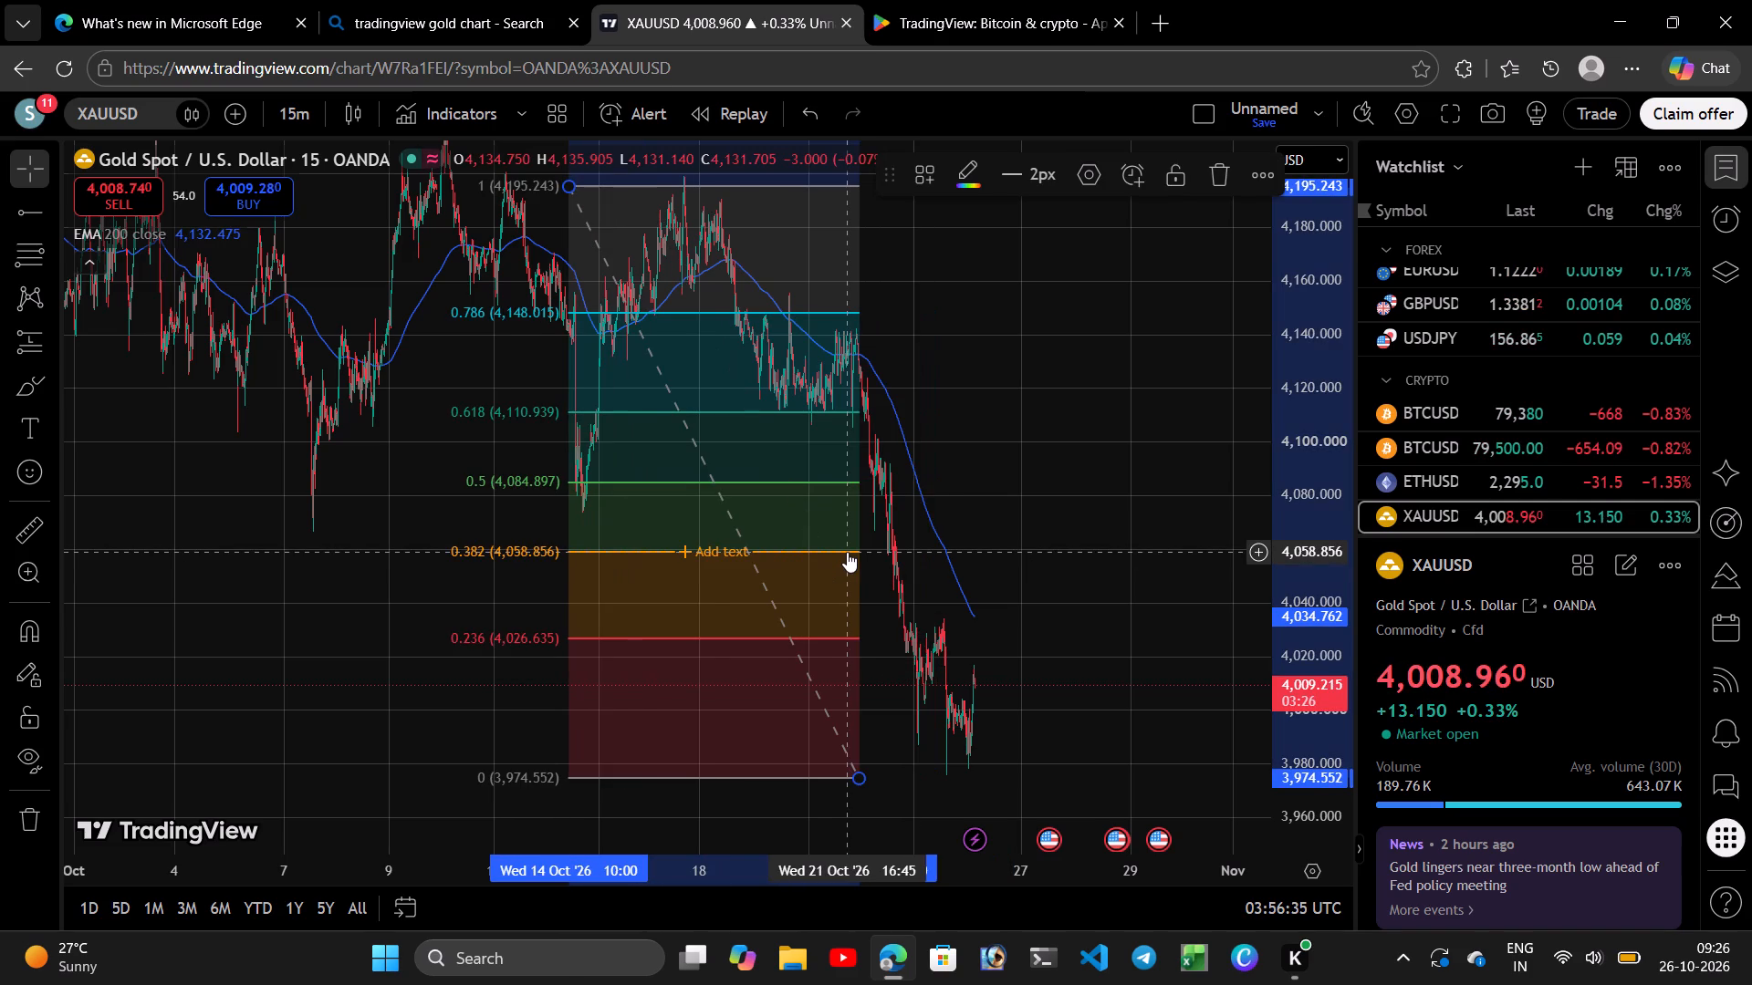
left_click_drag(847, 552, 887, 555)
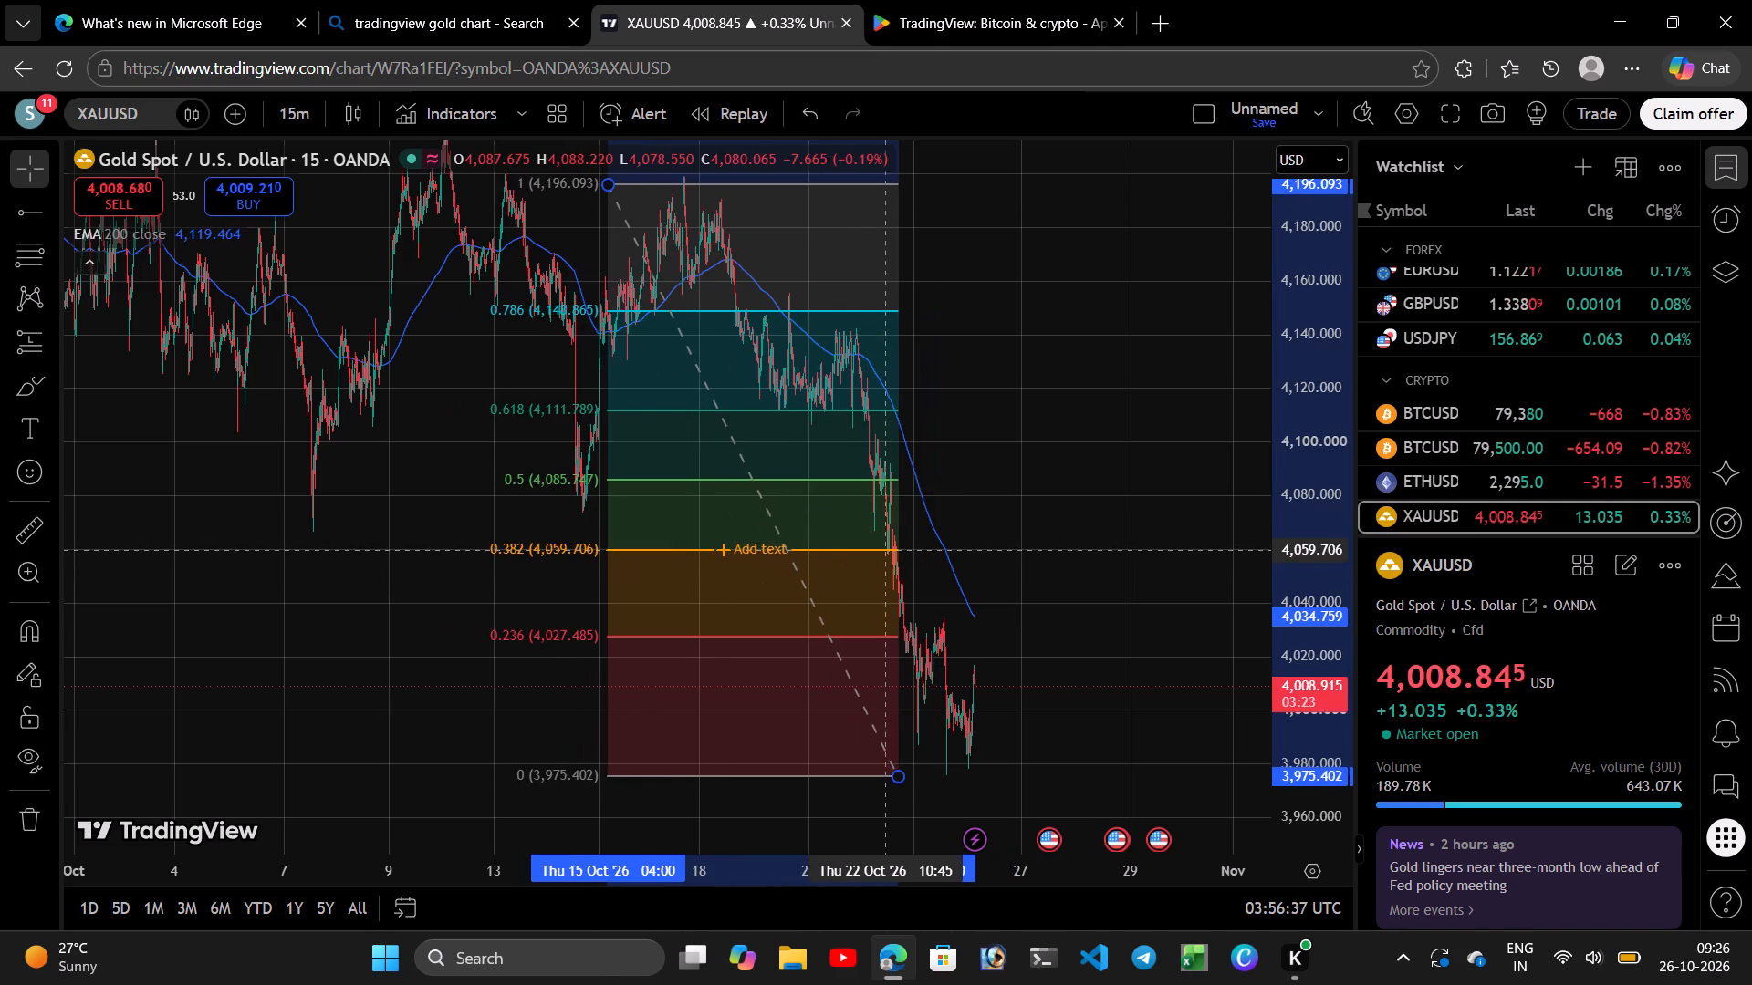
left_click_drag(887, 555, 994, 544)
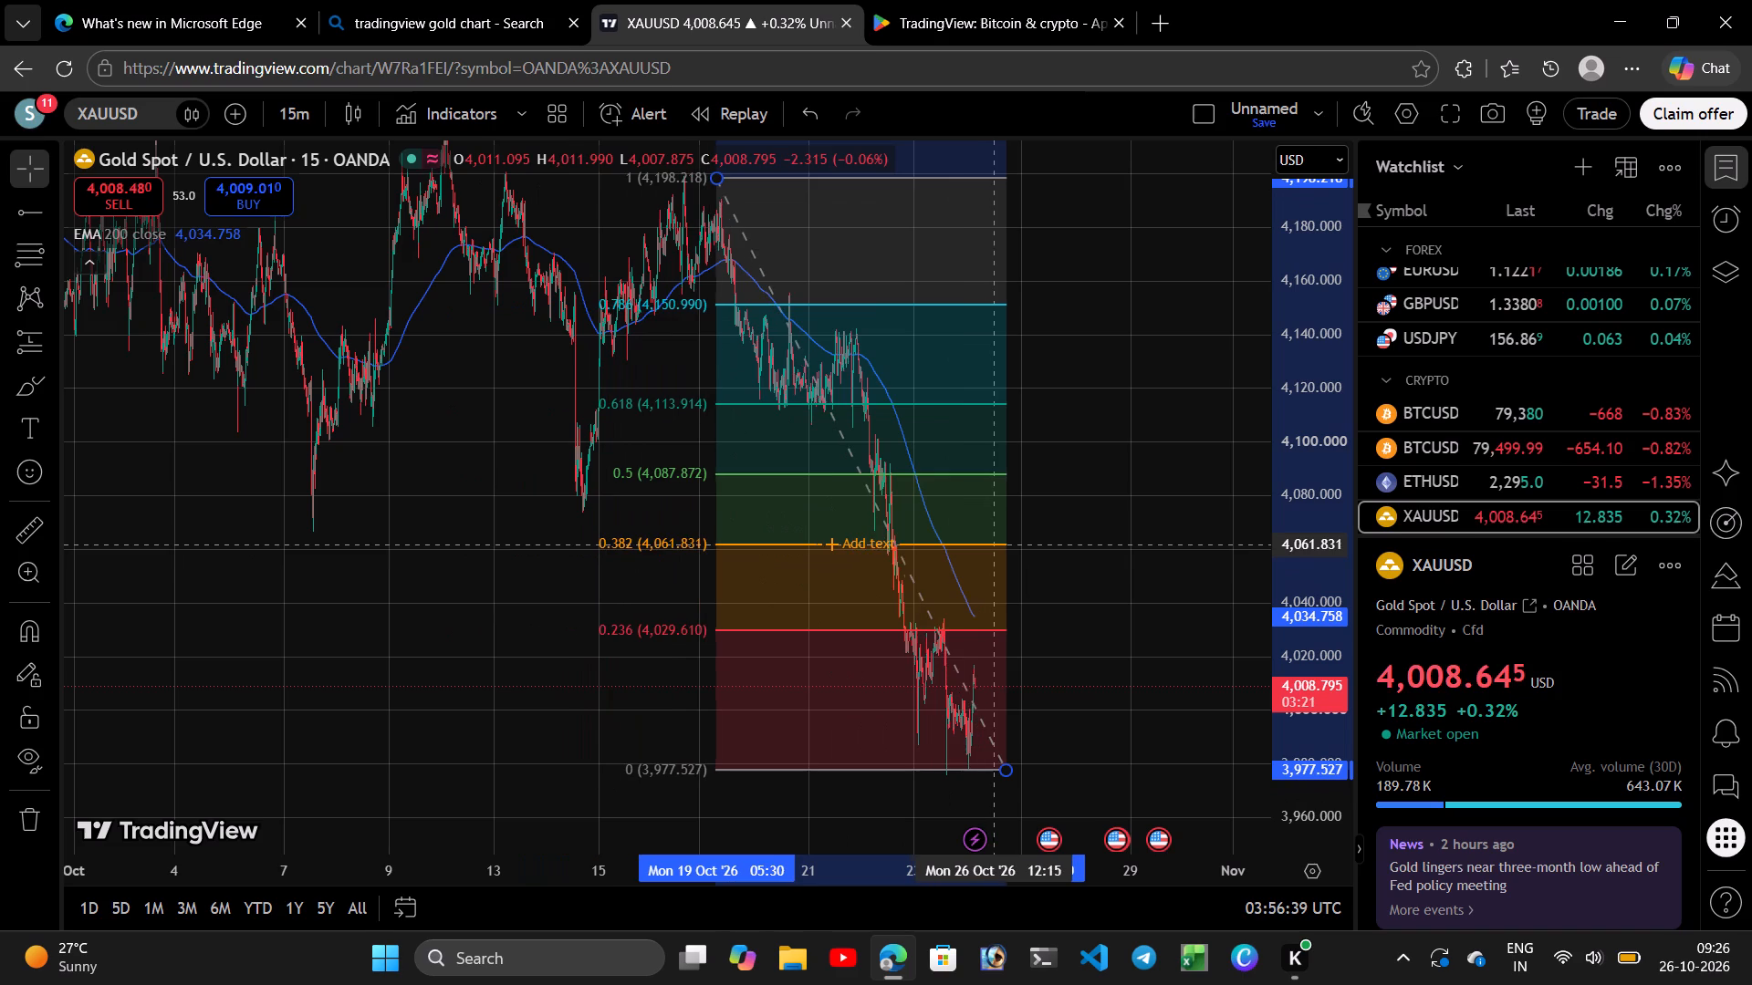
left_click_drag(994, 544, 1009, 547)
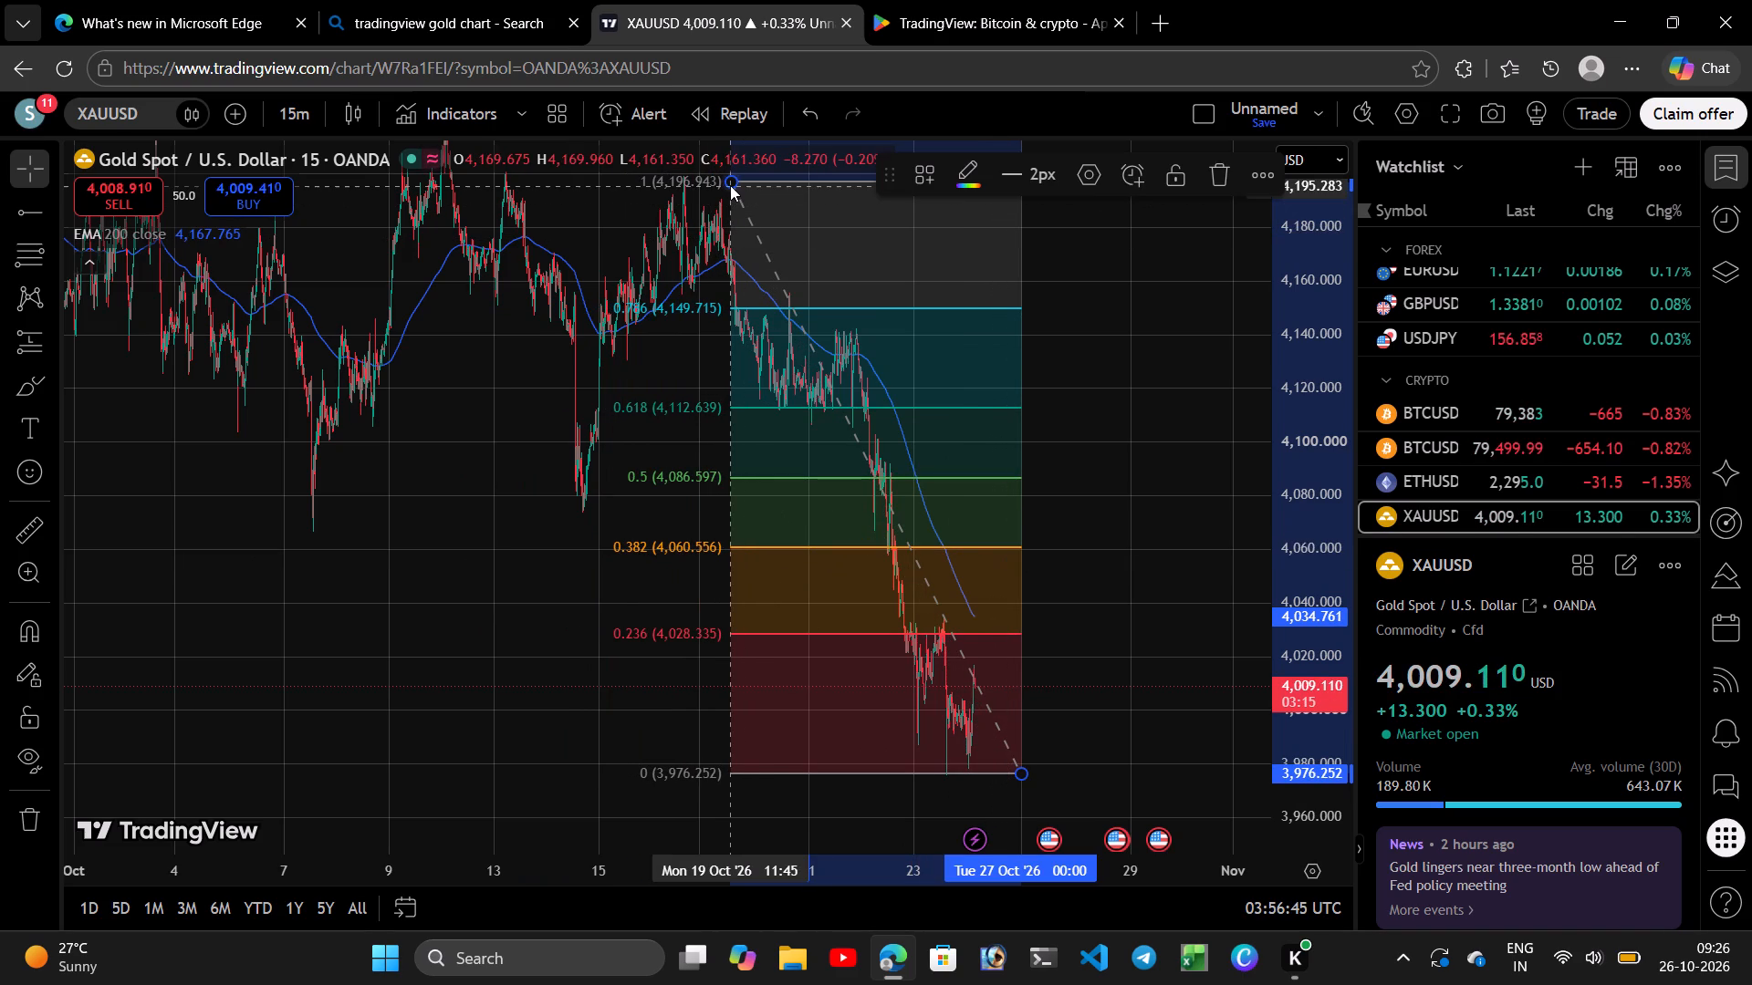
Move the Fib retracement's starting anchor back to 15 October at 20:15, at about 4,198, and deselect the drawing.
left_click_drag(729, 182, 691, 182)
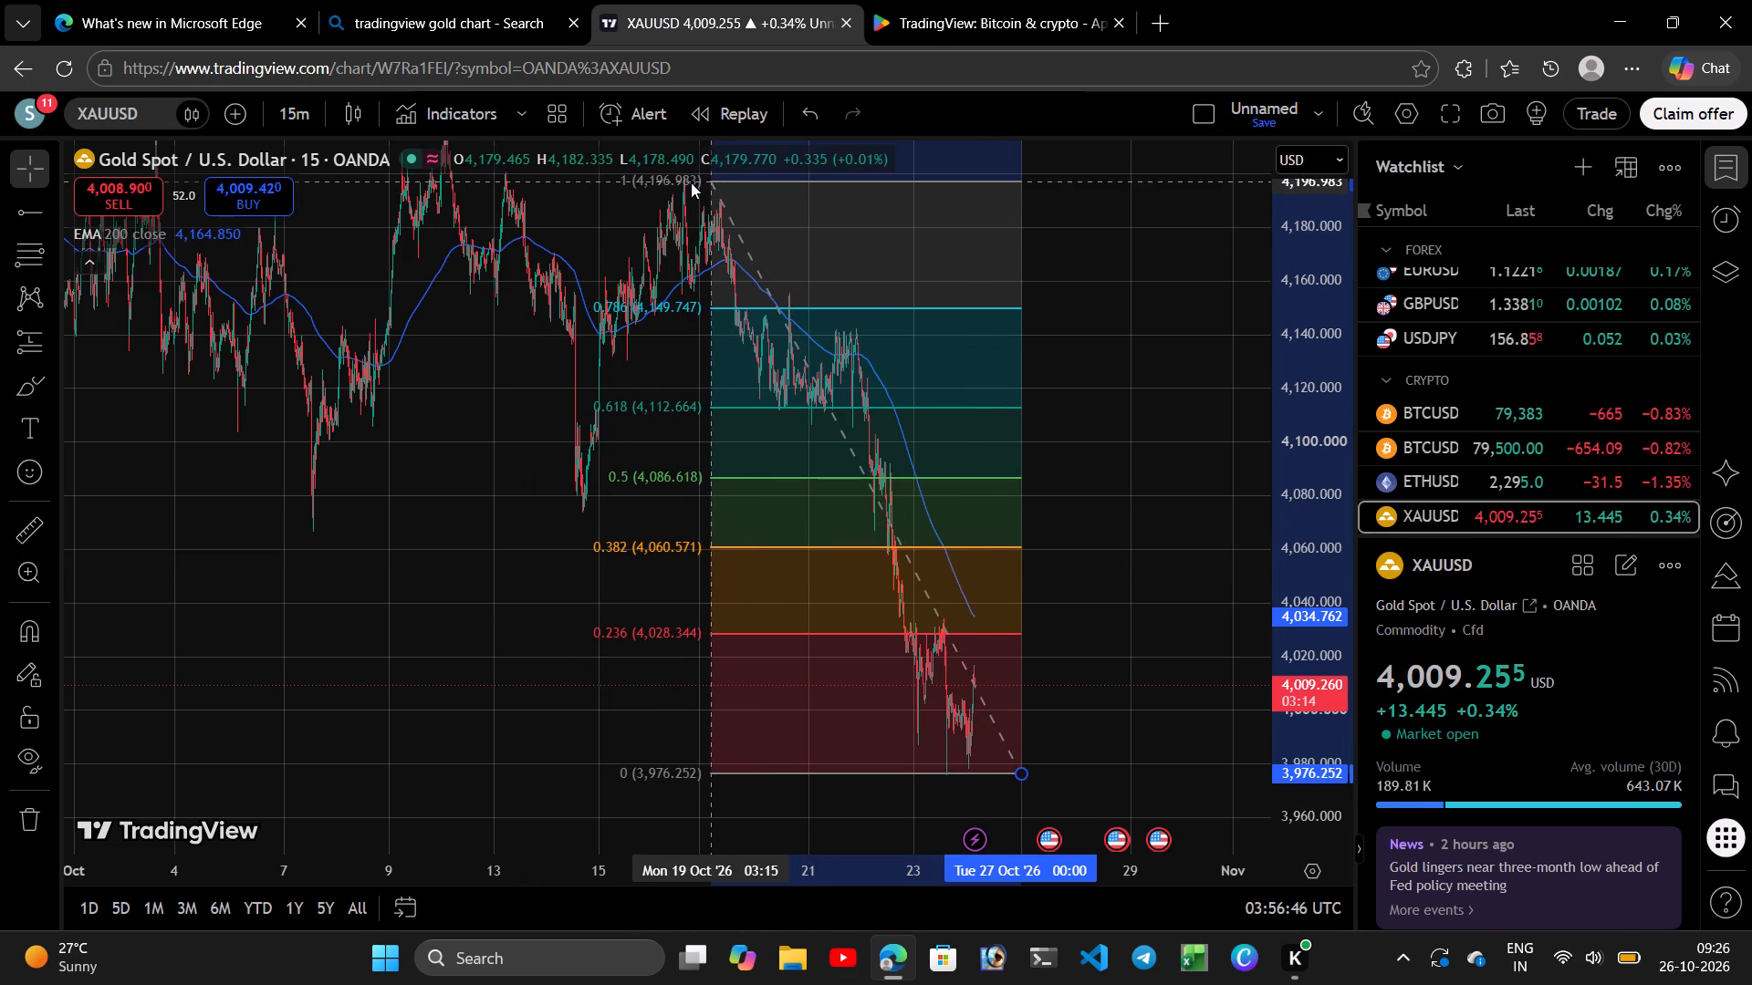
left_click_drag(691, 182, 647, 179)
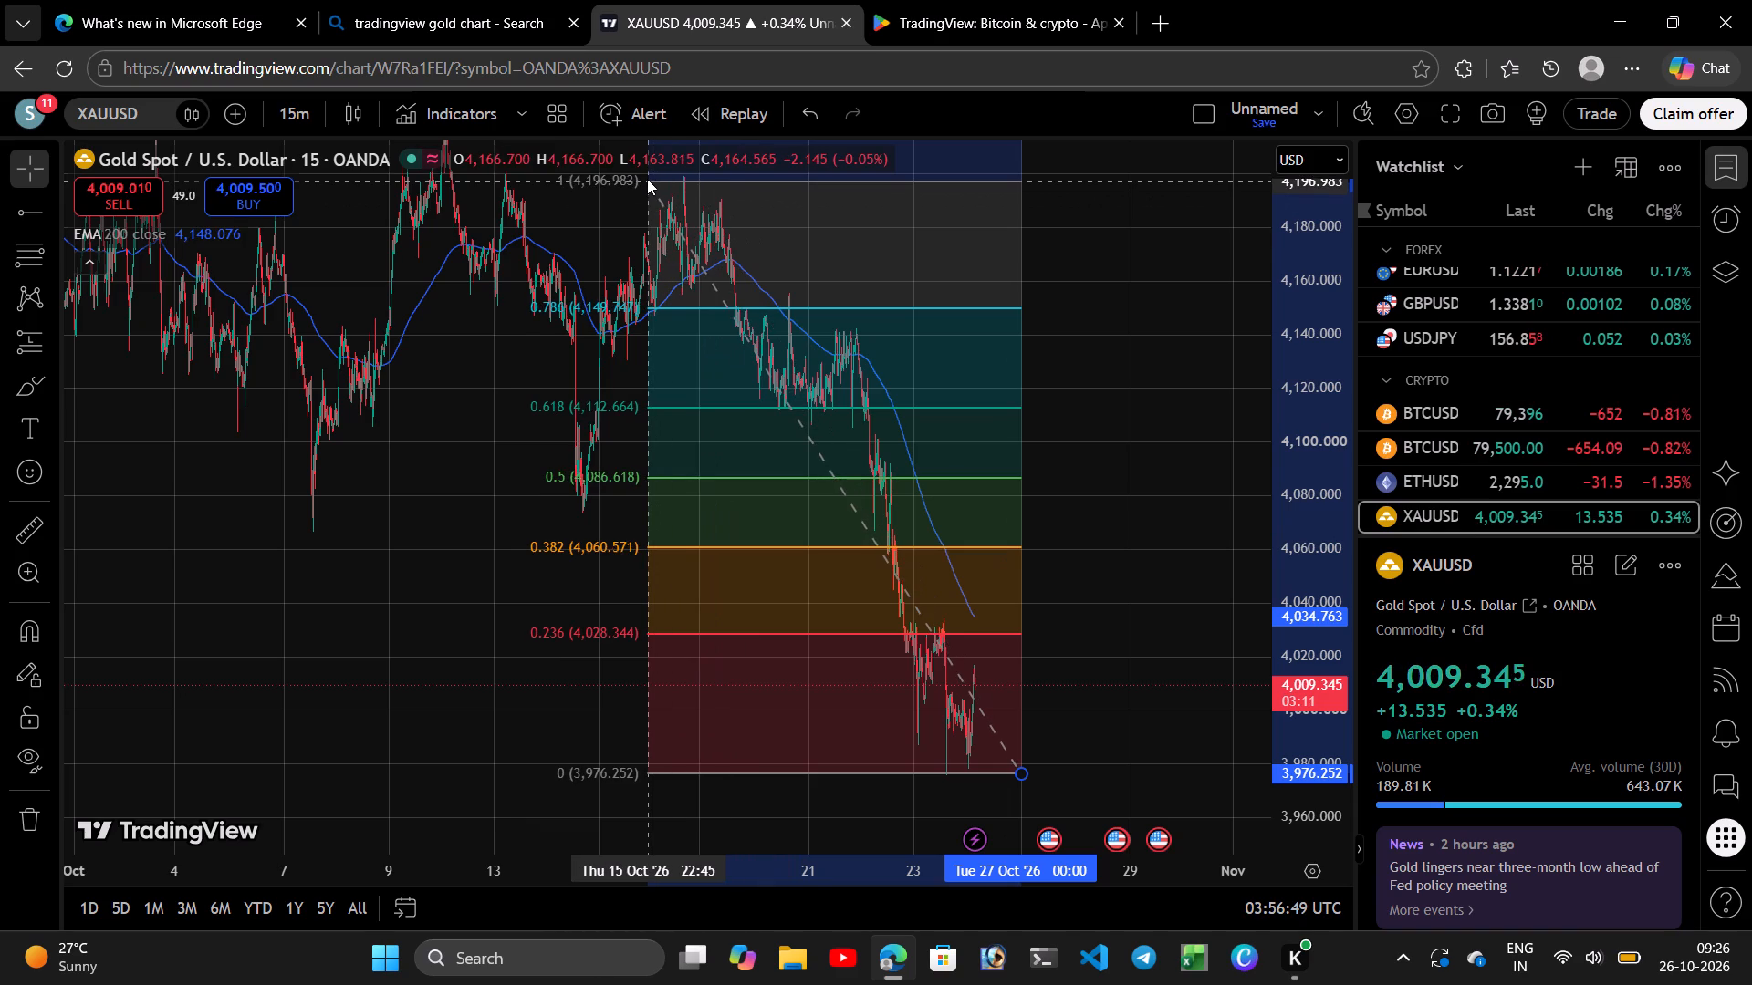
left_click_drag(647, 179, 645, 178)
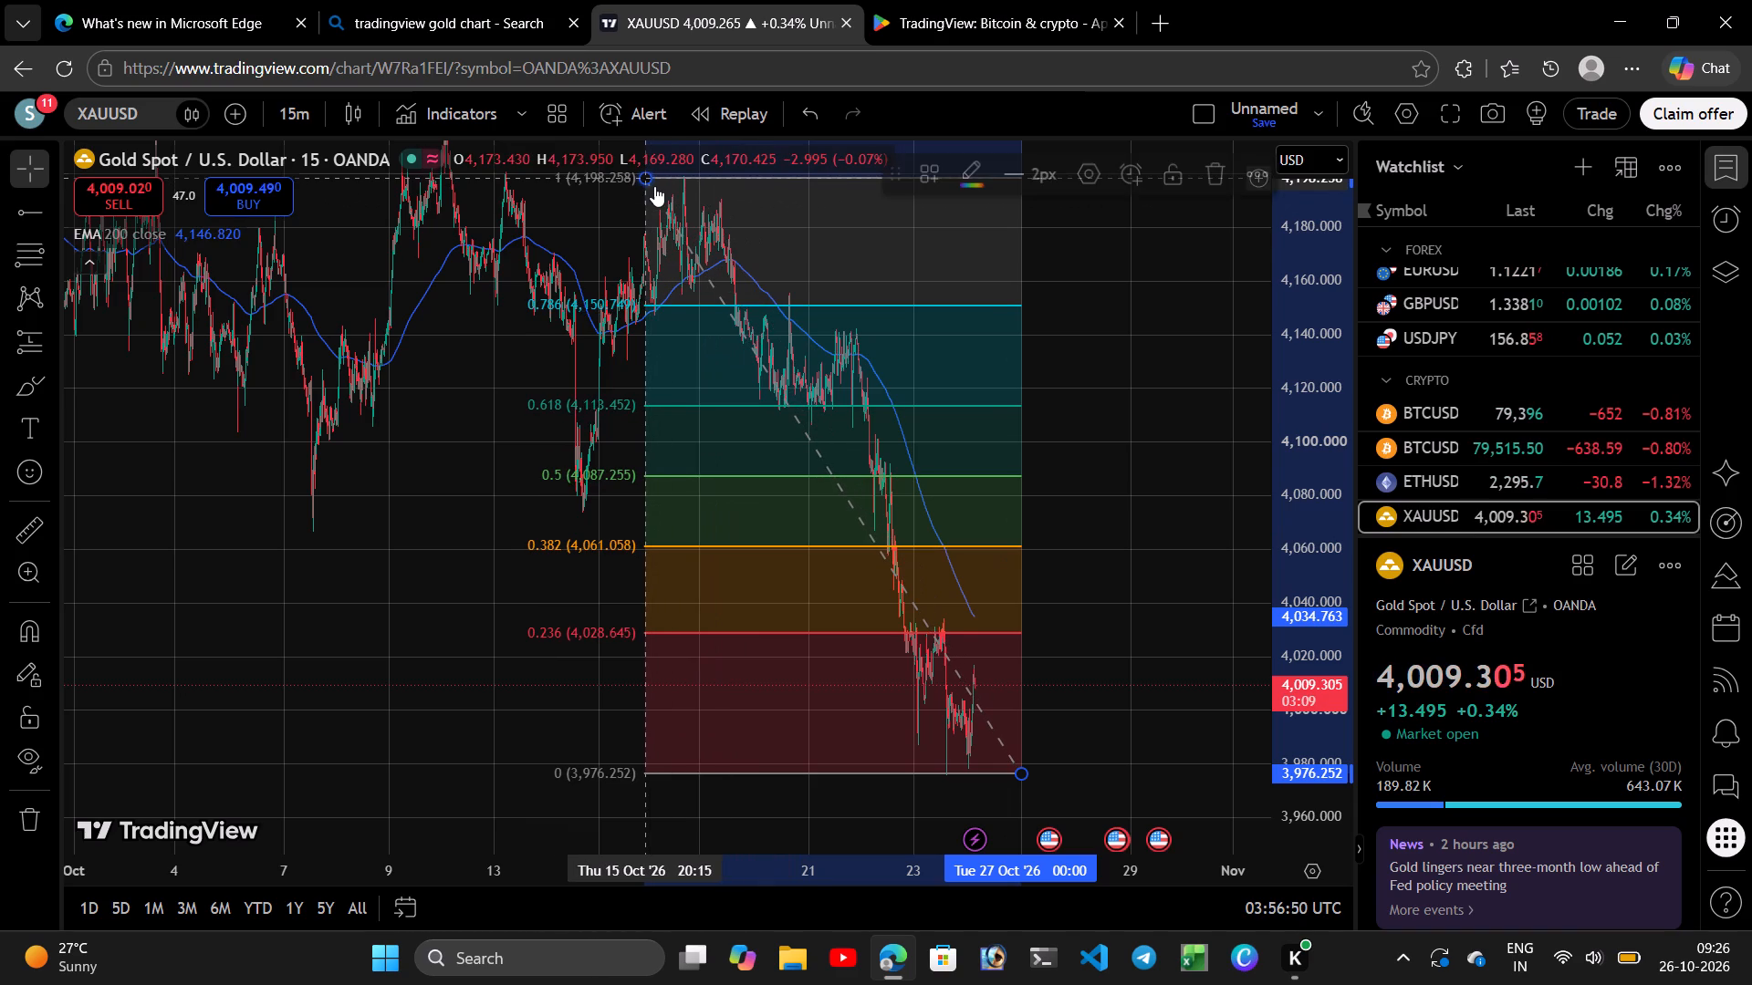
left_click(1114, 502)
Nudge the Fib retracement's end anchor slightly later on 27 October, at about 3,976.4, and deselect the drawing.
left_click_drag(1115, 498, 1109, 508)
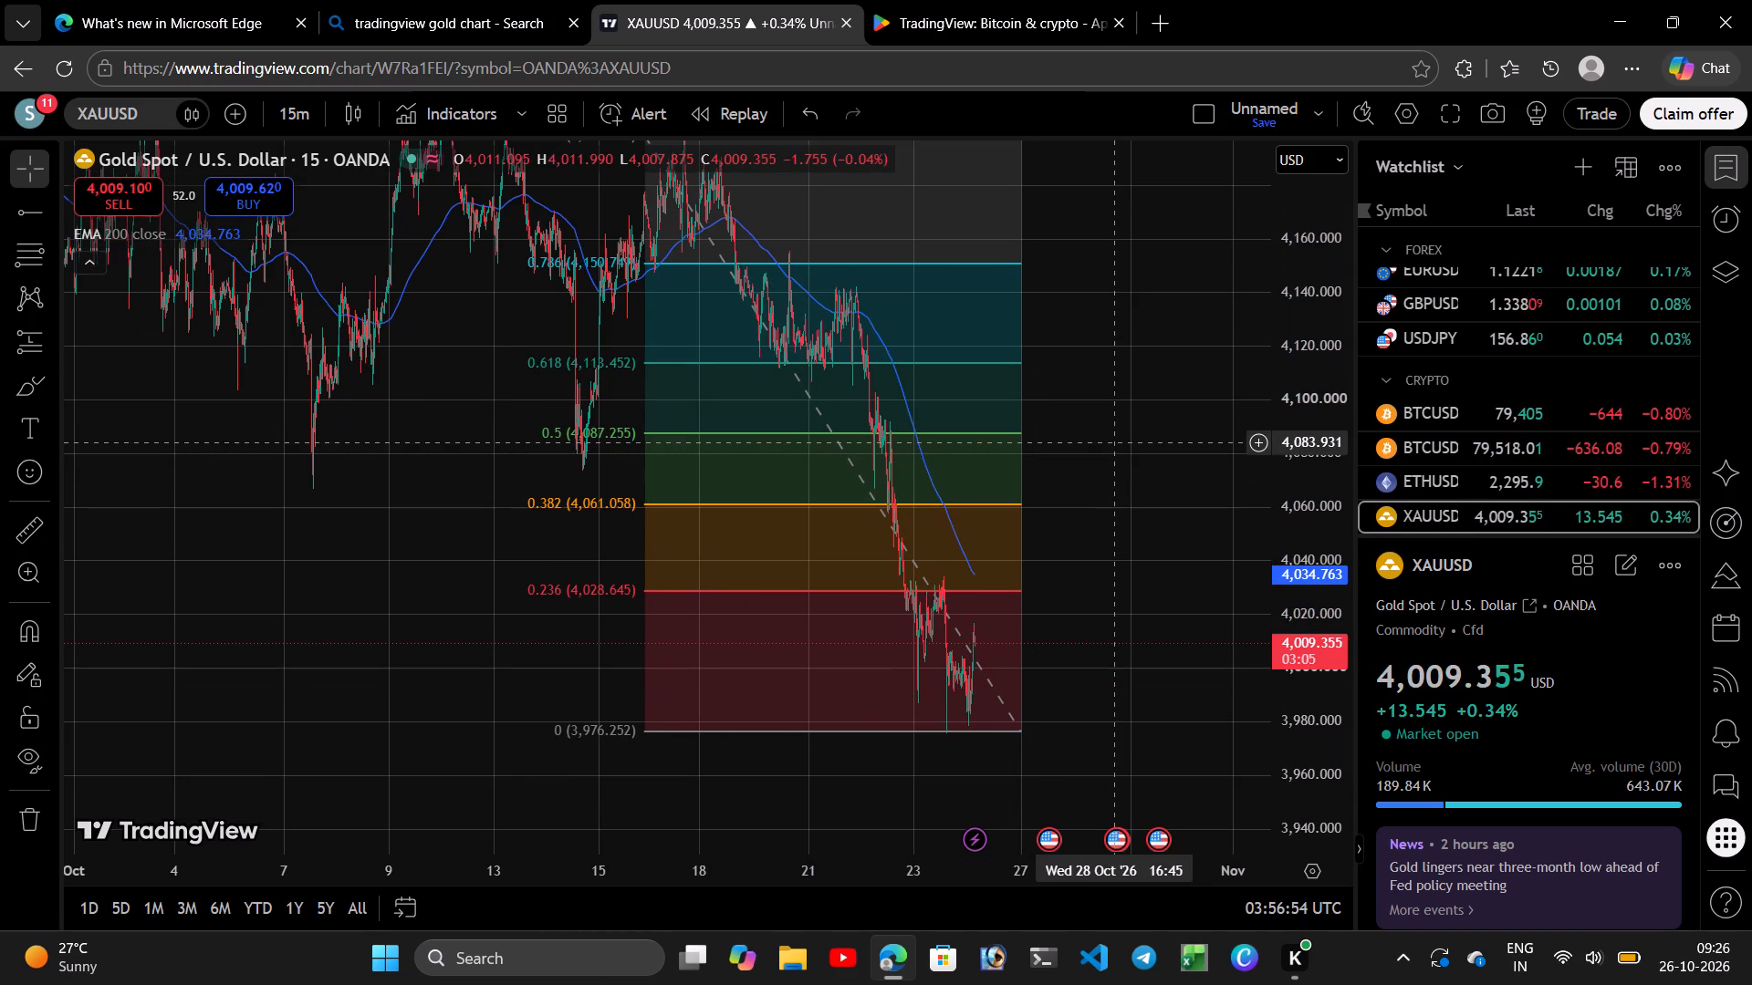
left_click_drag(1109, 508, 1108, 513)
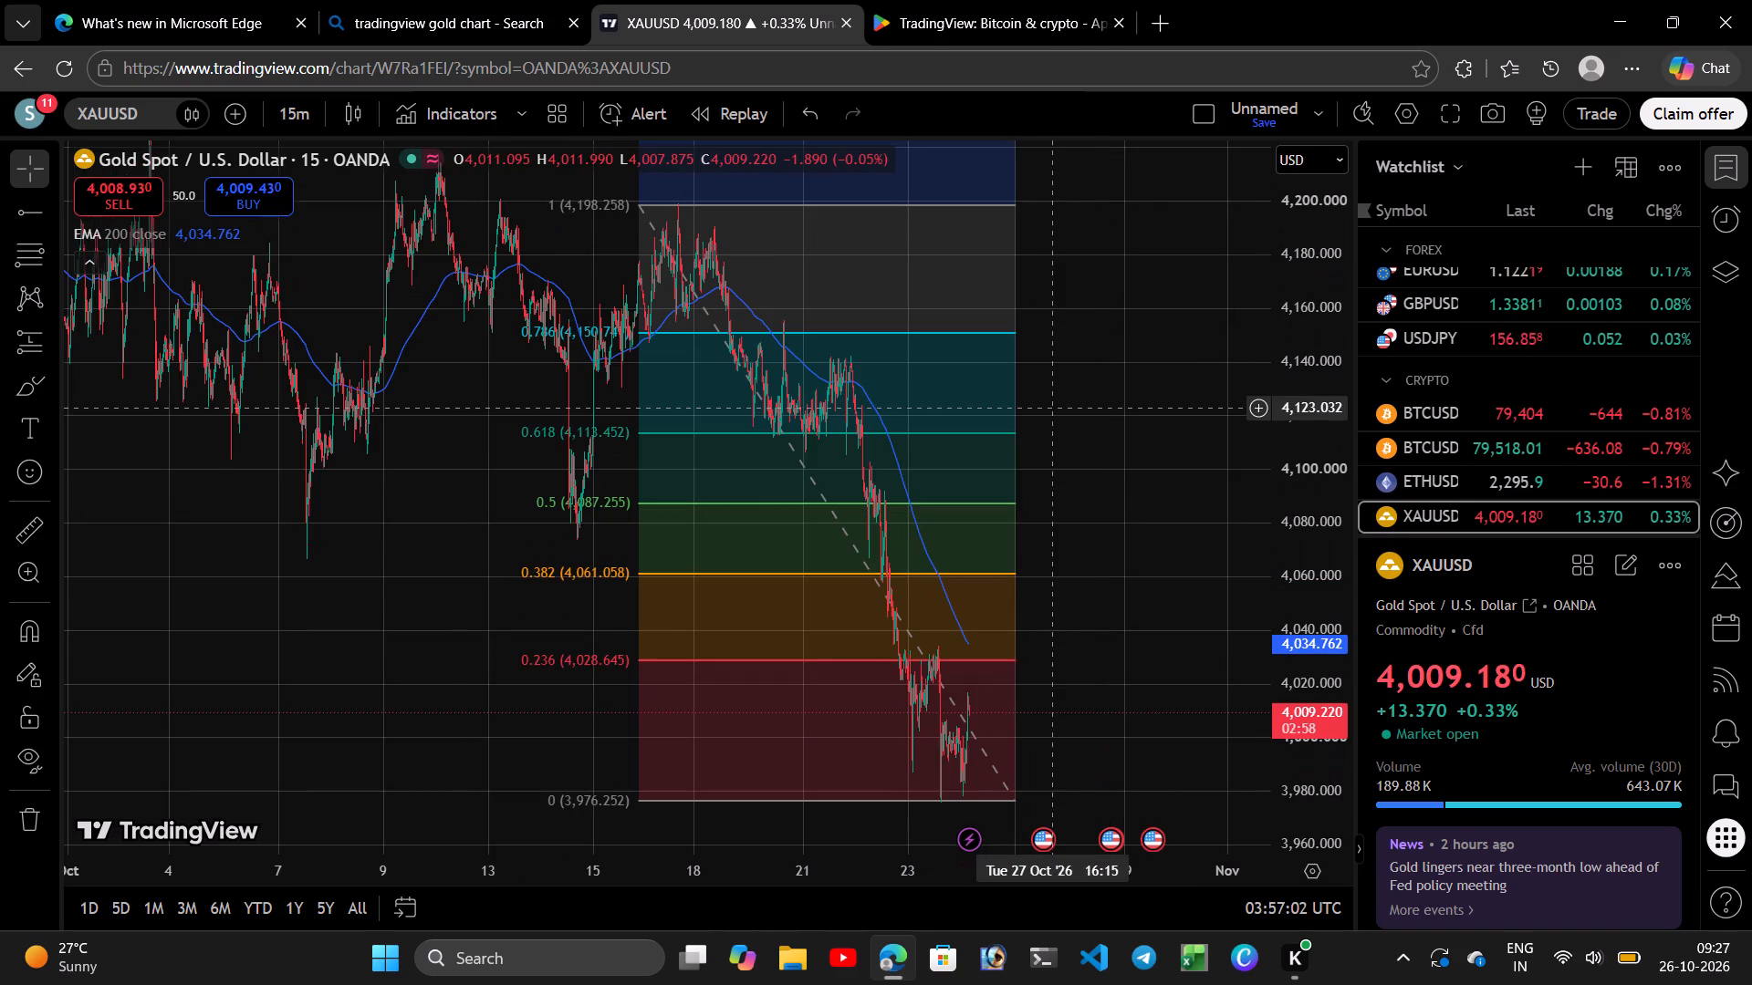
left_click(1086, 513)
left_click(1061, 430)
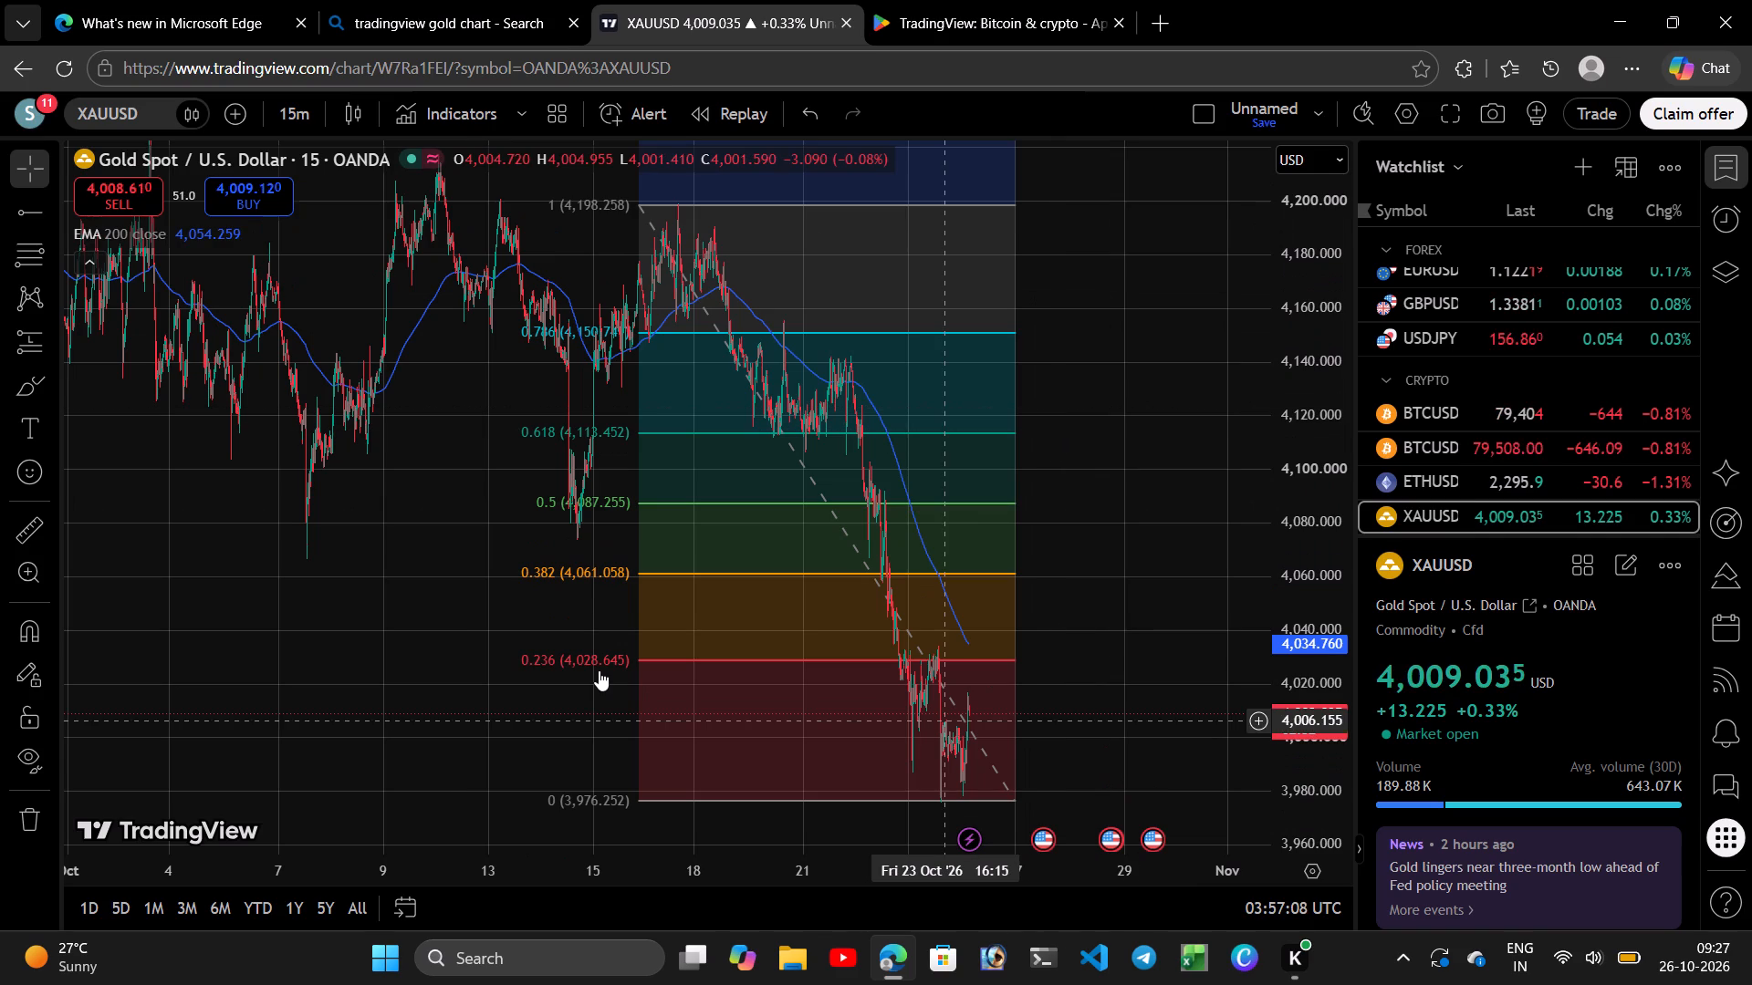
left_click(756, 669)
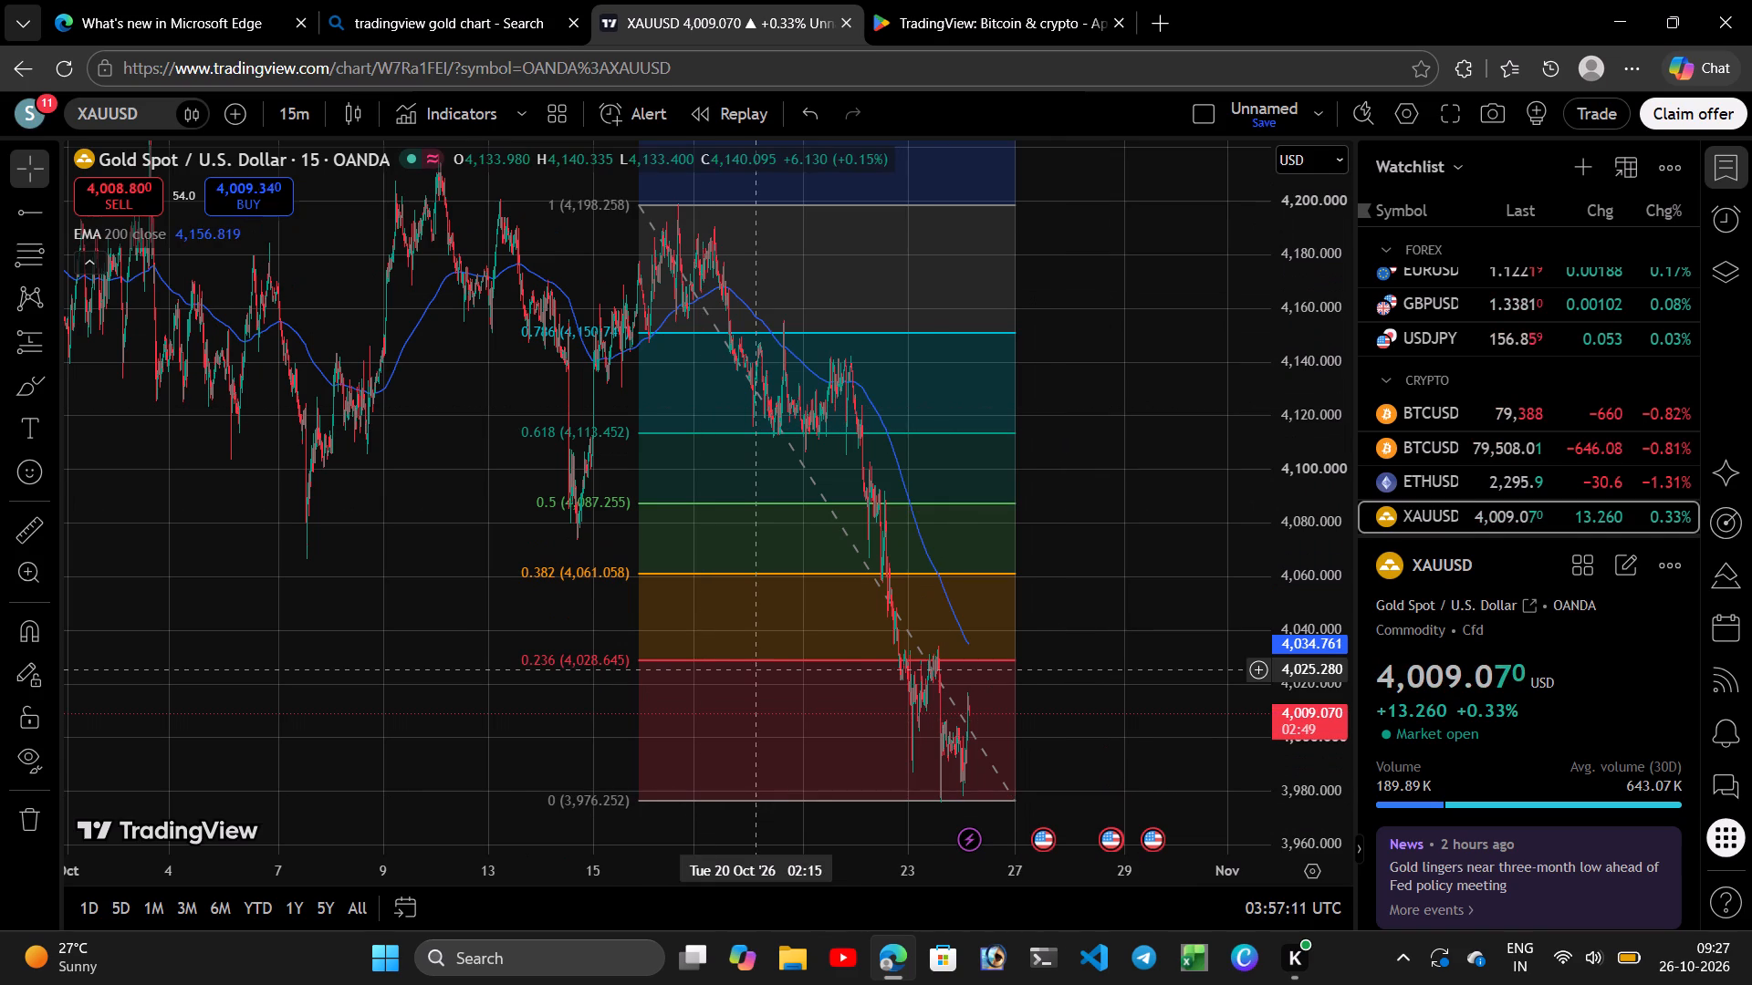
left_click(747, 661)
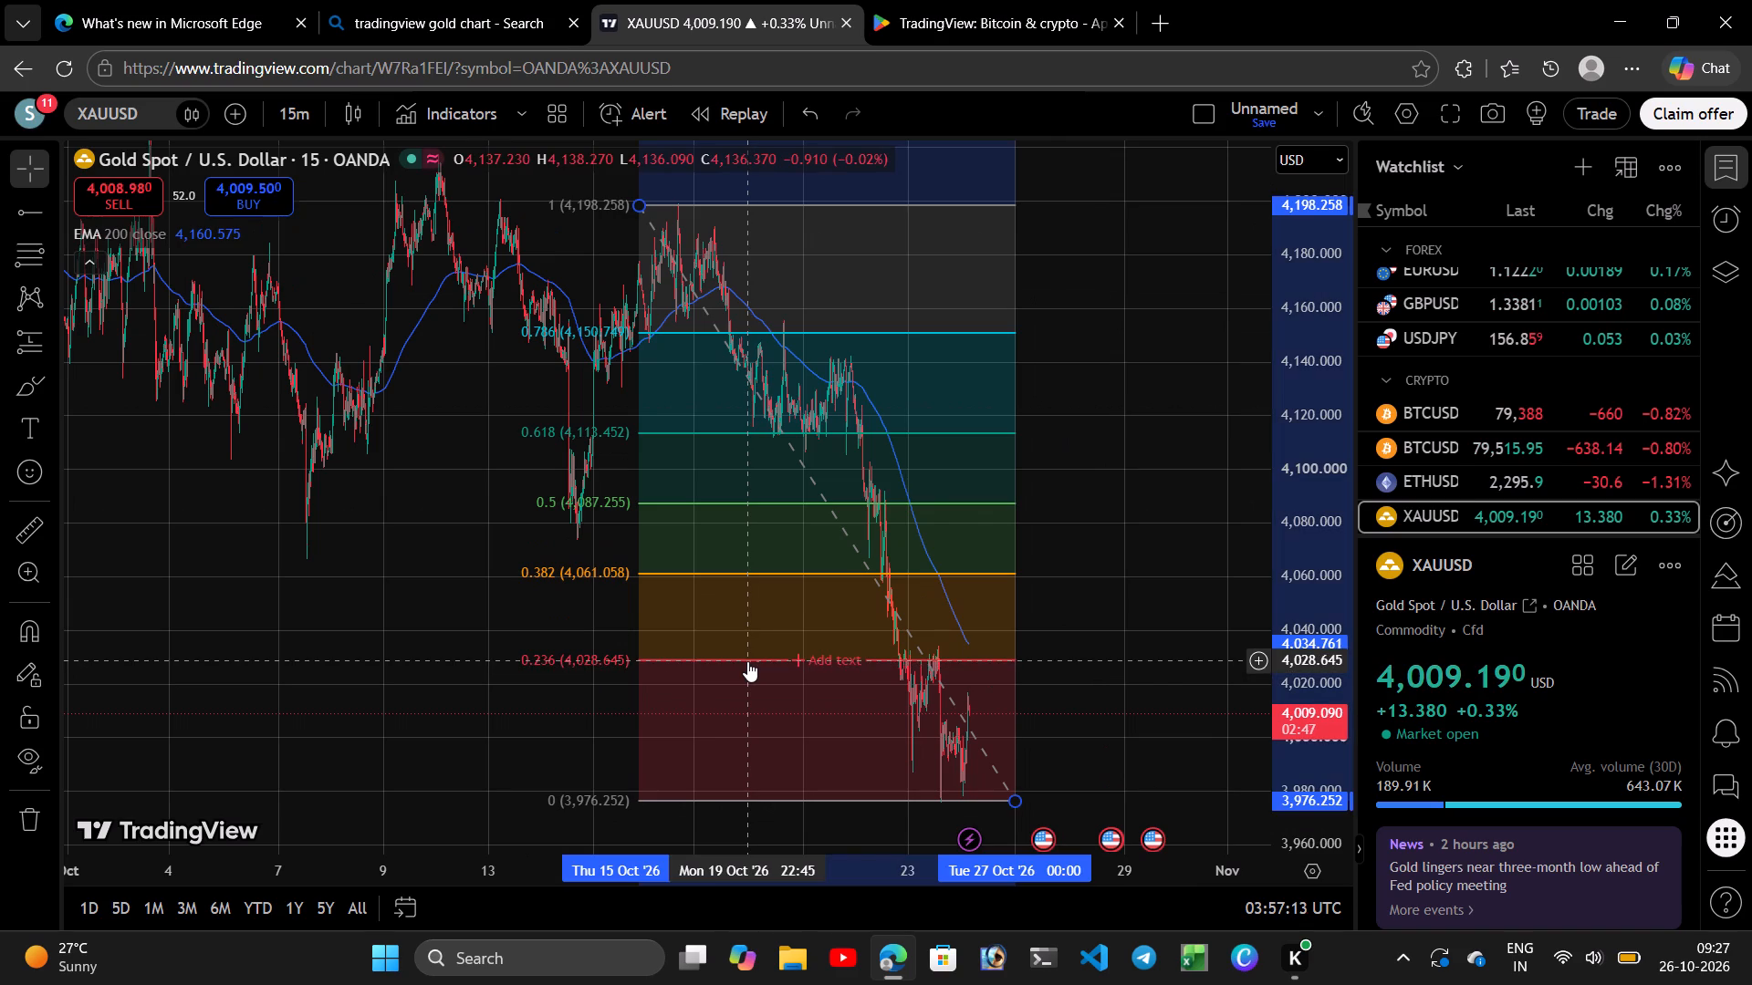
left_click(1014, 797)
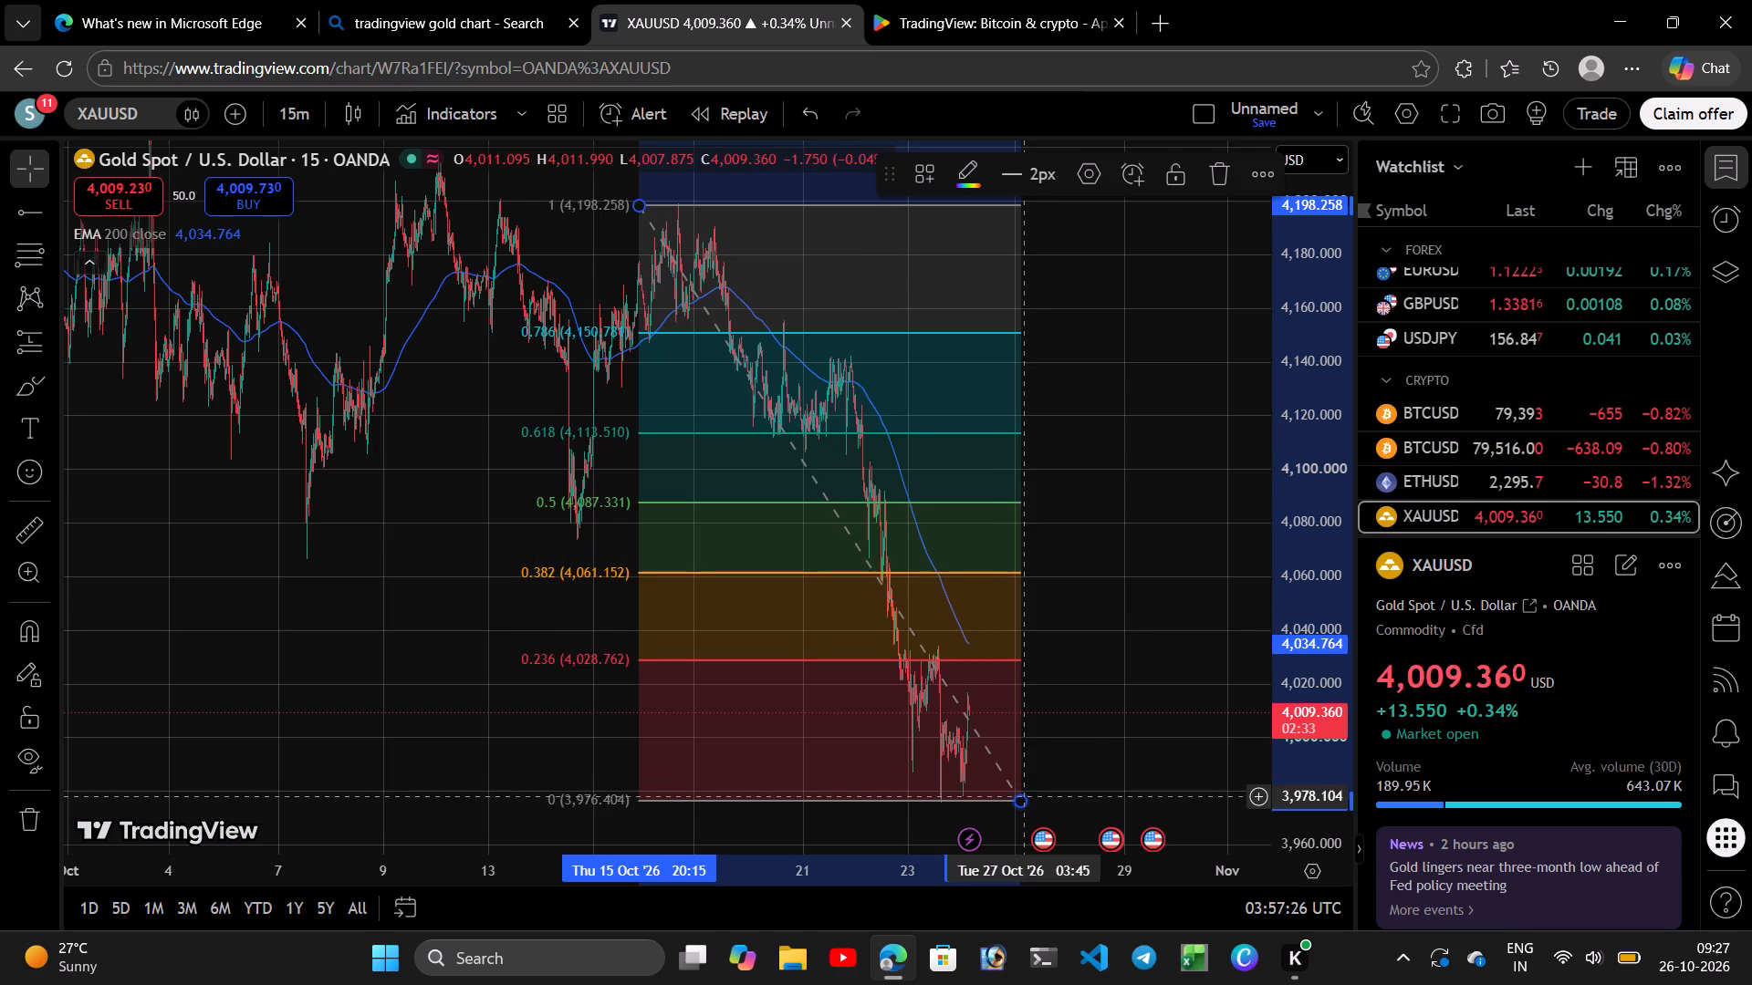
left_click(1090, 595)
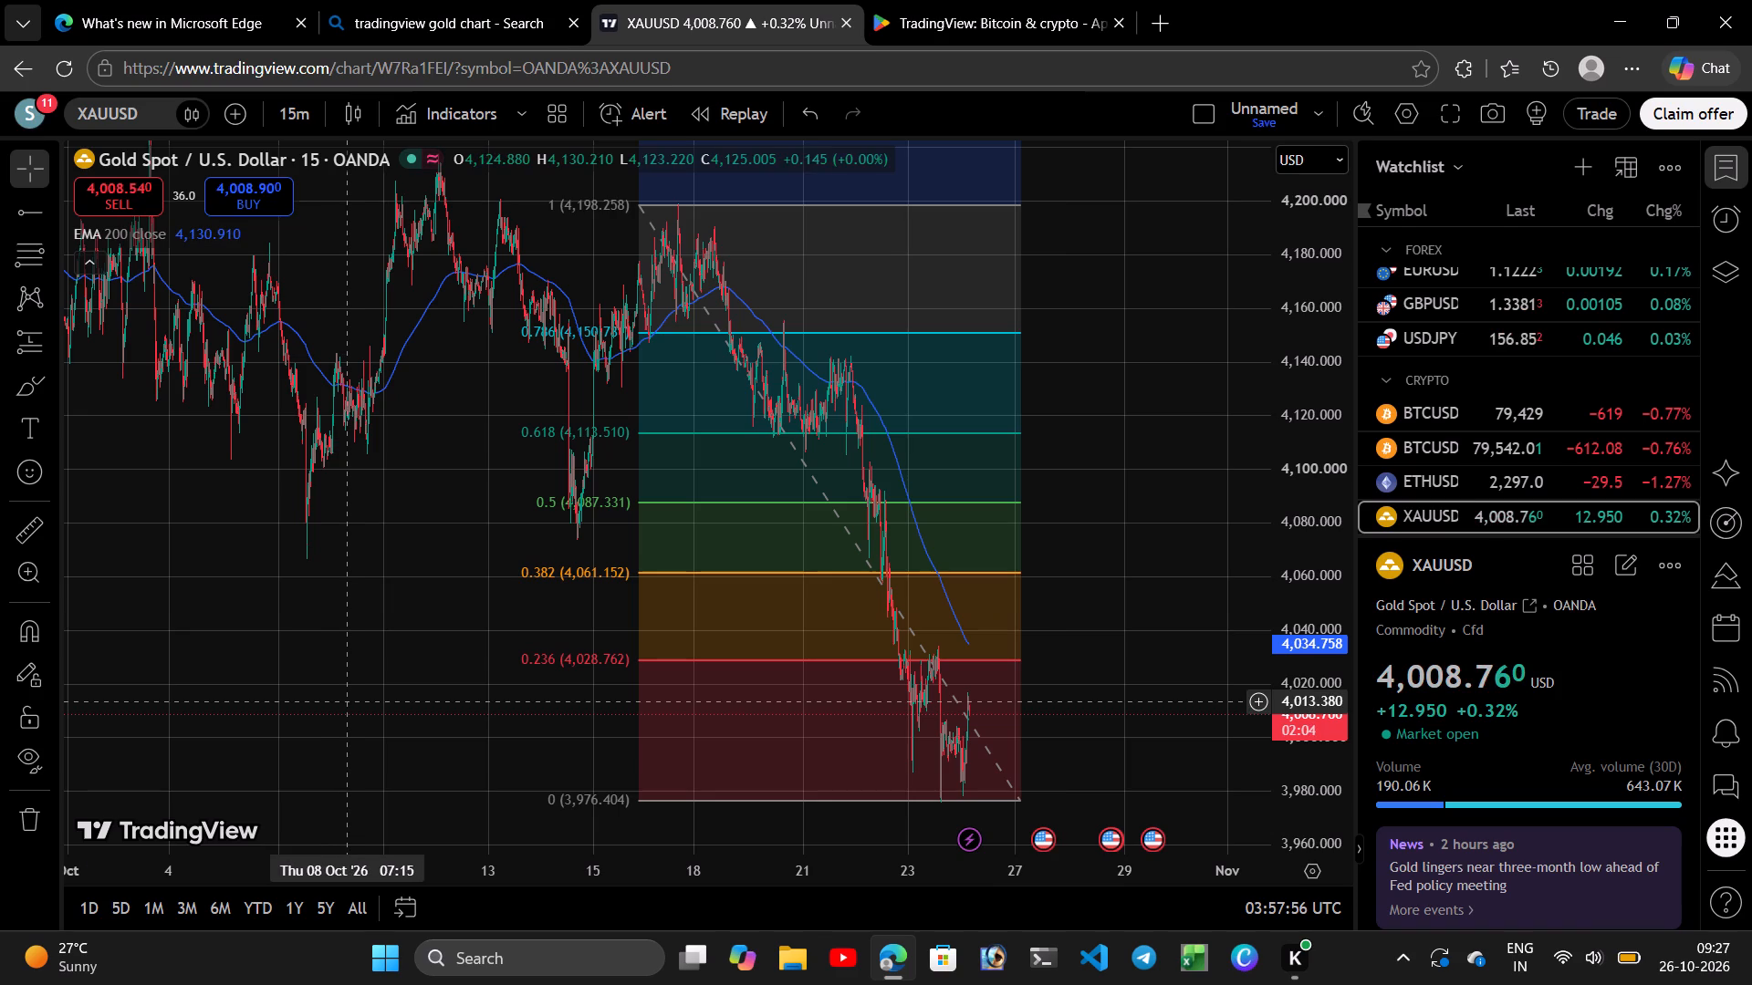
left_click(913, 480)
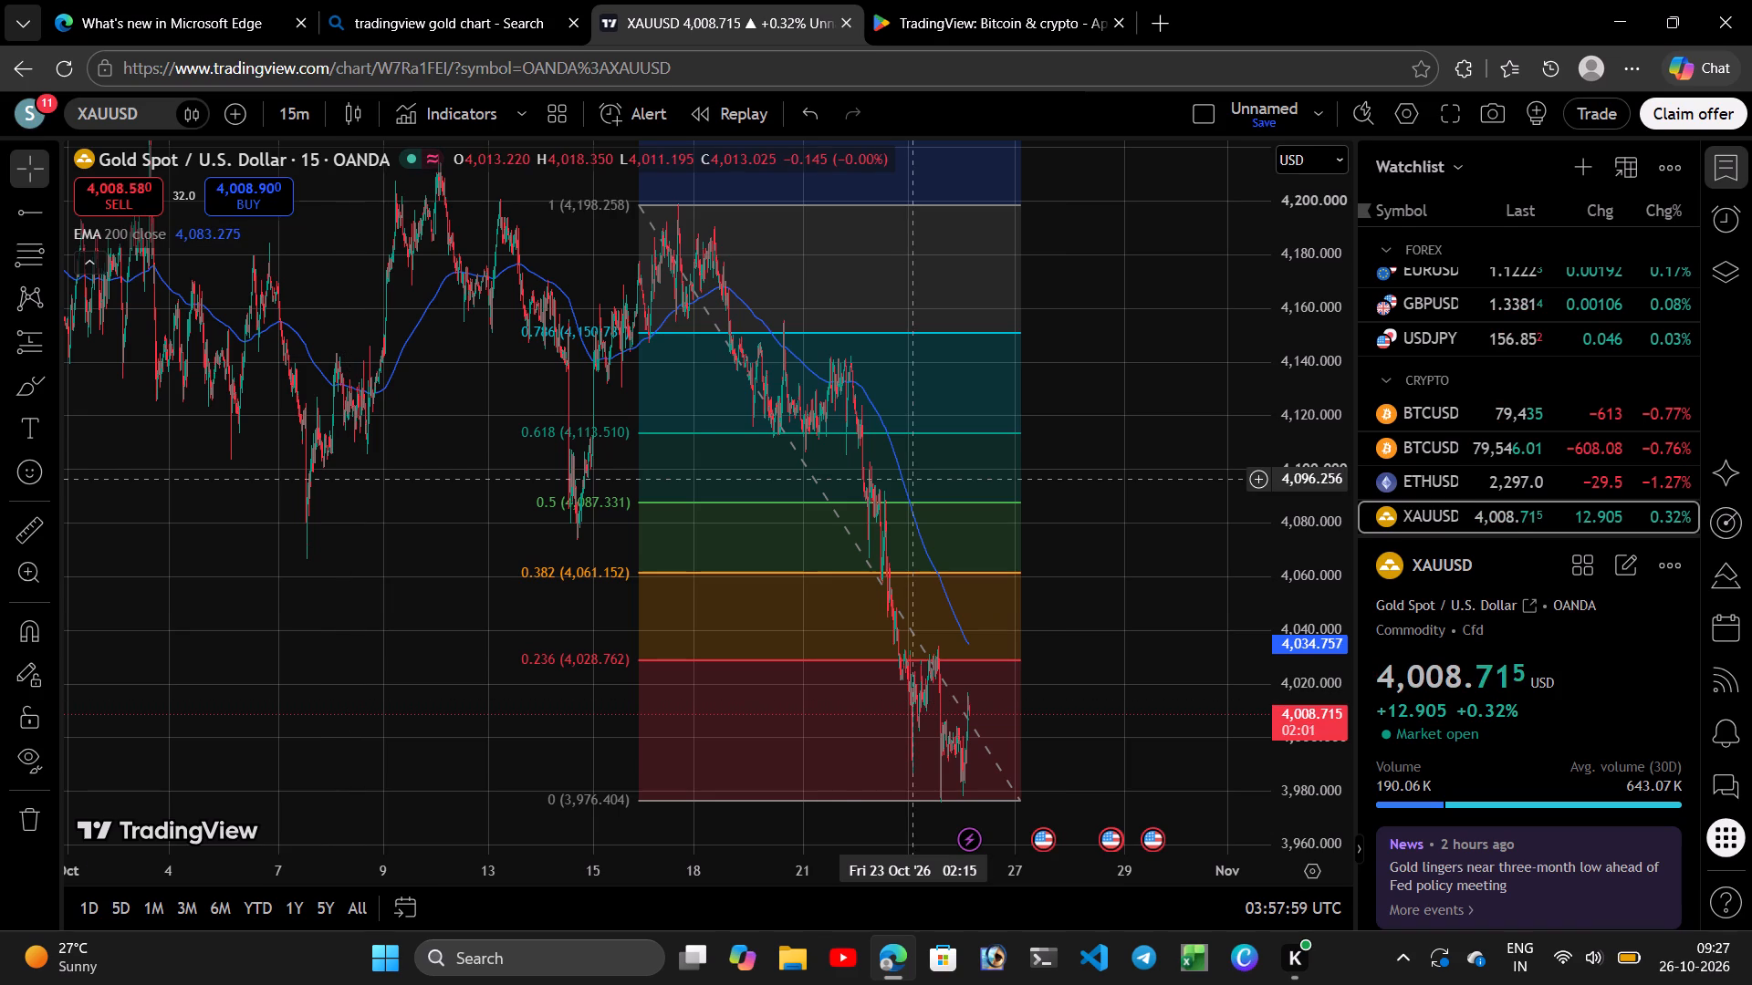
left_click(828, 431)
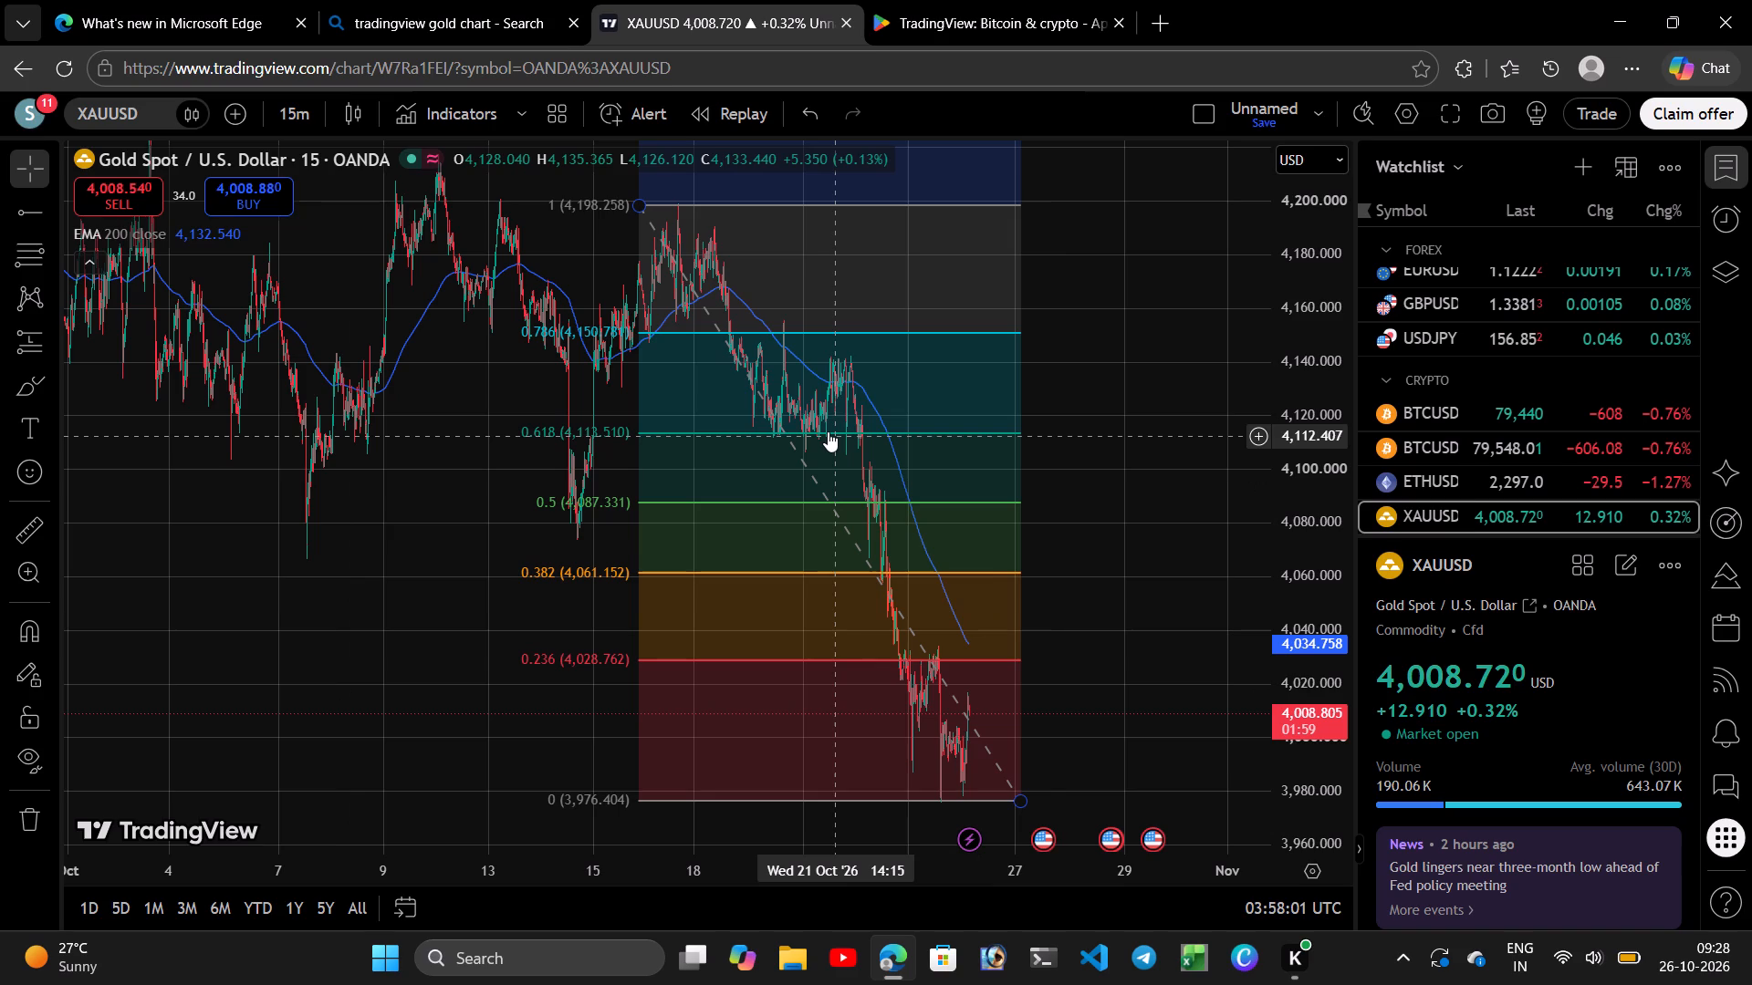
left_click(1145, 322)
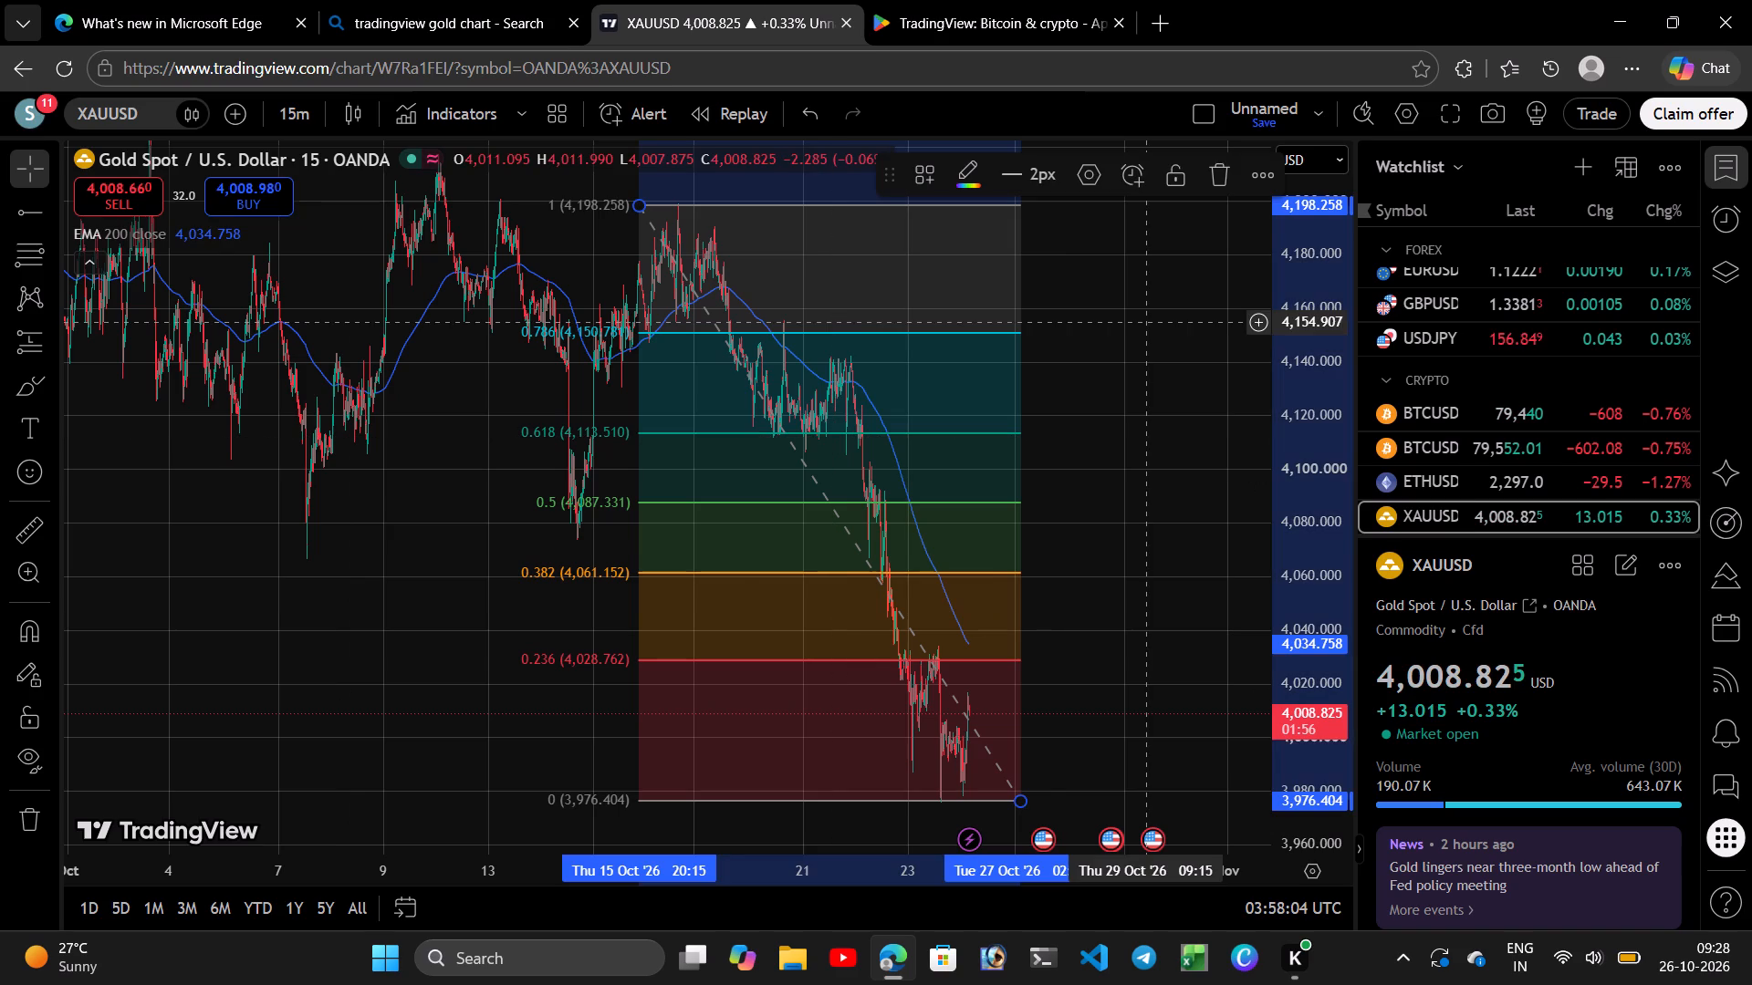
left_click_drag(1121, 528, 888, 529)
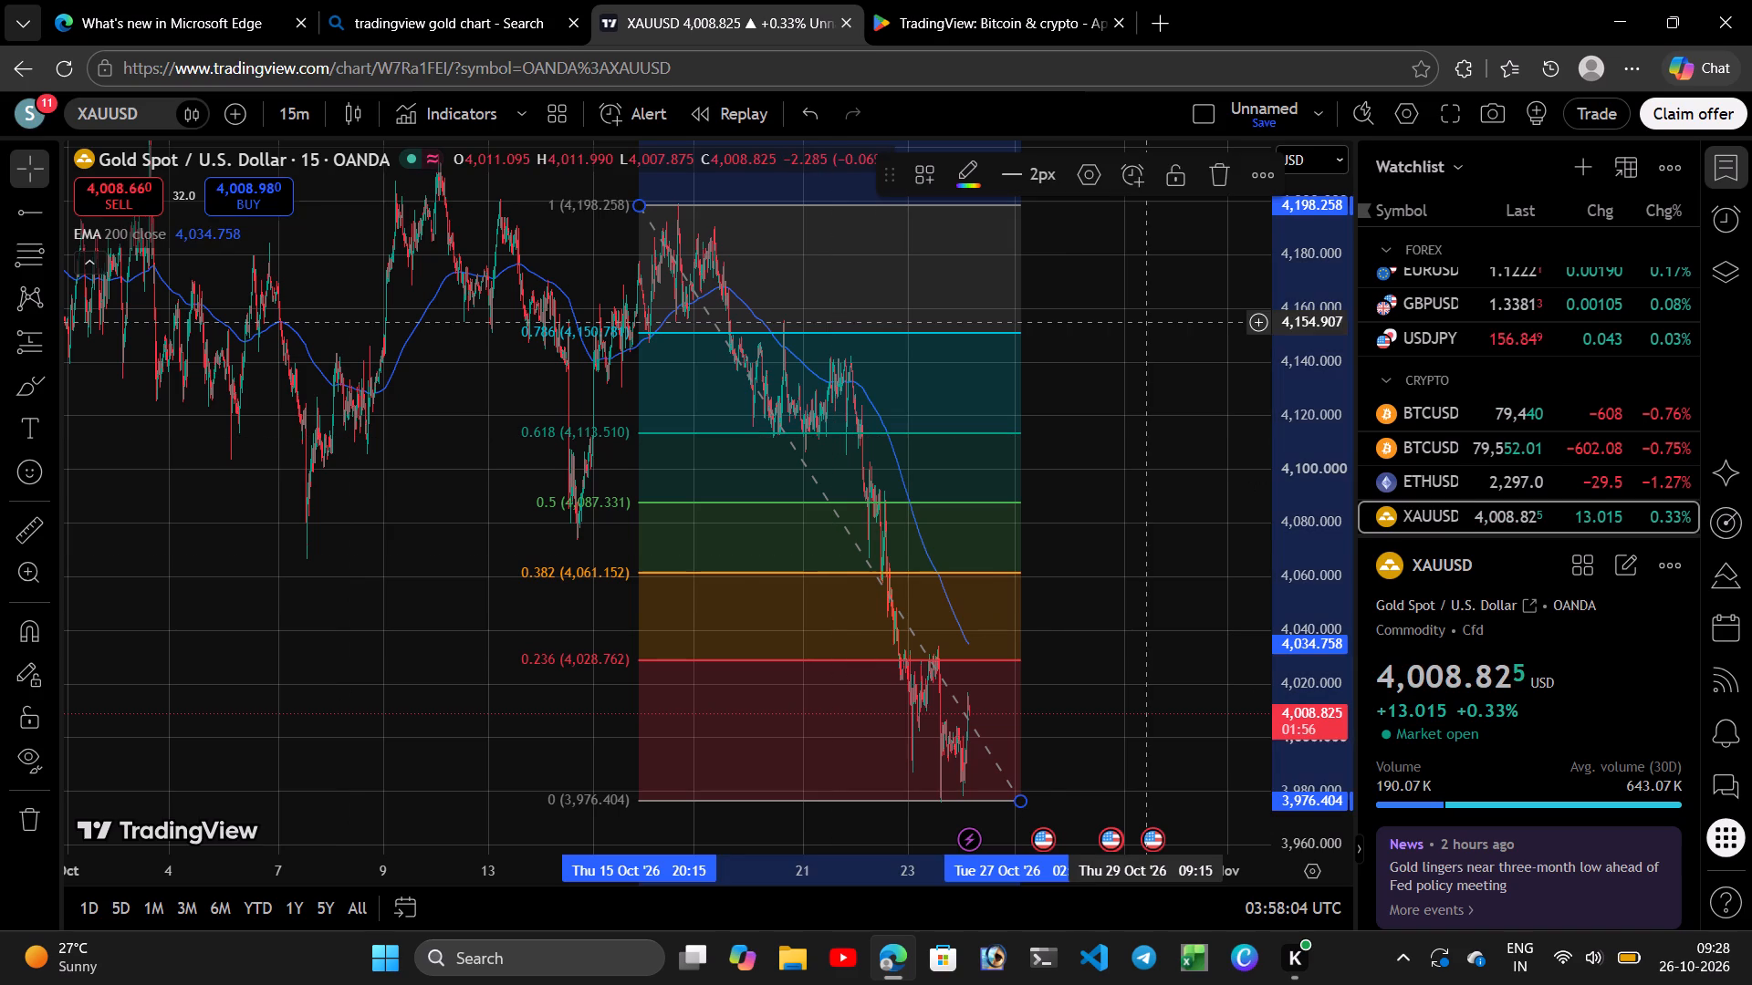
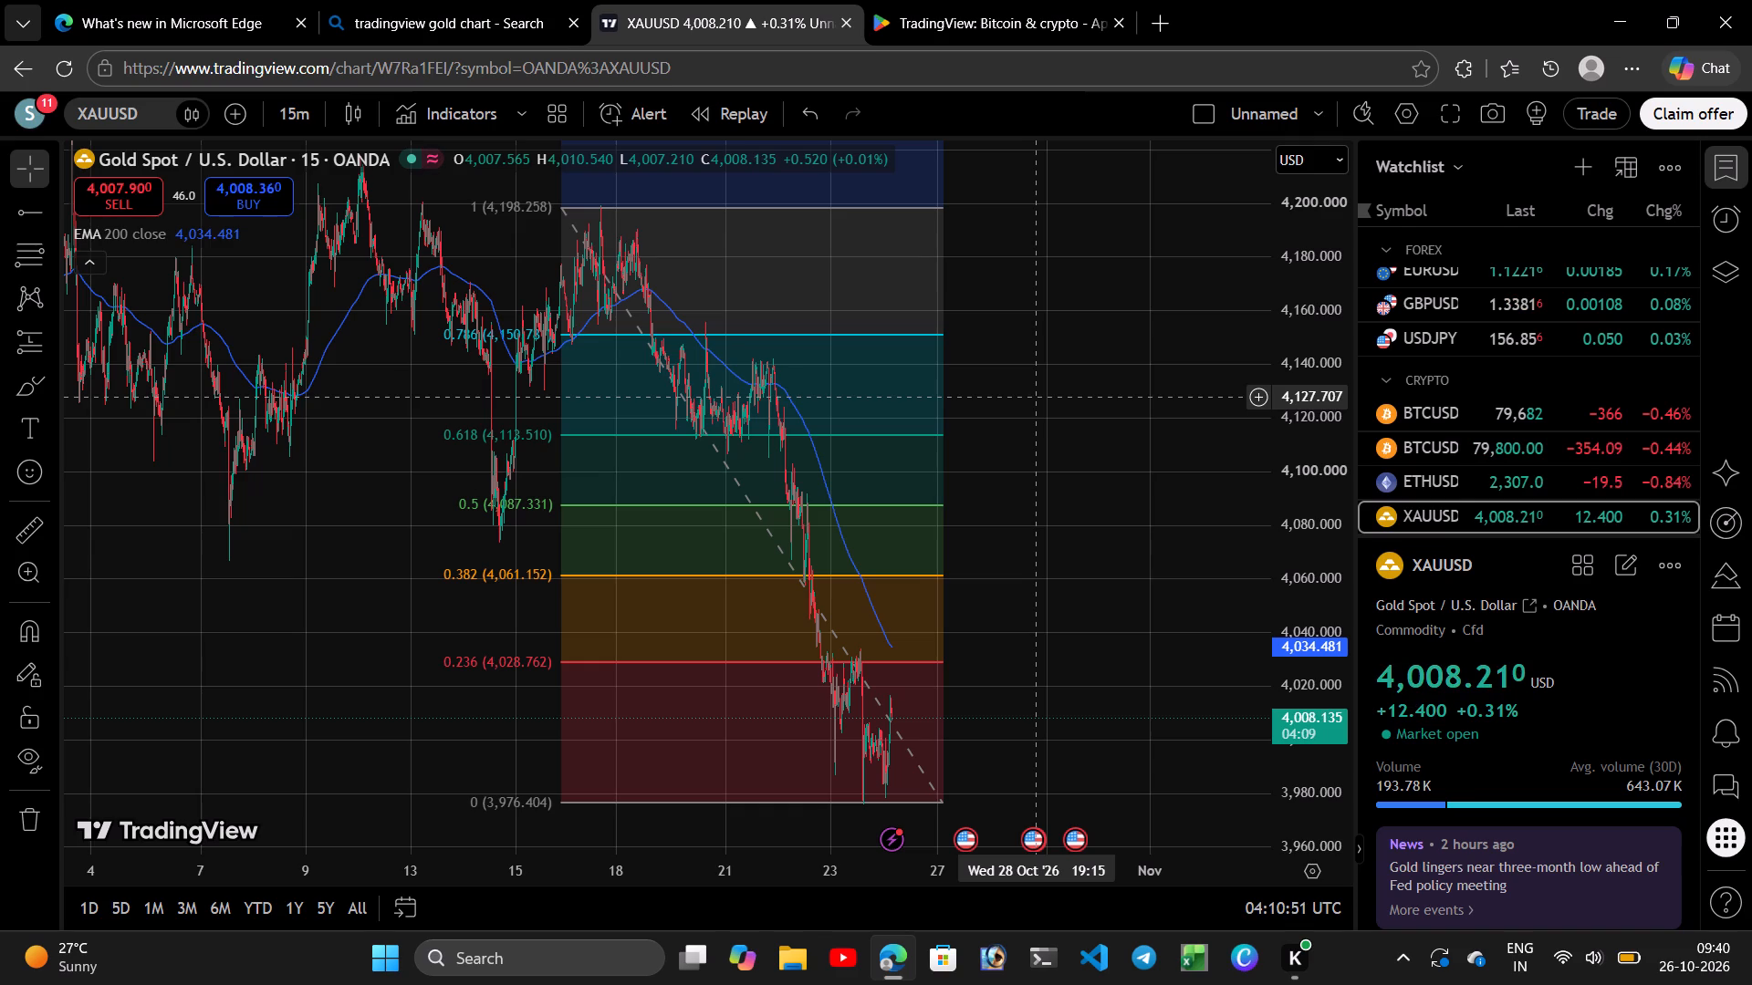
Examine the Fib retracement's 1 and 0.786 levels against the recent decline and the 200 EMA, leaving the drawing deselected.
left_click(869, 205)
left_click(1076, 353)
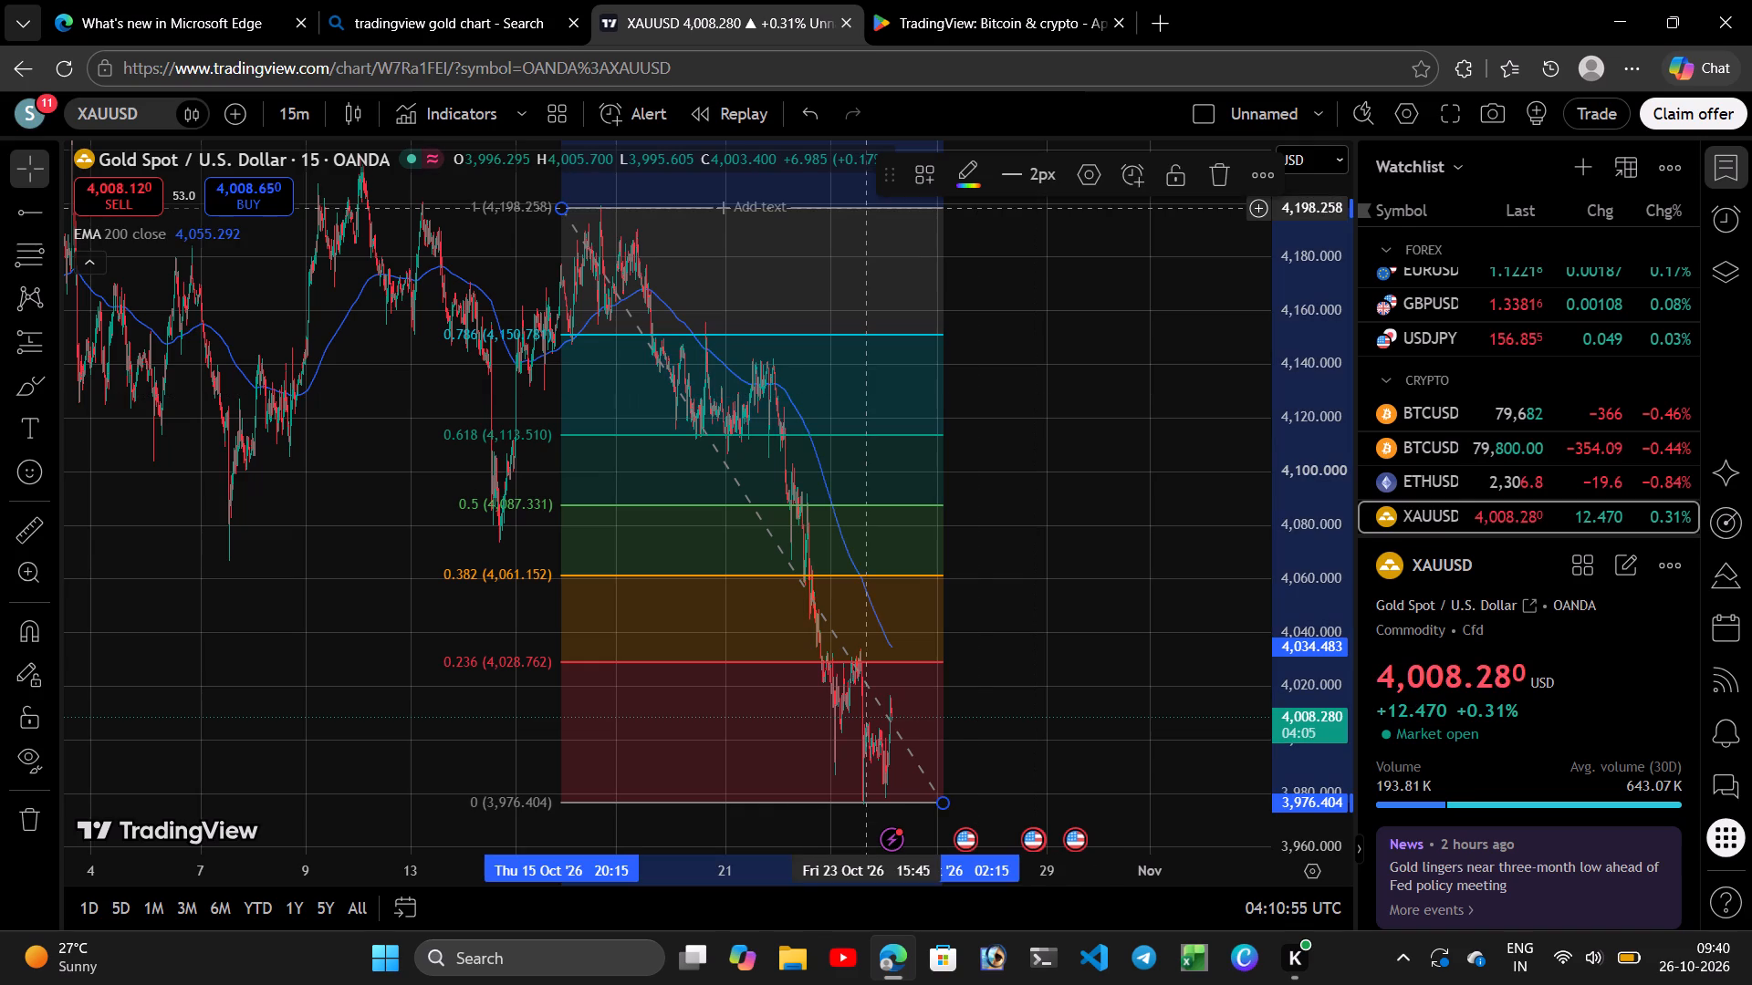
left_click(817, 332)
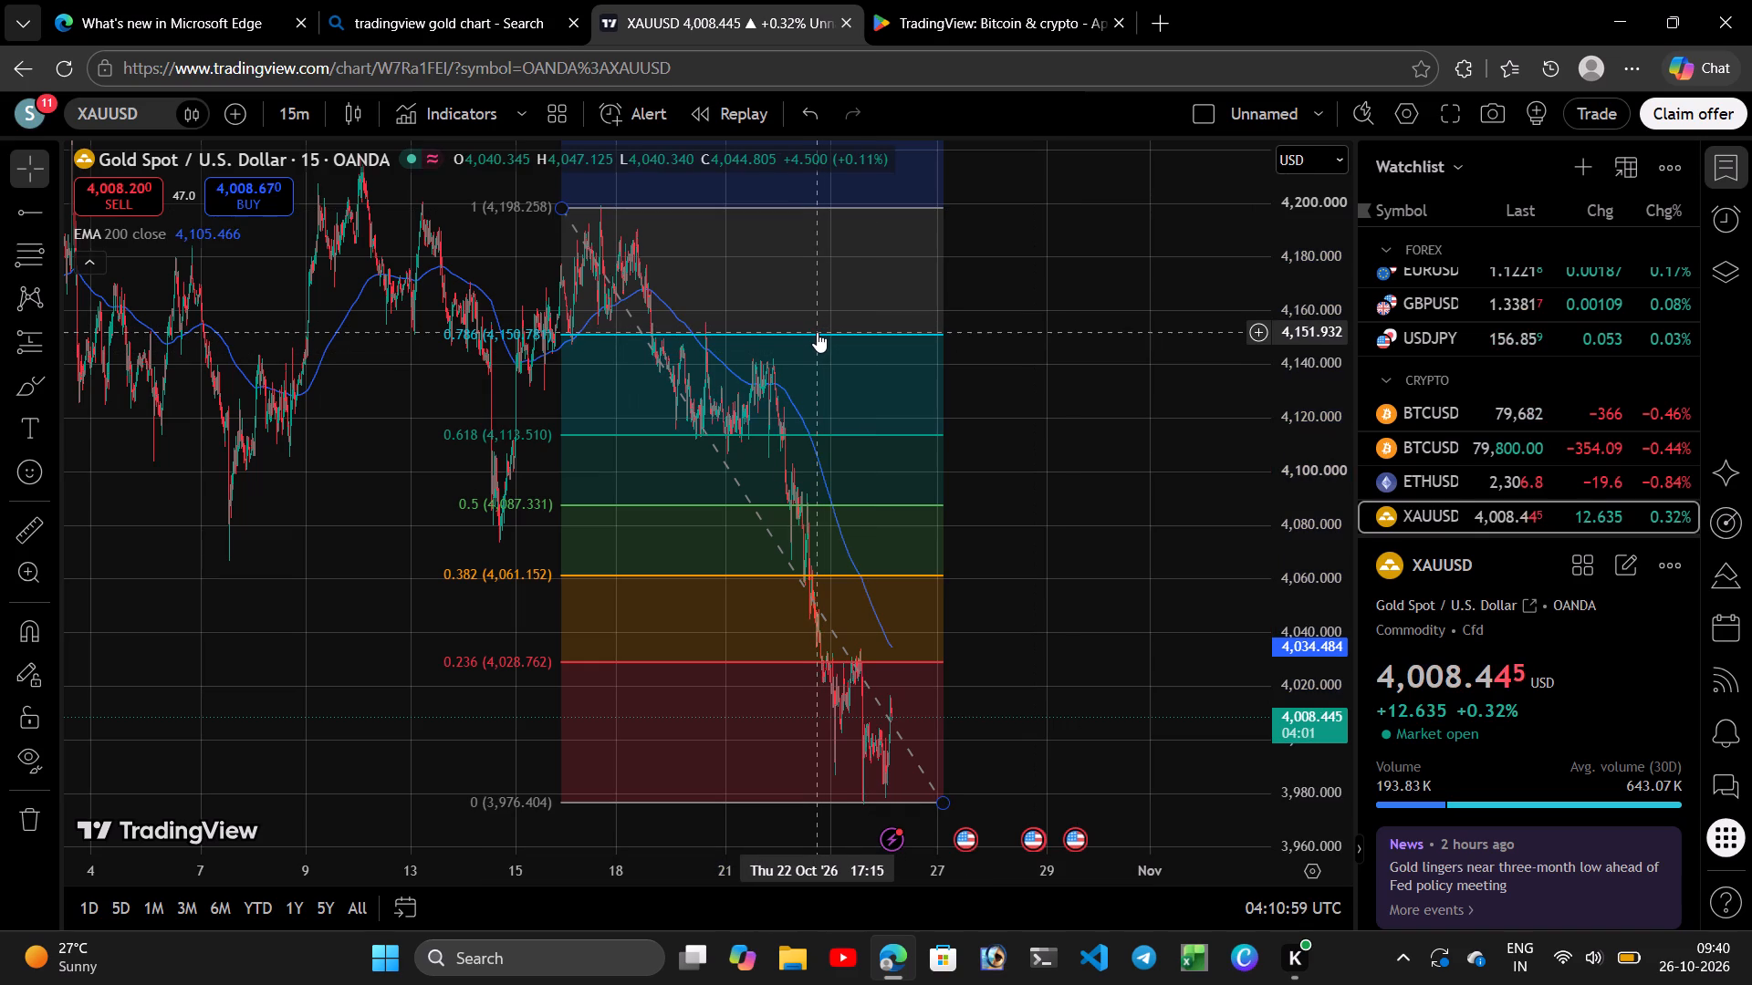
left_click(1100, 403)
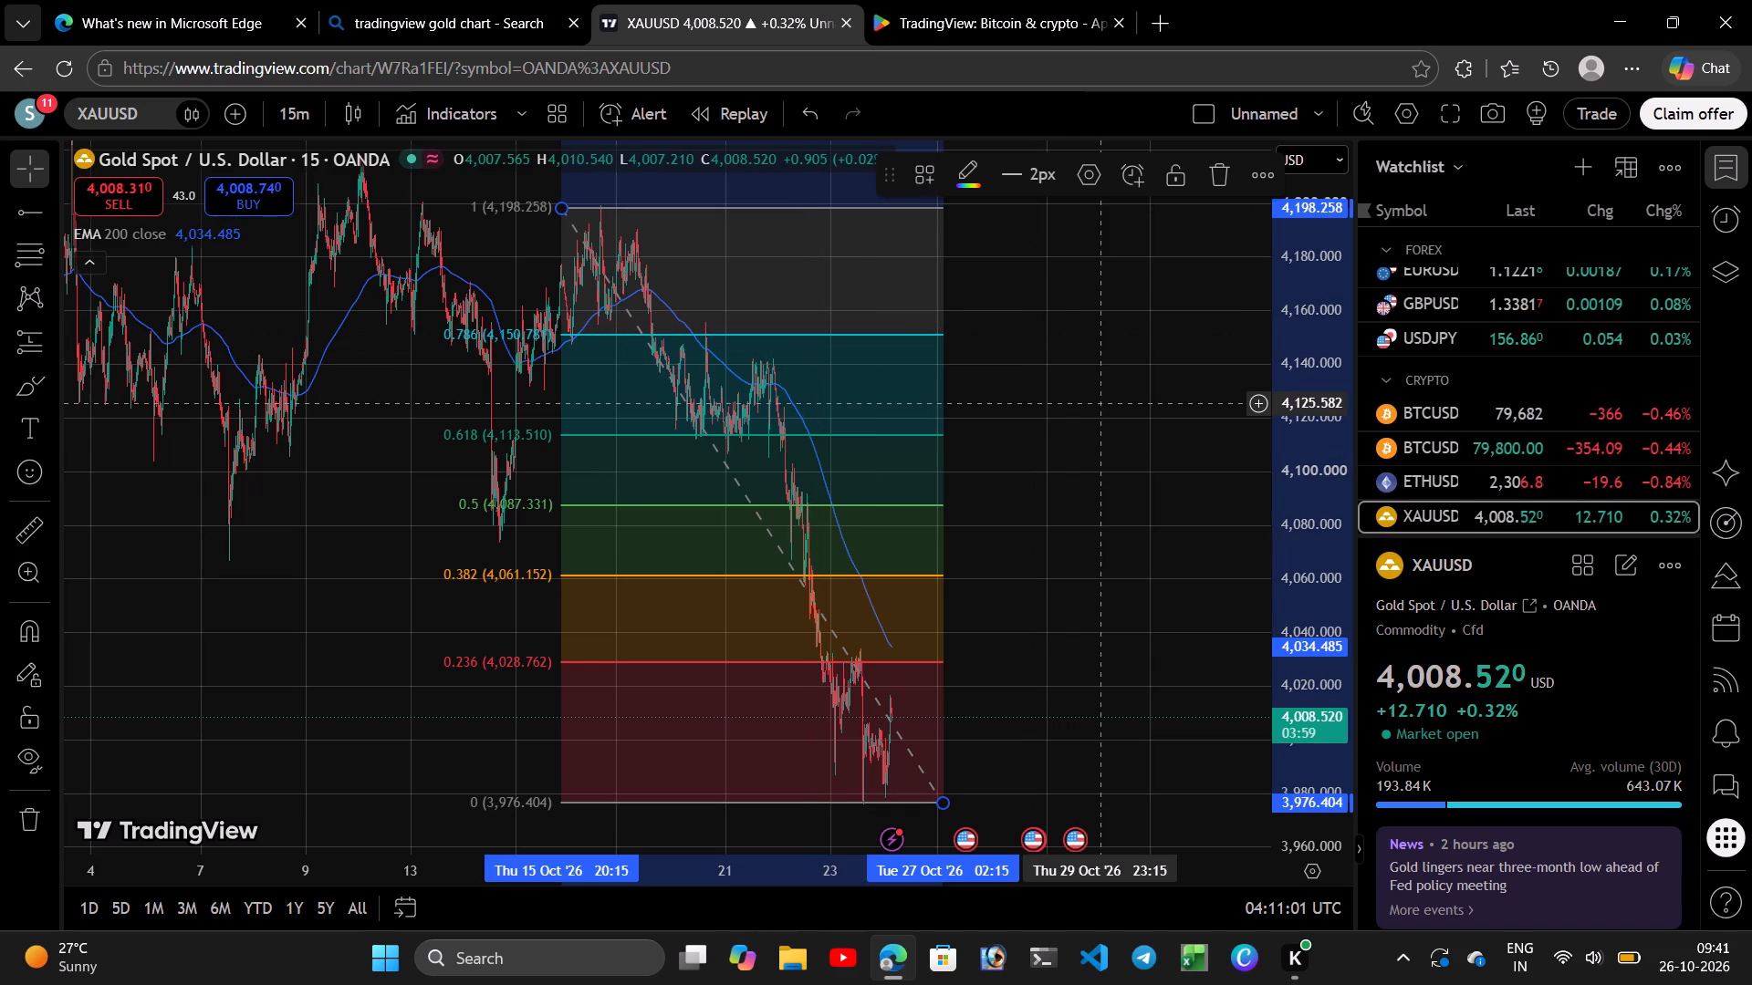
left_click_drag(1036, 376, 906, 375)
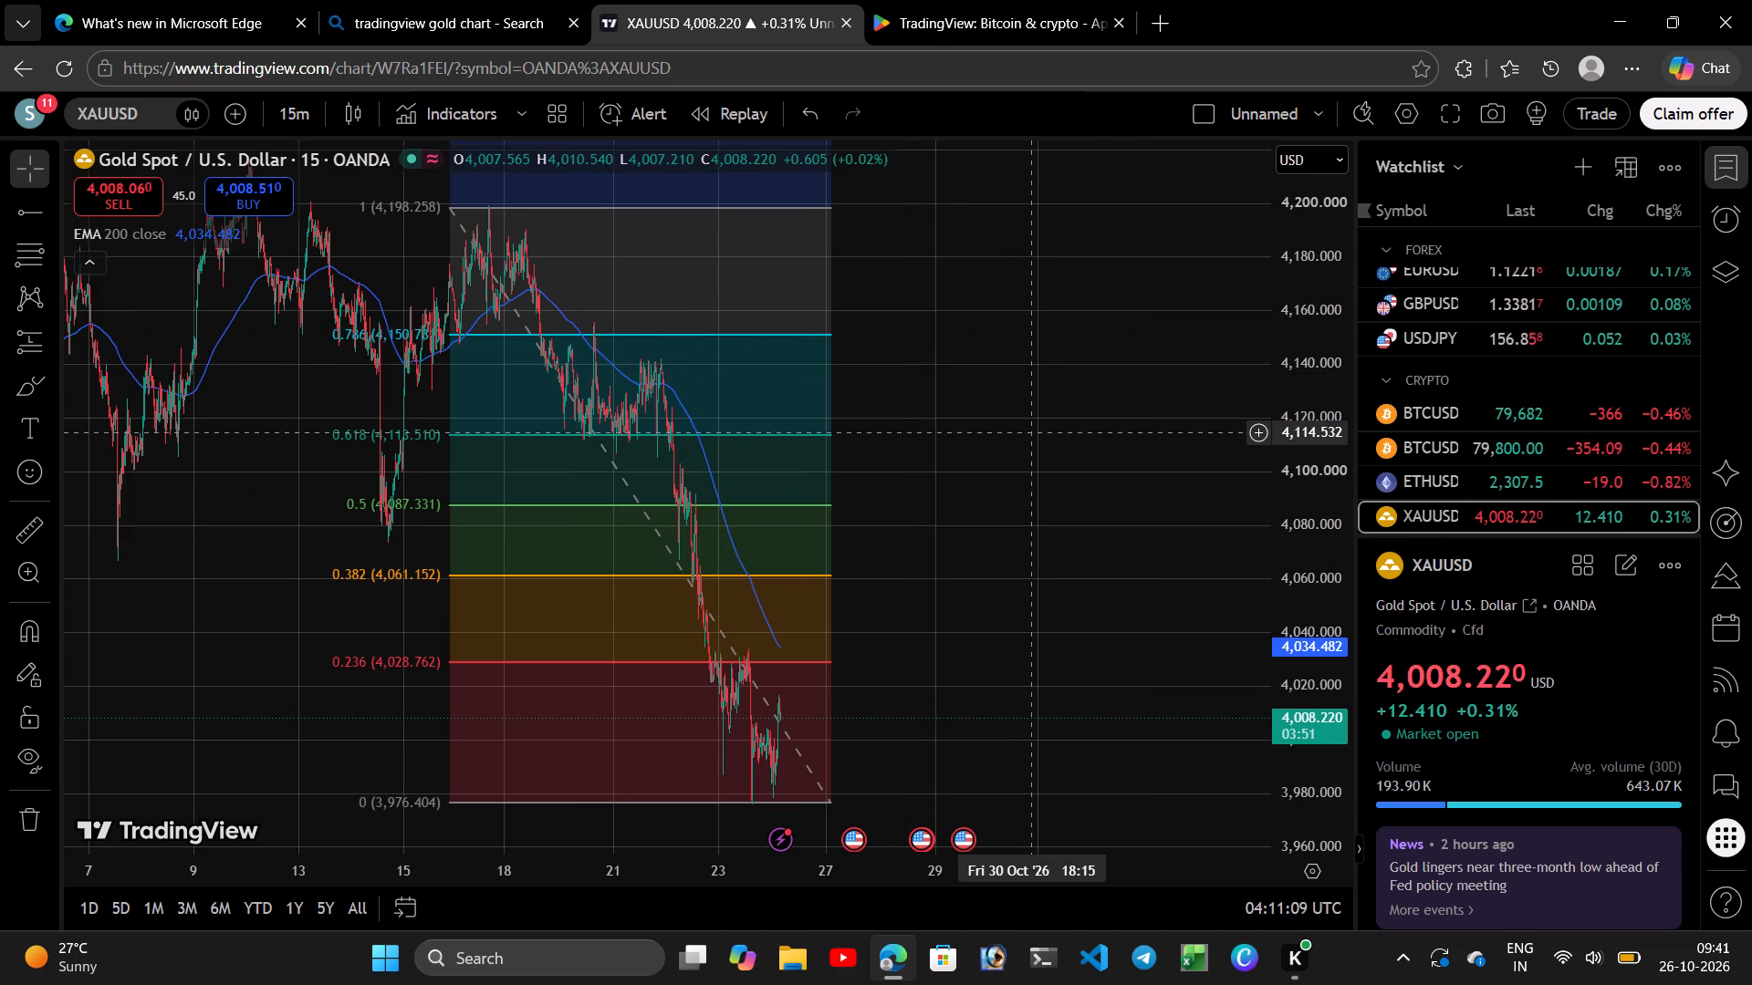
left_click(731, 335)
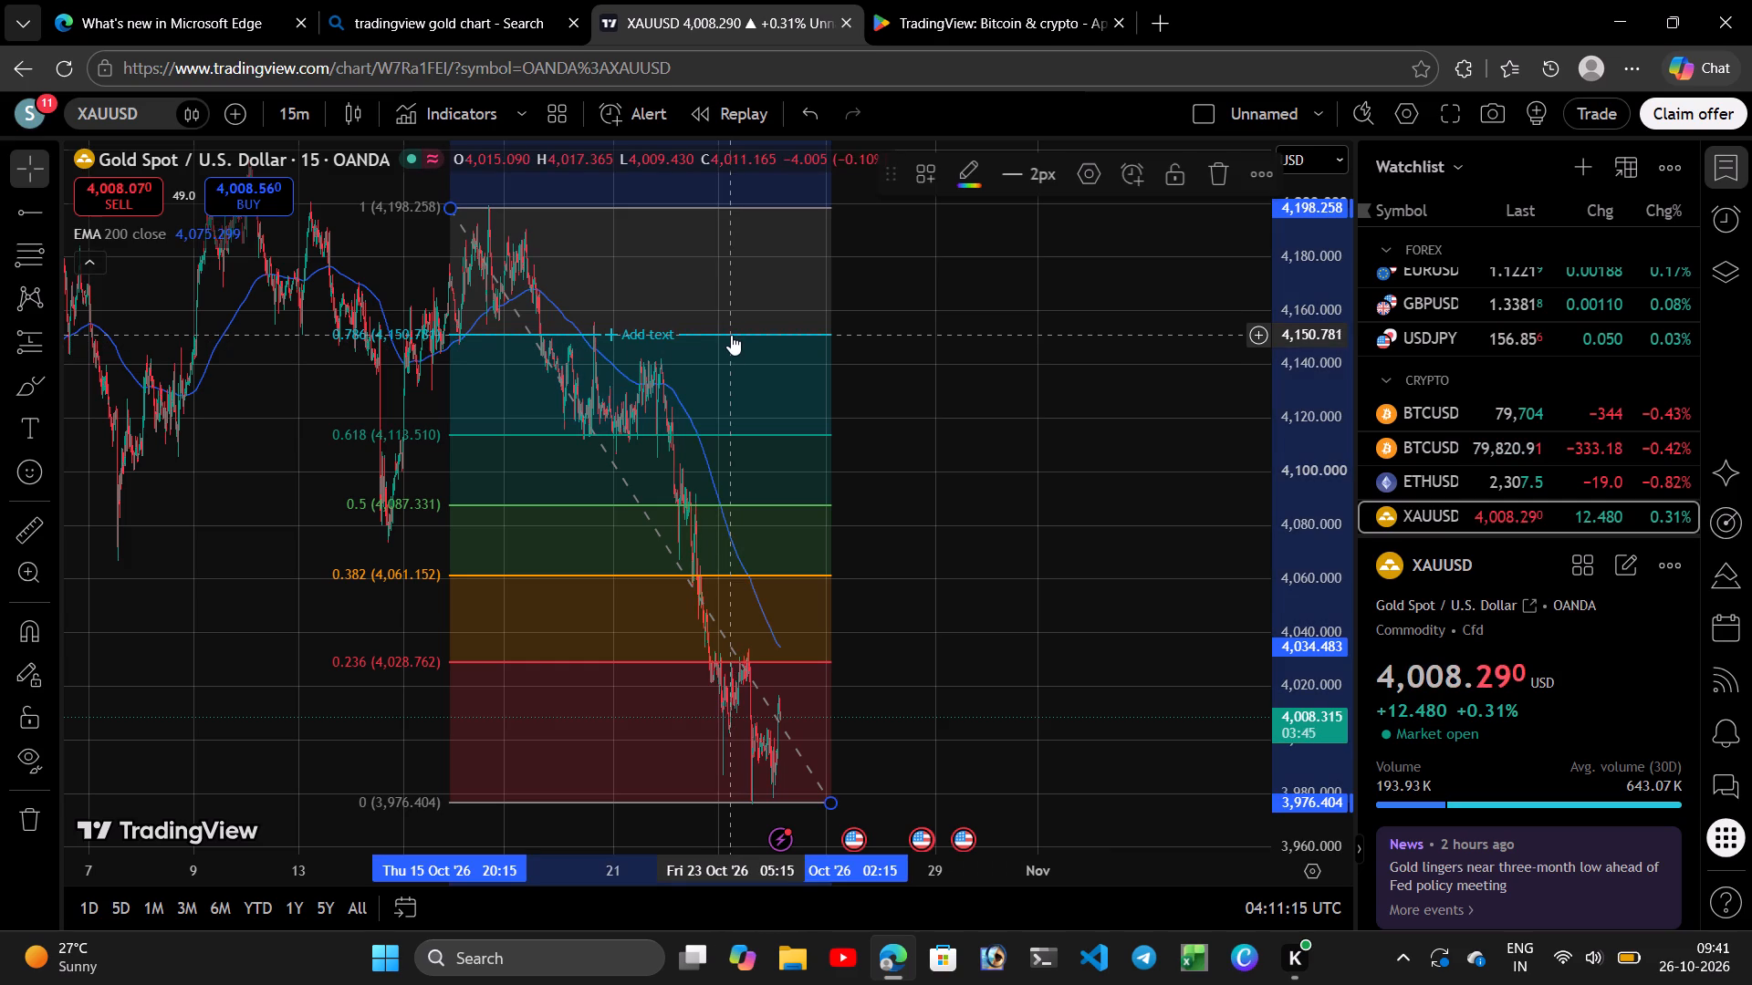
left_click(820, 335)
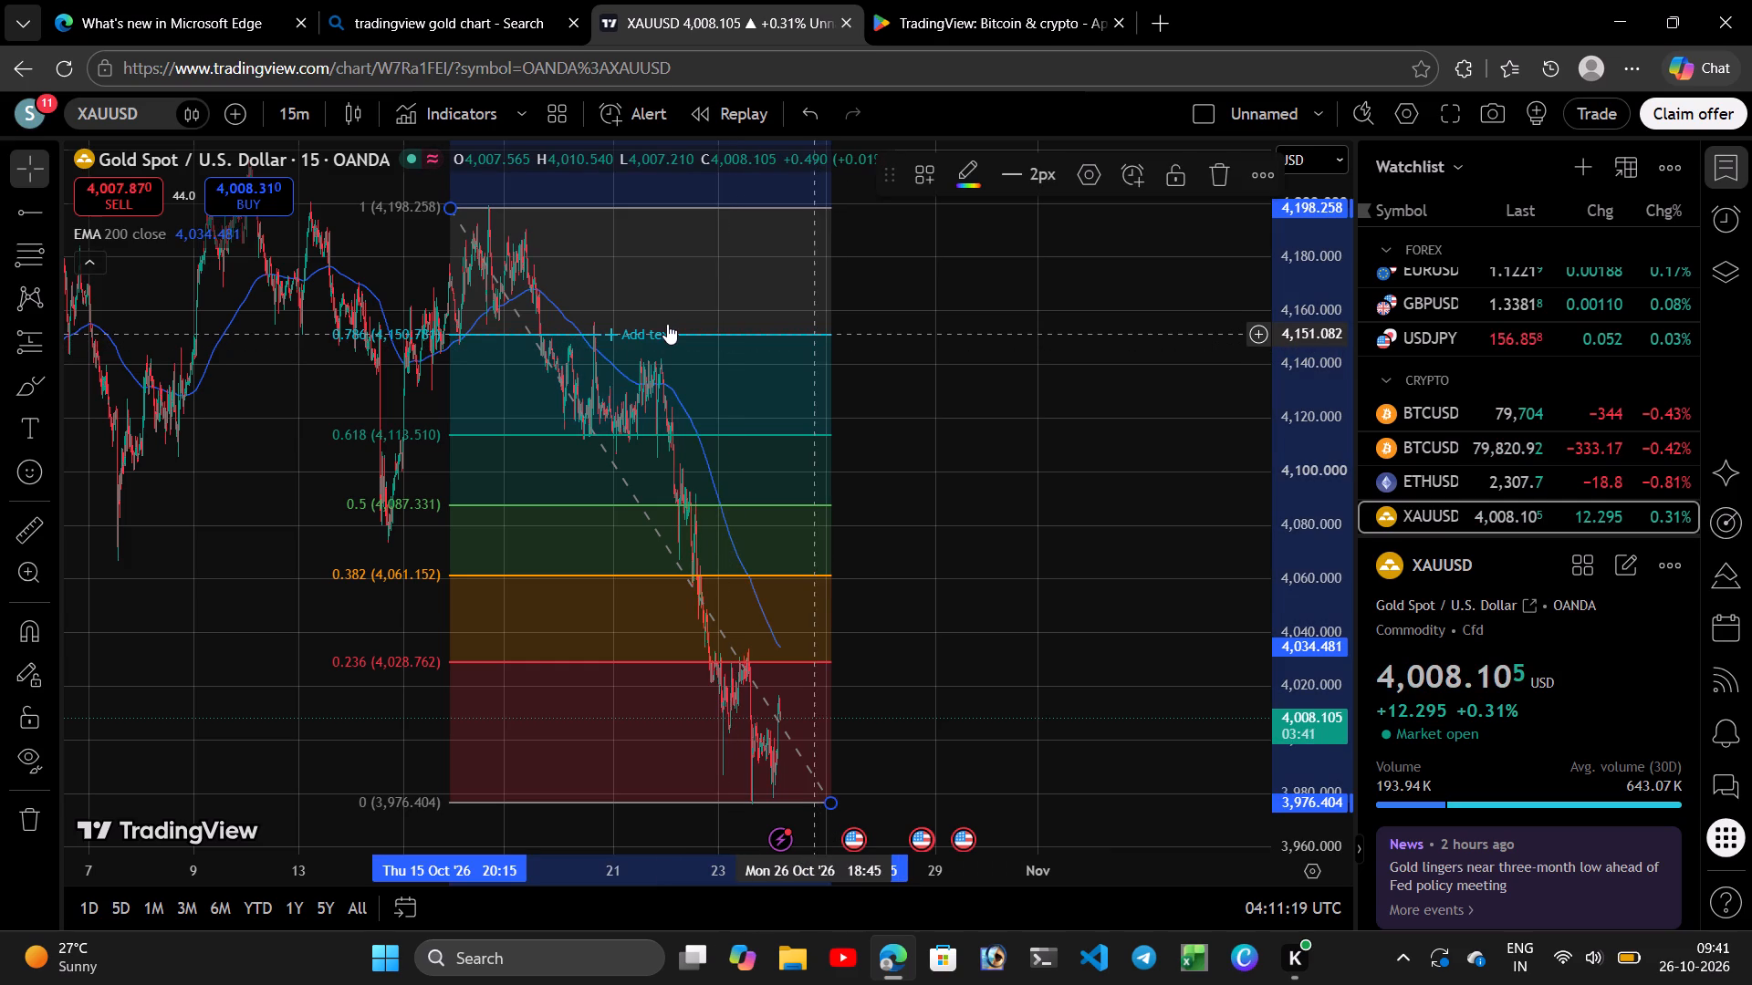
left_click(609, 331)
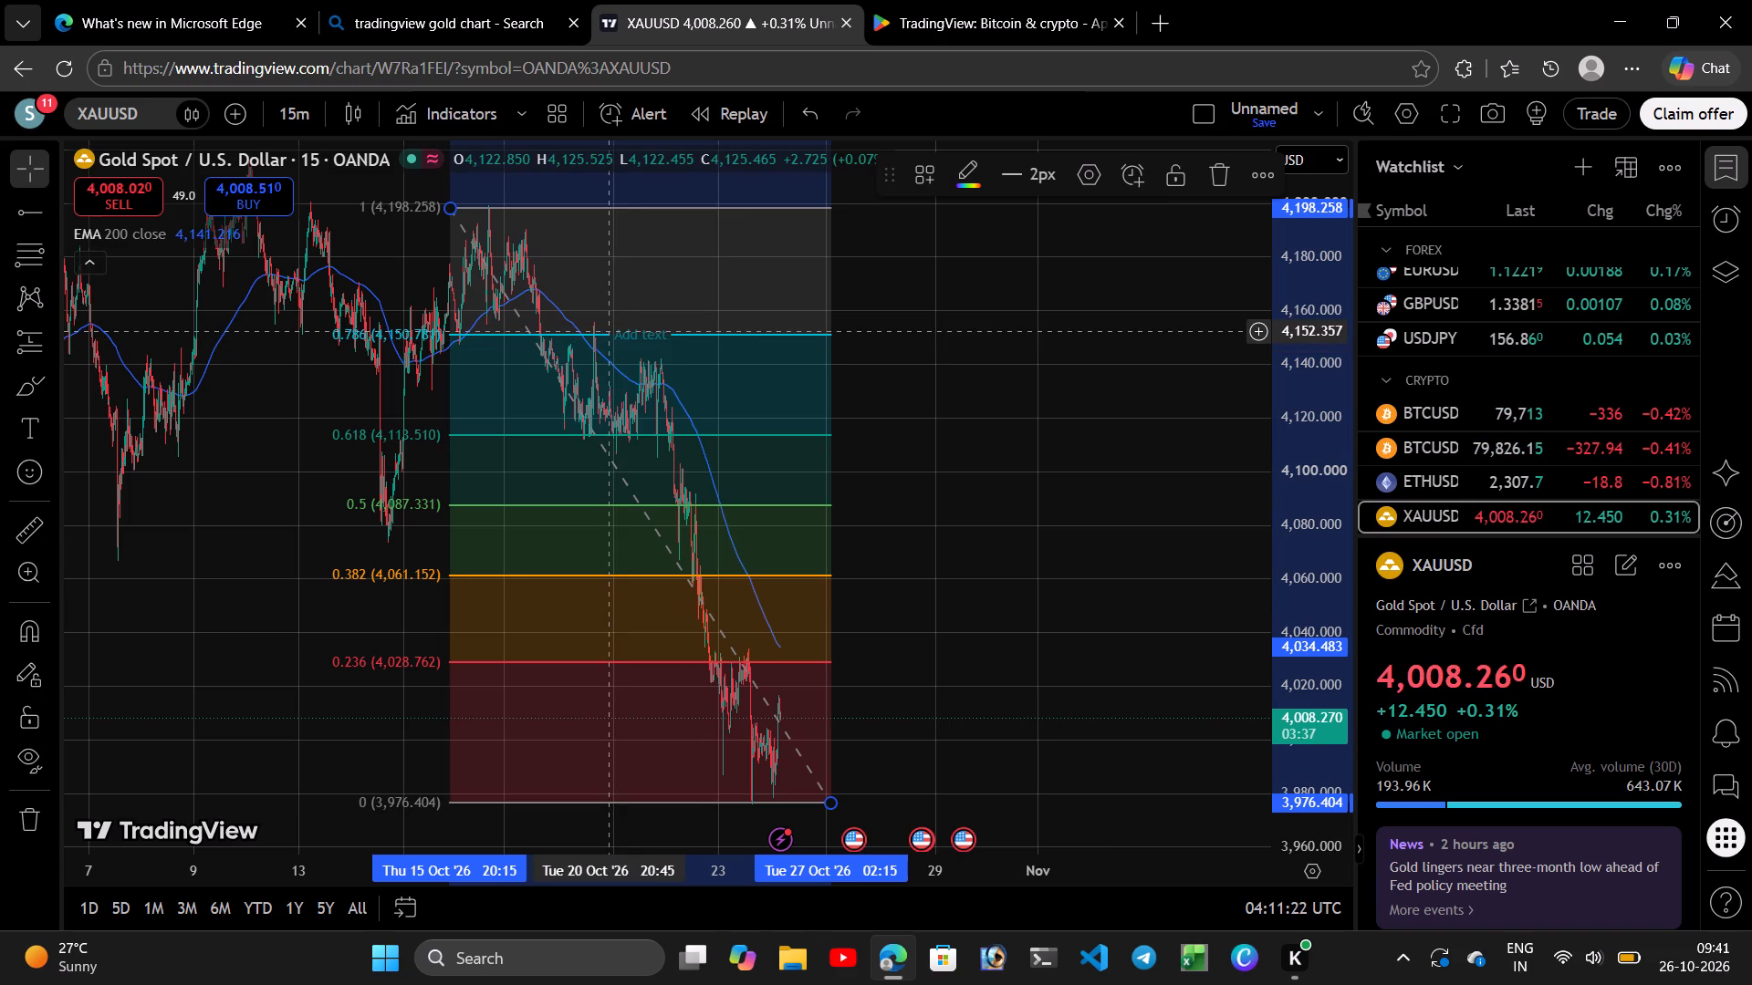
left_click(985, 422)
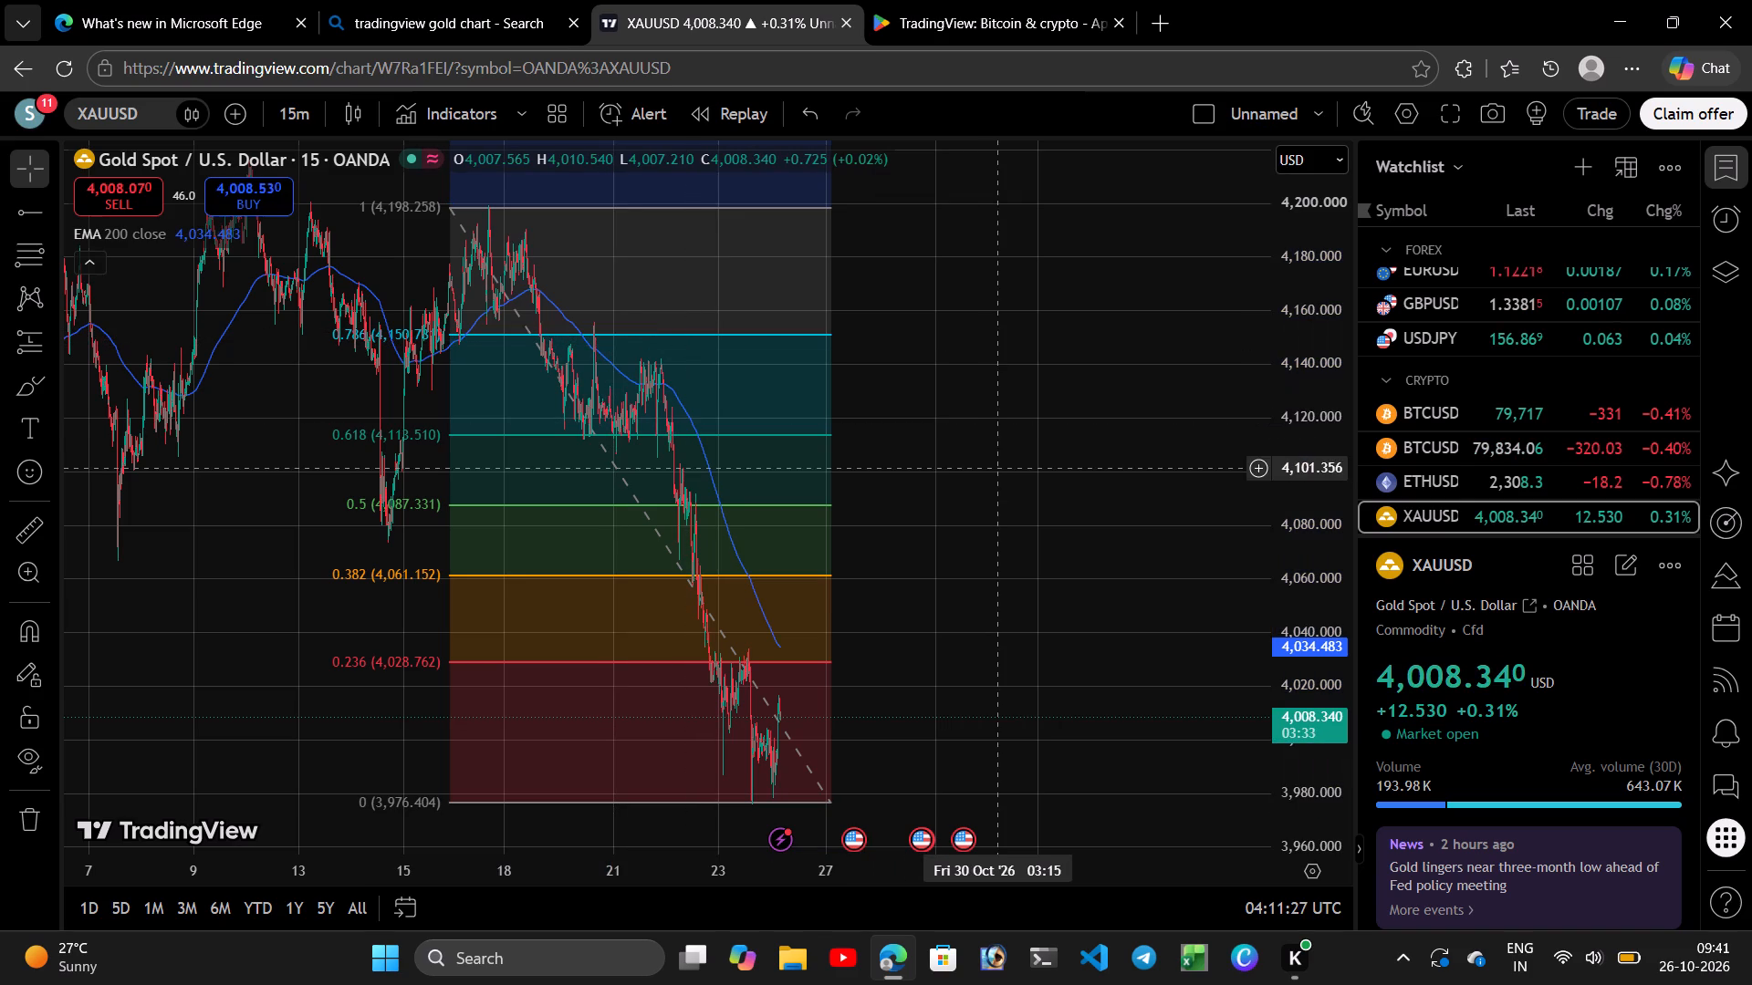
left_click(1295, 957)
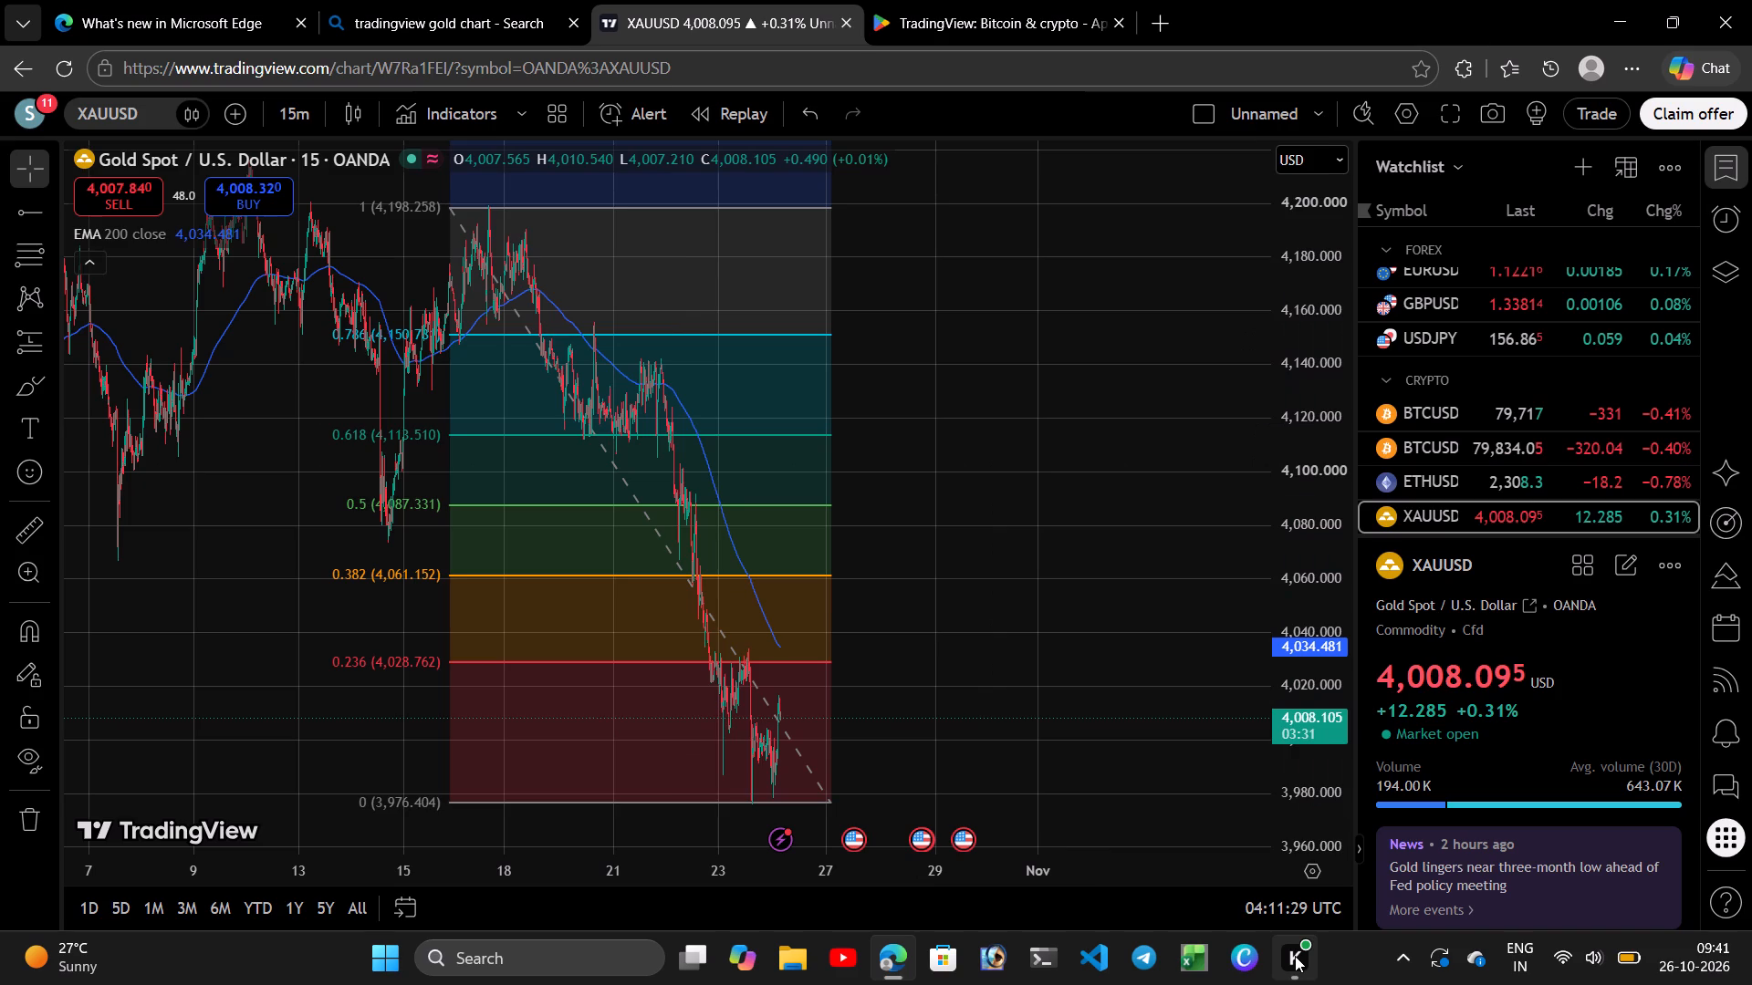
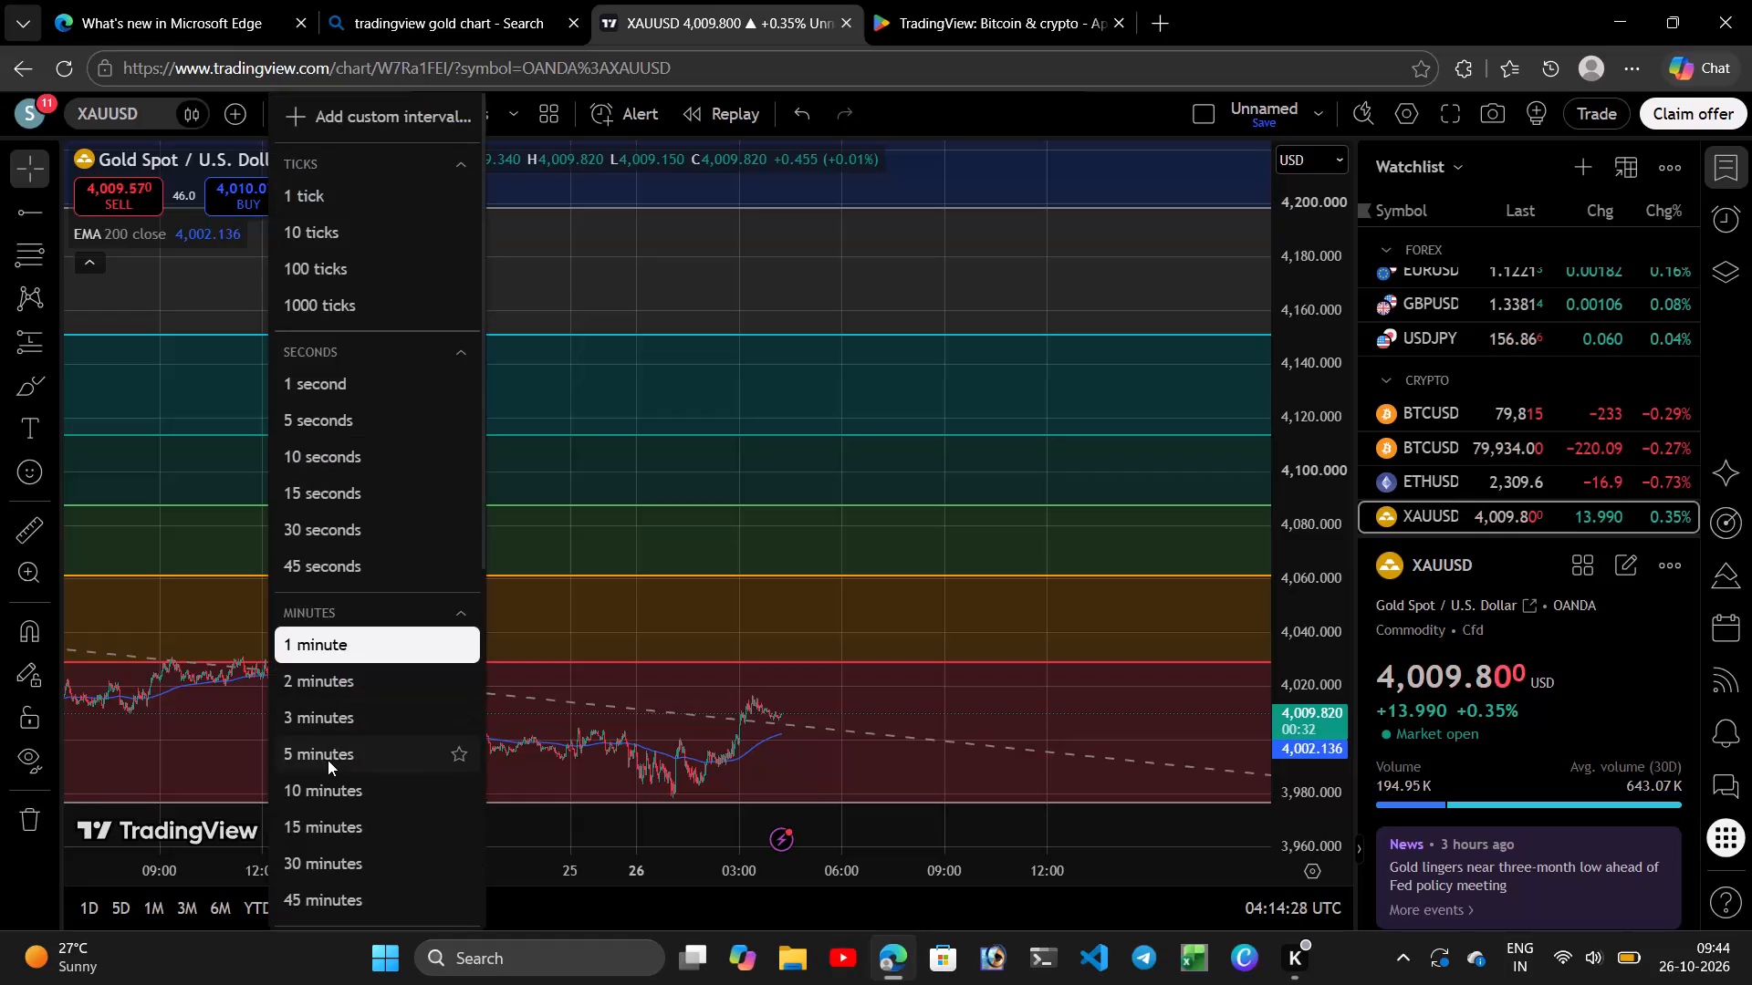
Switch the XAUUSD chart to the 15-minute interval to view the whole Fib retracement with the recent decline and 200 EMA.
left_click(328, 834)
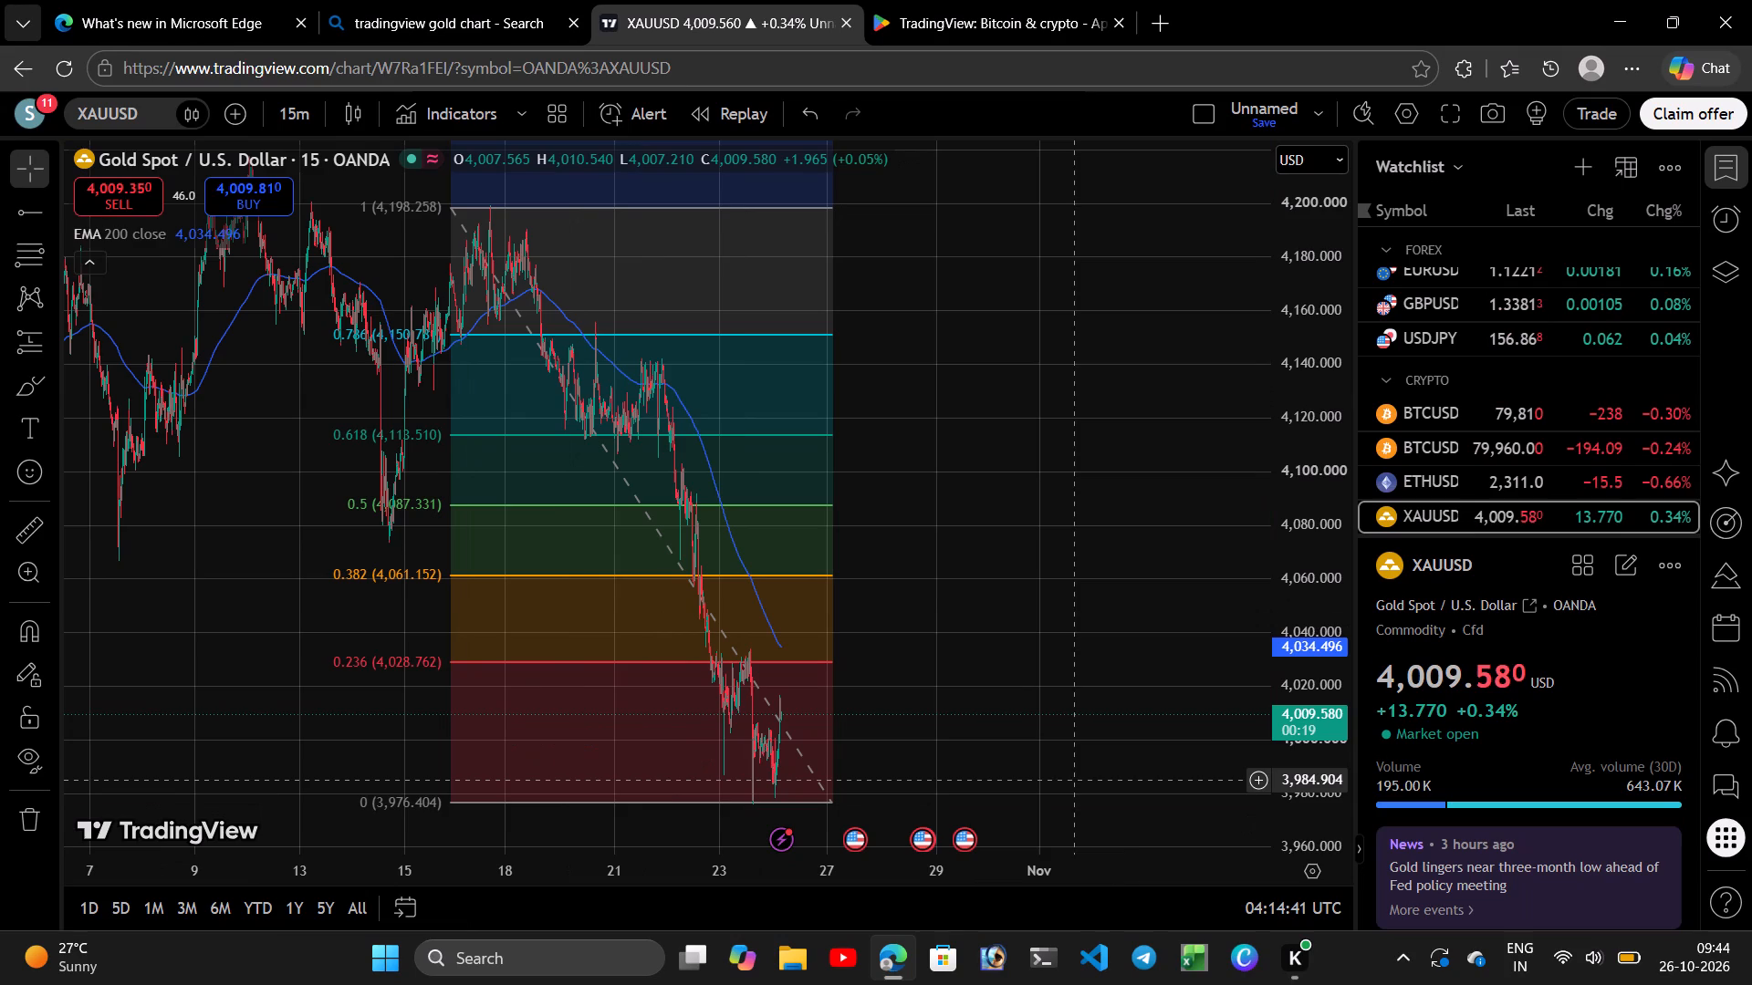
scroll(1058, 781, "up", 3)
left_click_drag(1028, 629, 1273, 657)
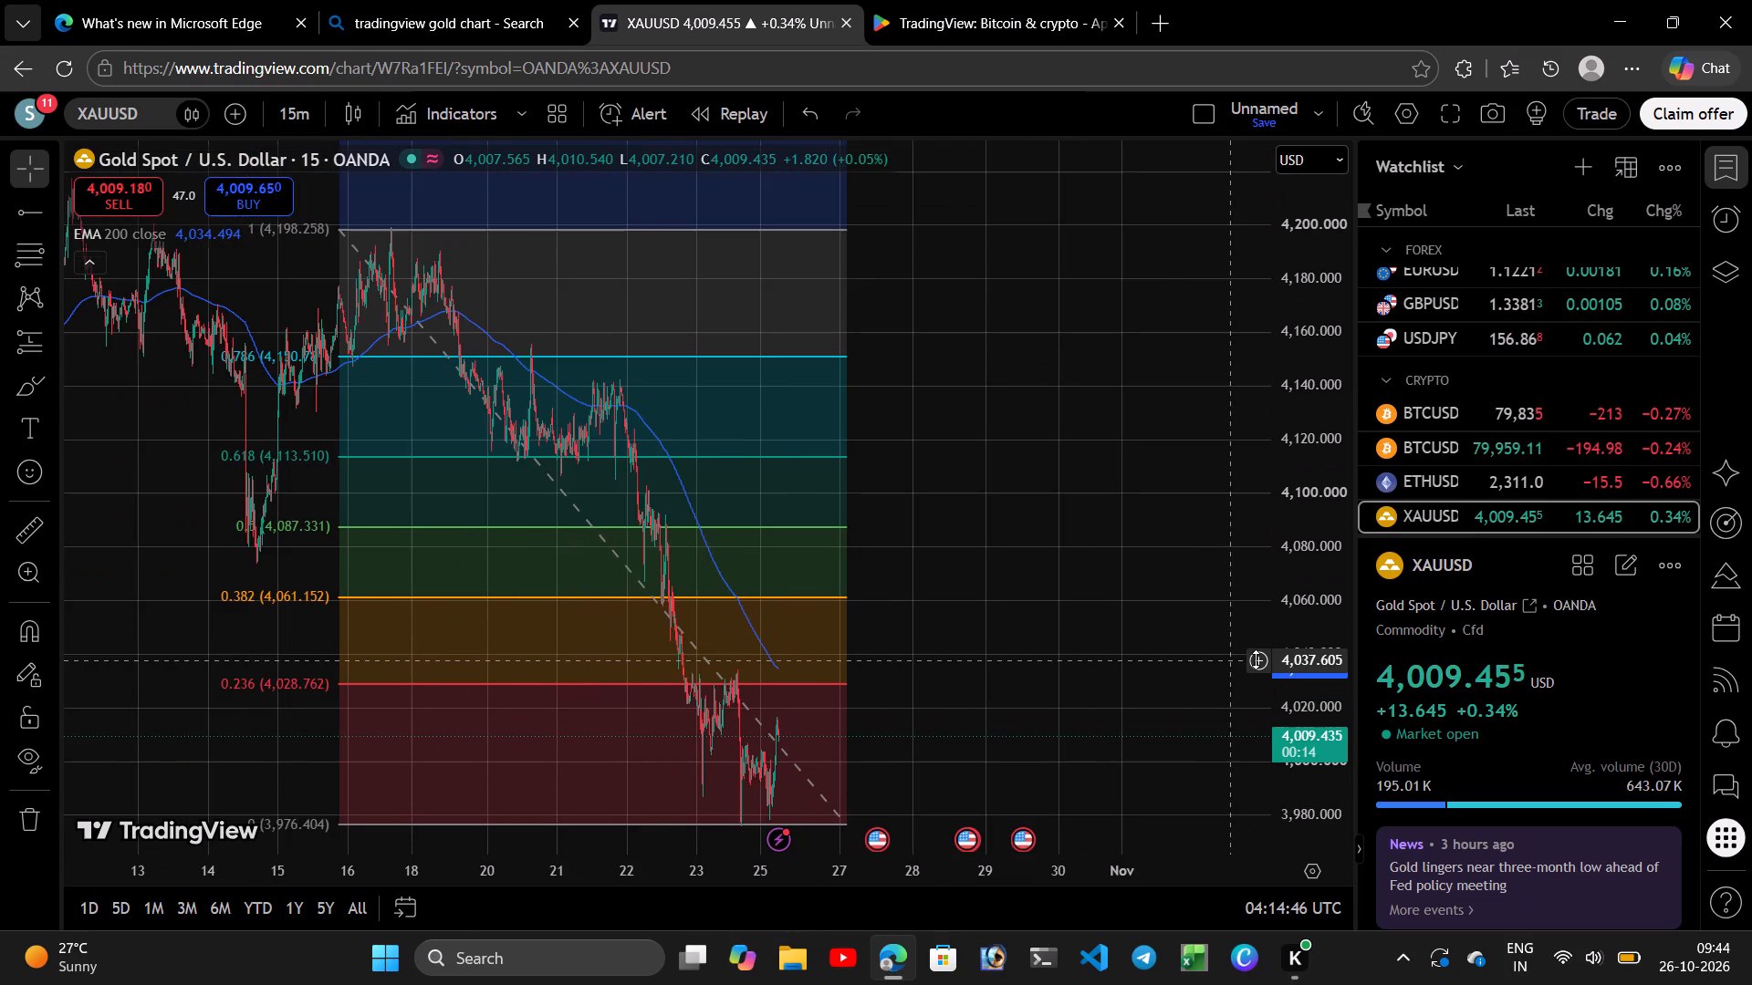
left_click_drag(998, 560, 1098, 575)
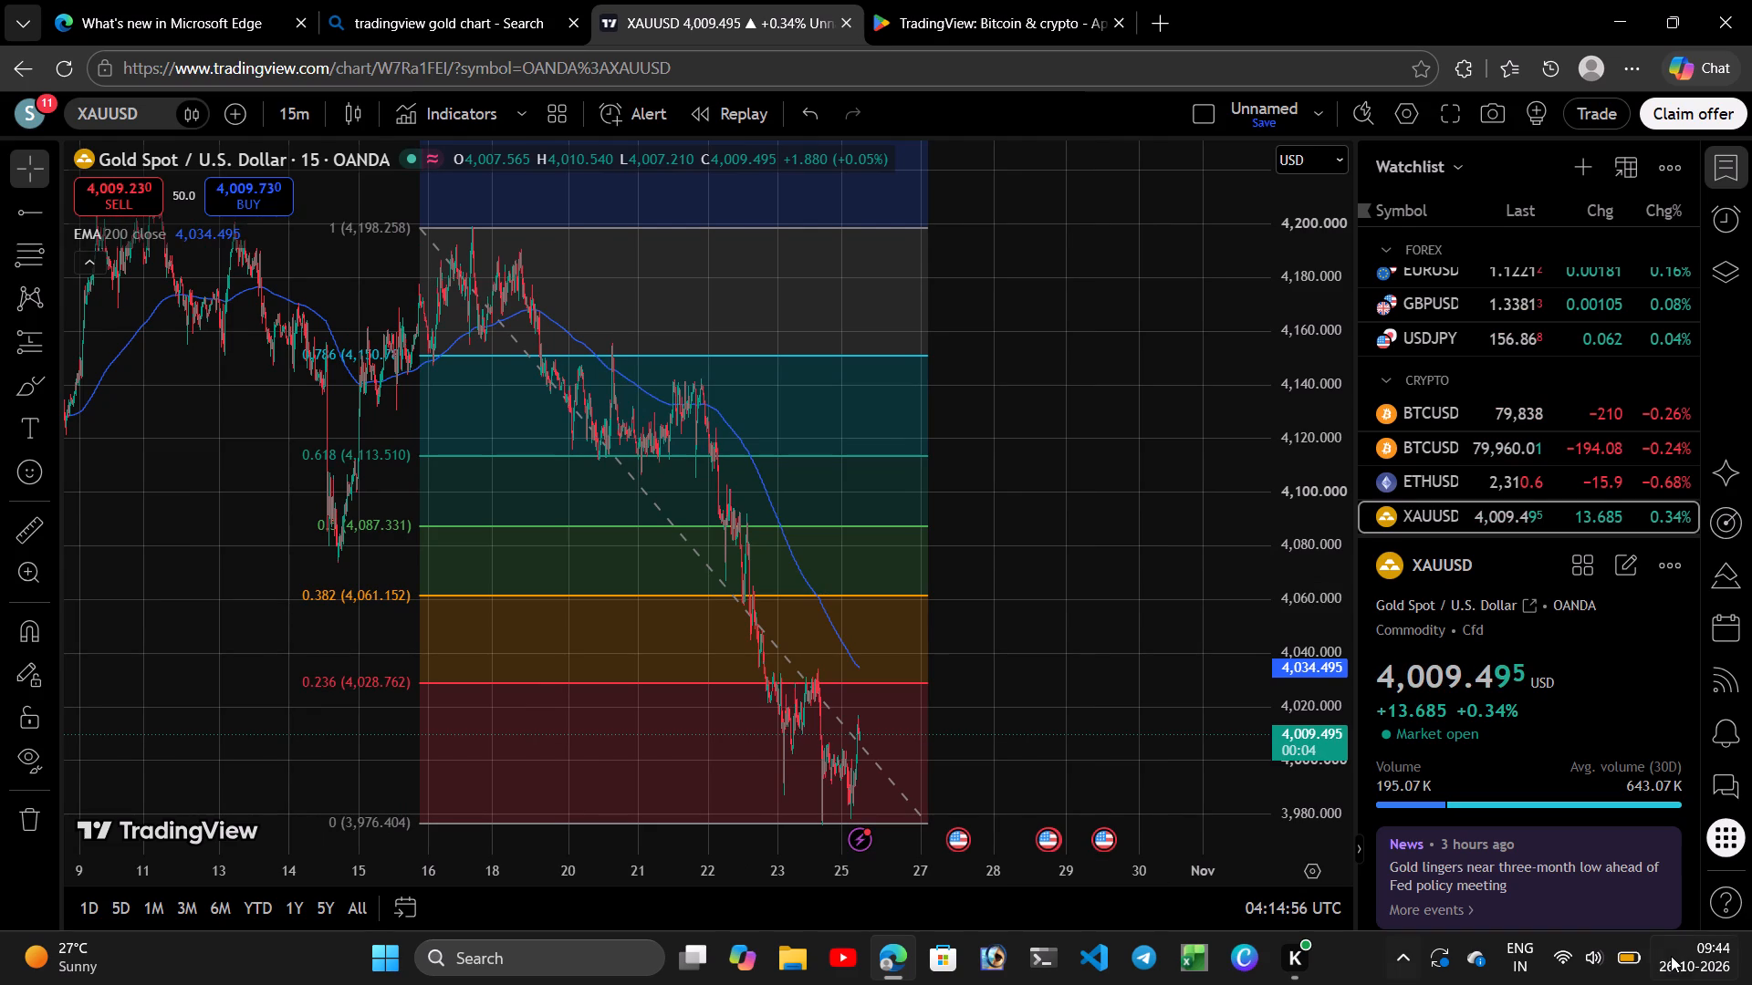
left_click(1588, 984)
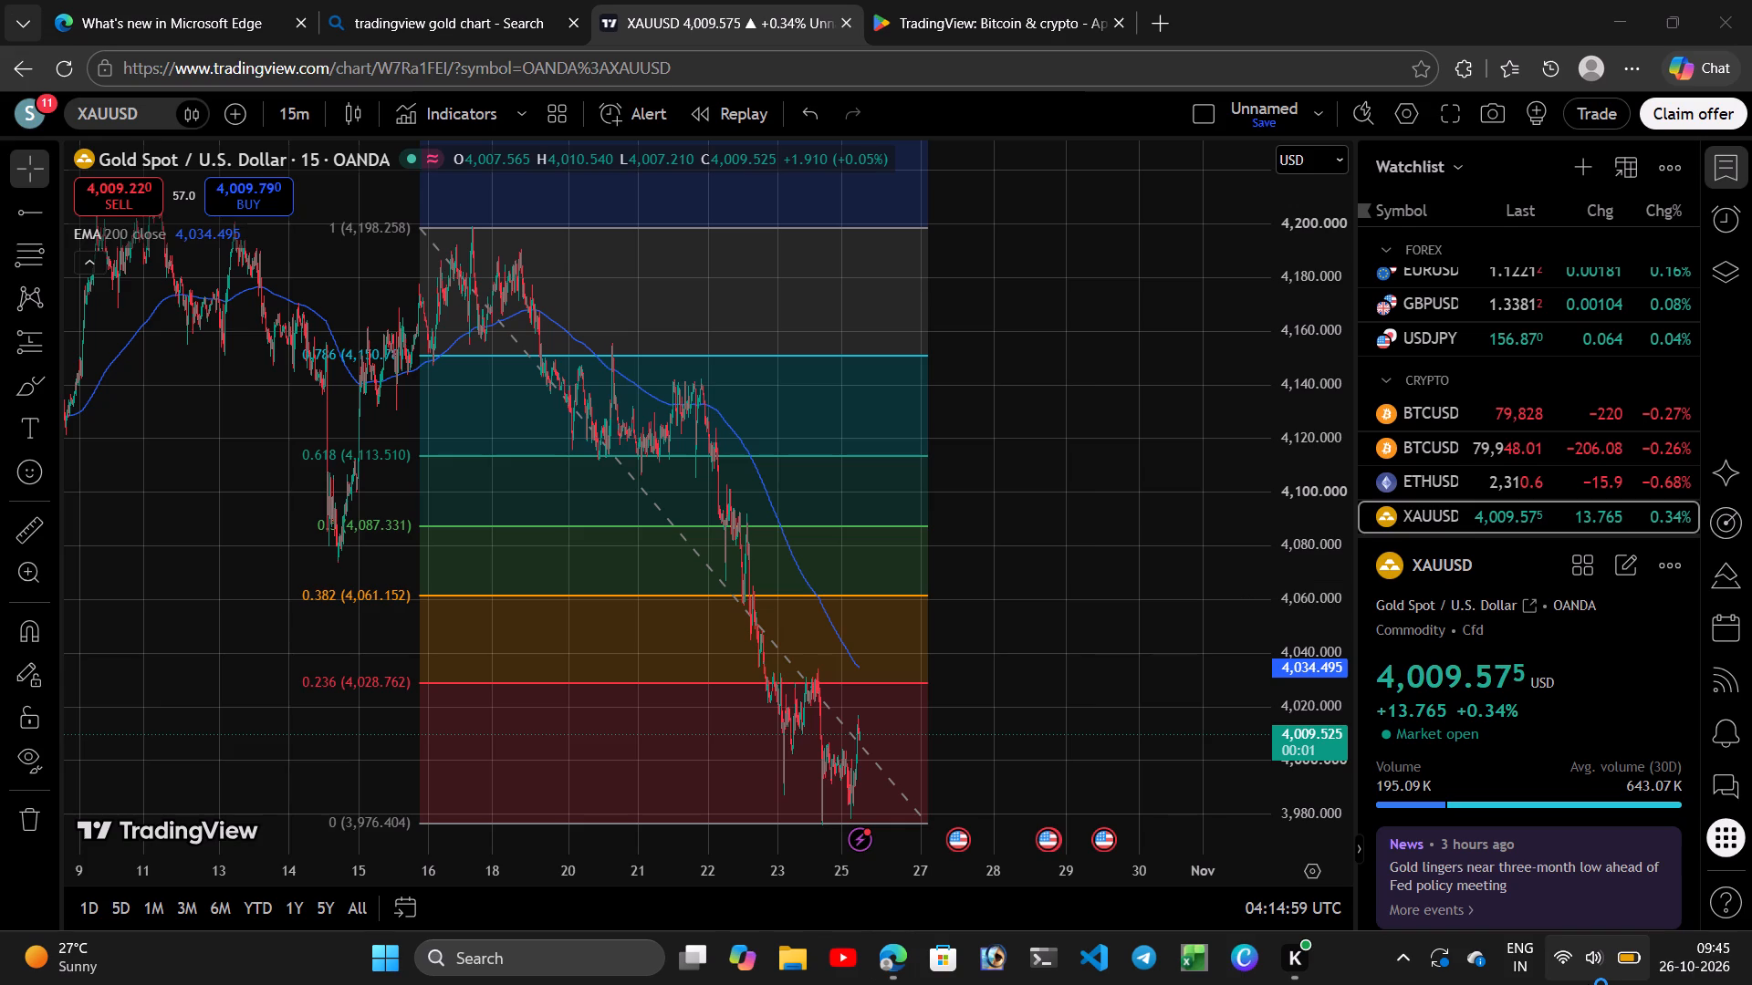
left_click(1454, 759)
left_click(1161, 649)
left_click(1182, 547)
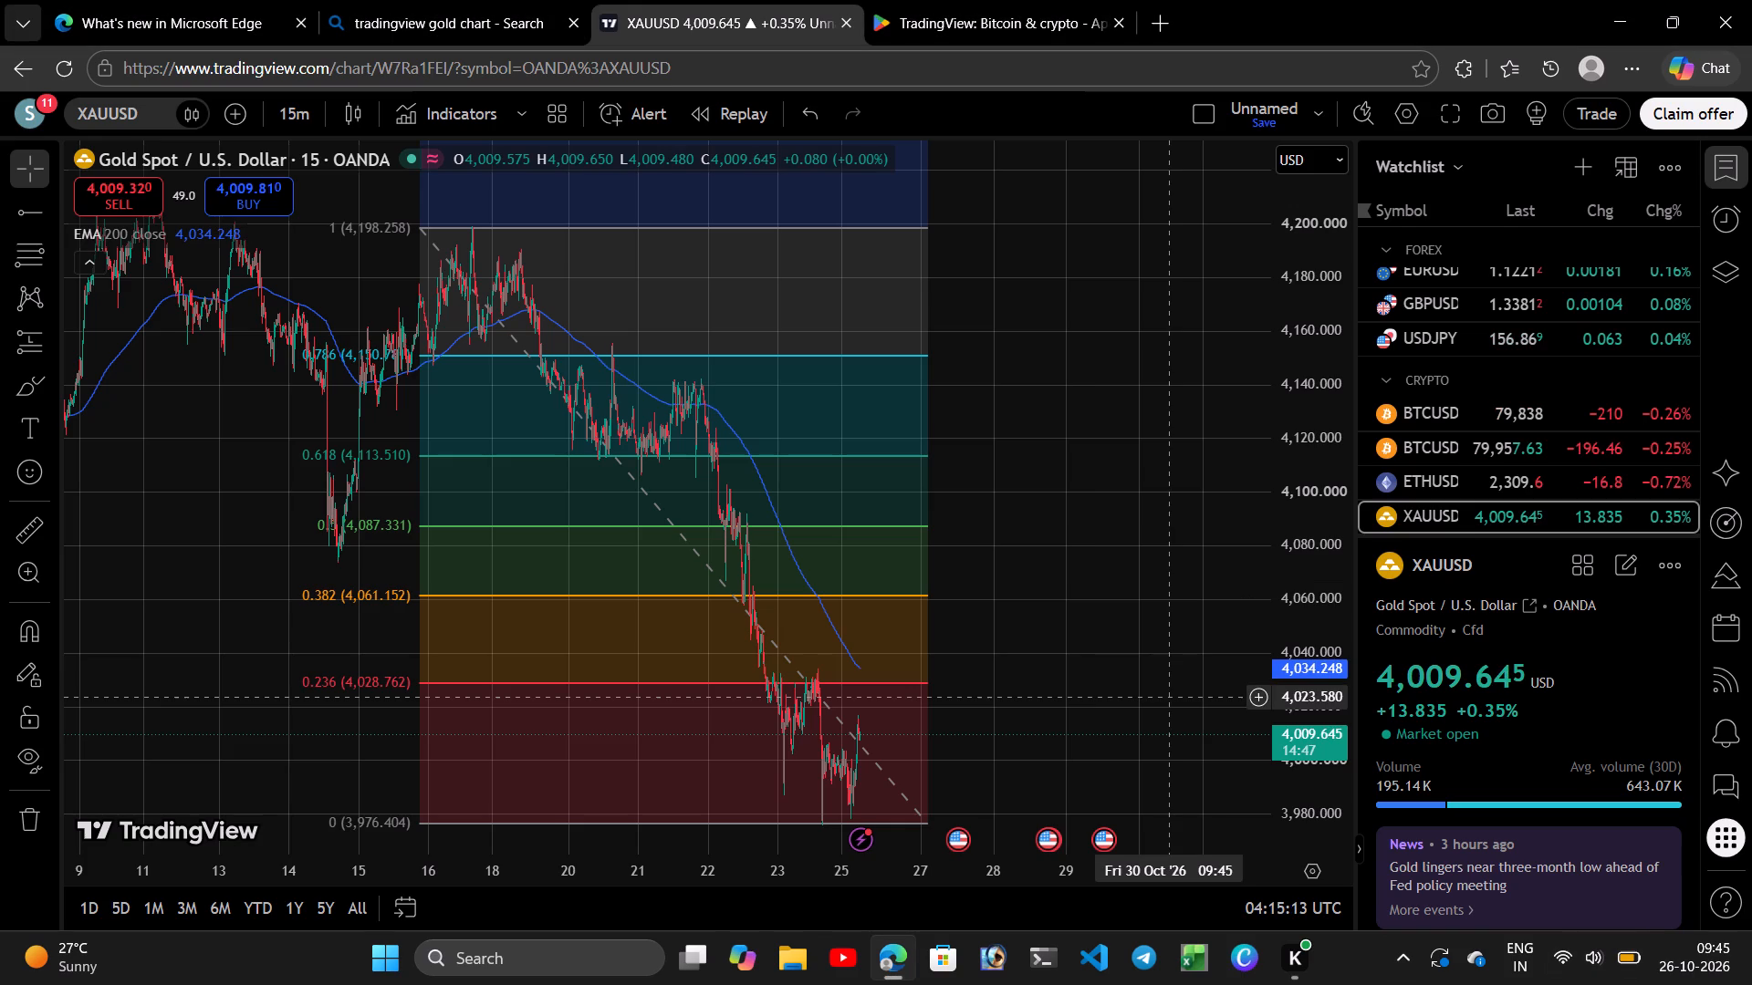
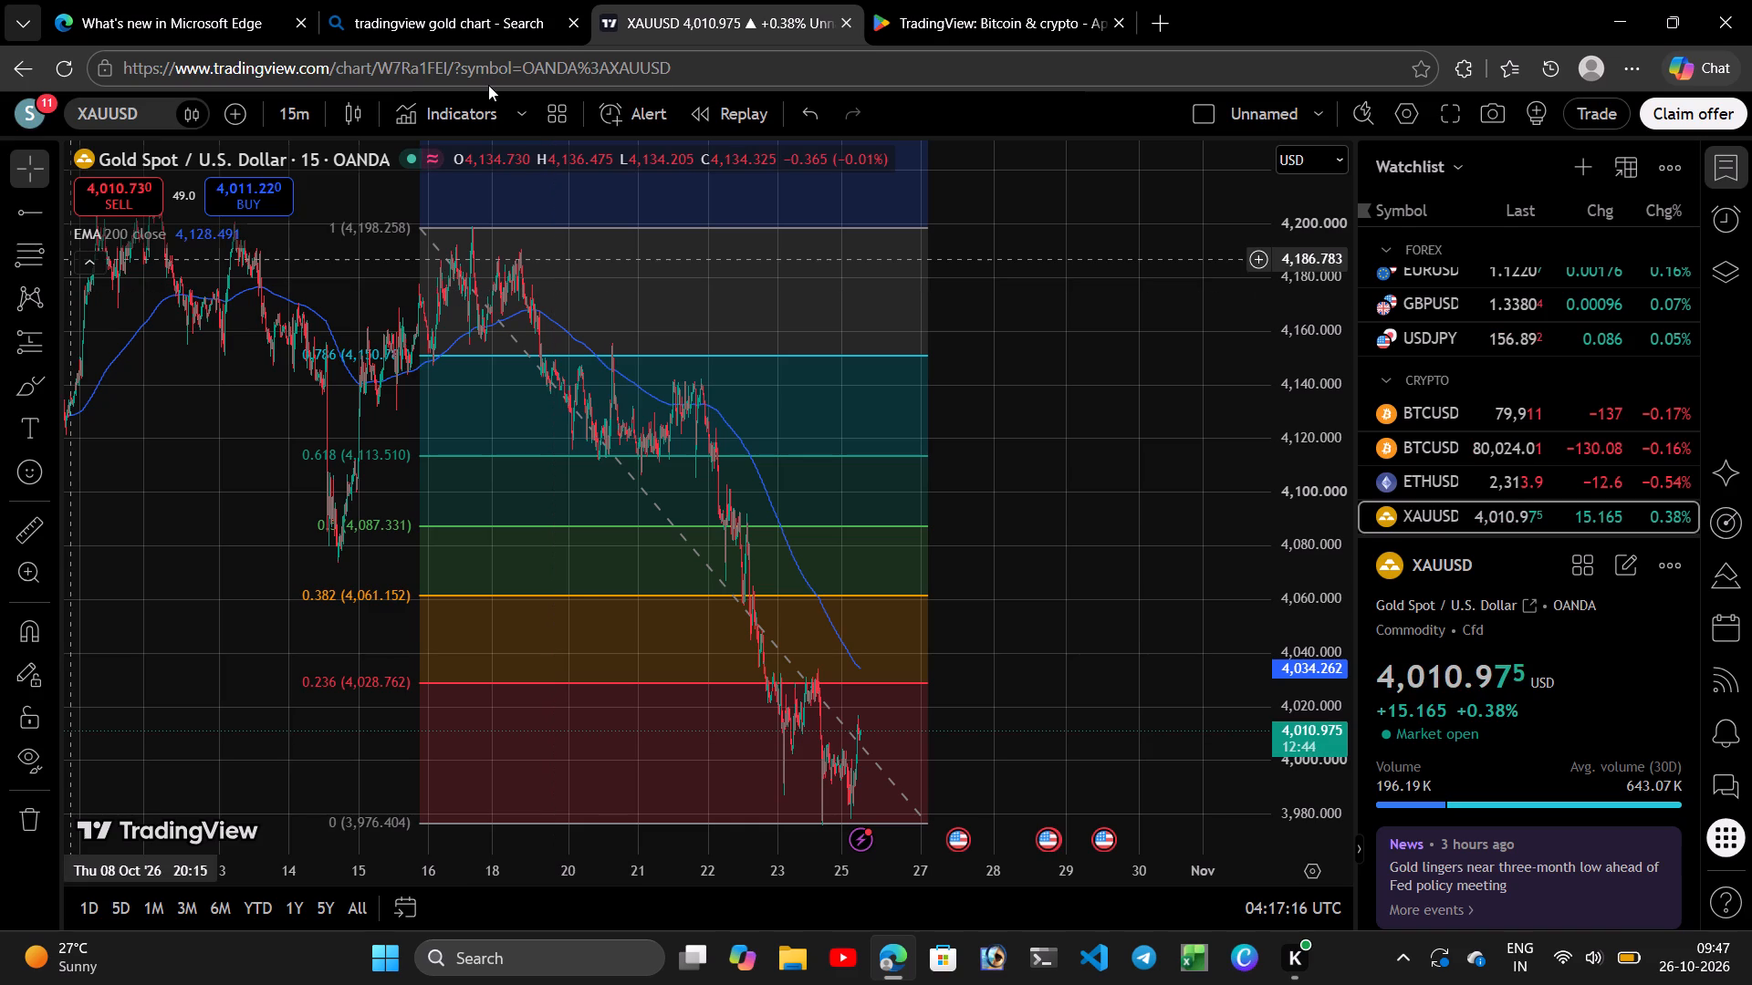
Search the indicator library for "htc" and leave it without adding anything to the chart.
left_click(461, 105)
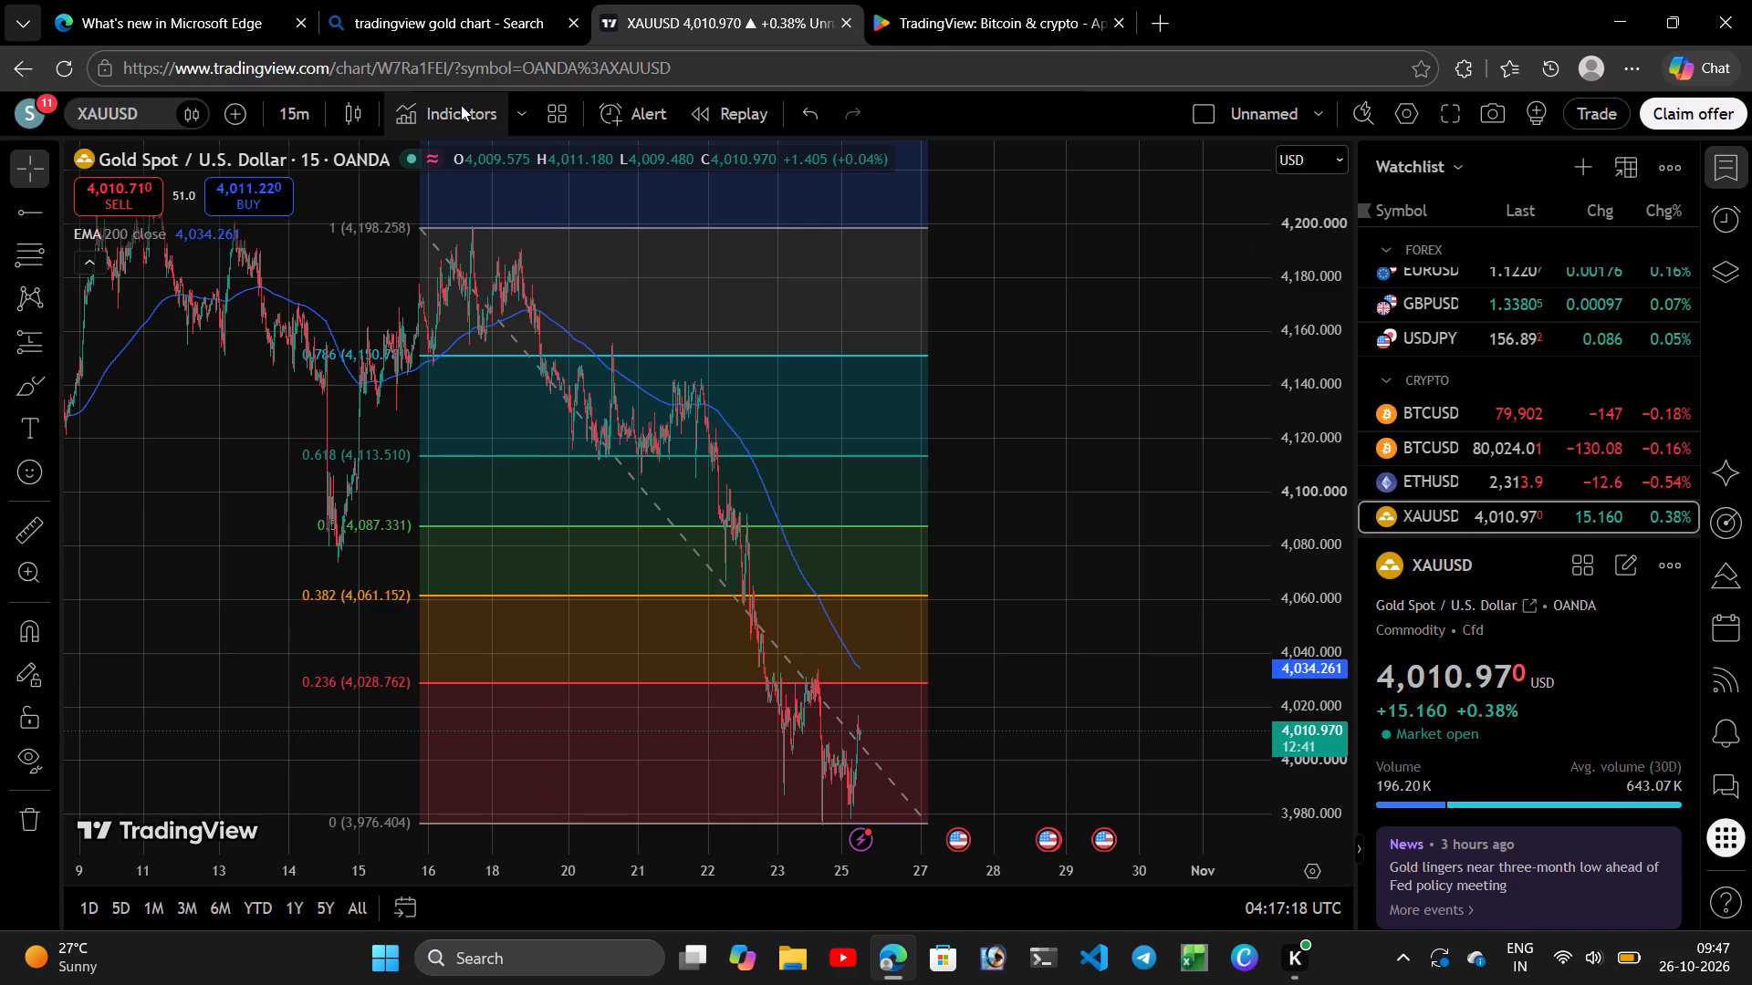
left_click(521, 239)
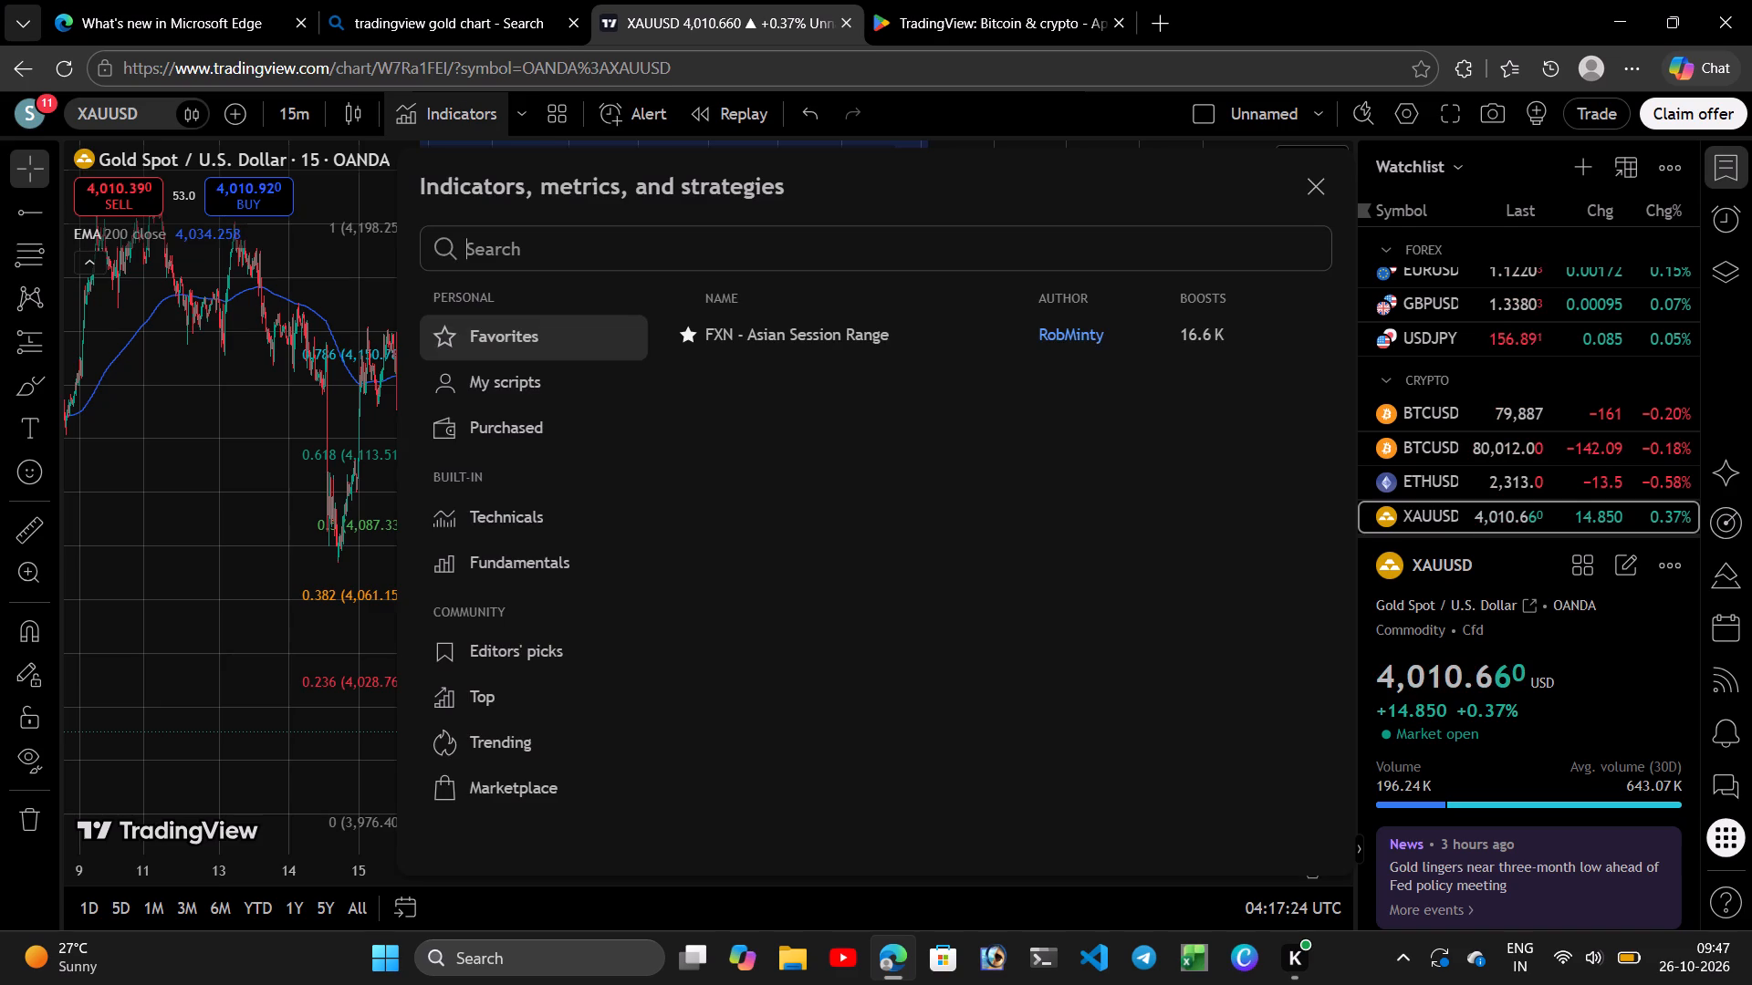
type("ht")
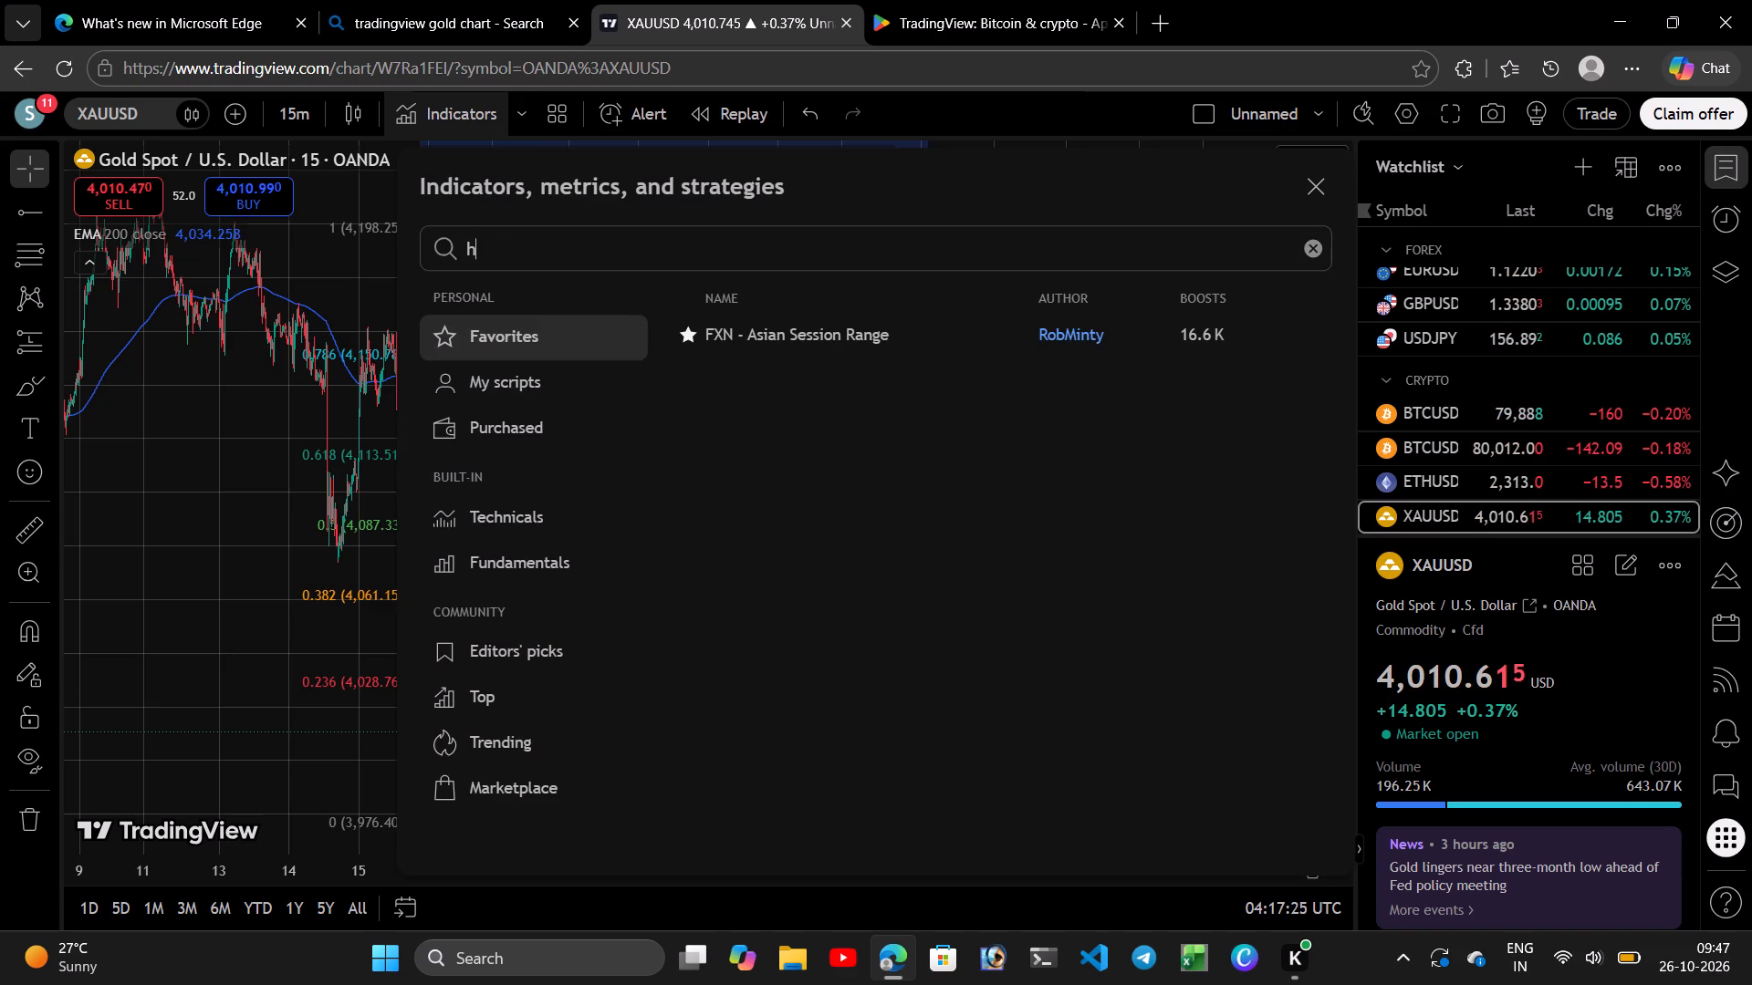
key("c")
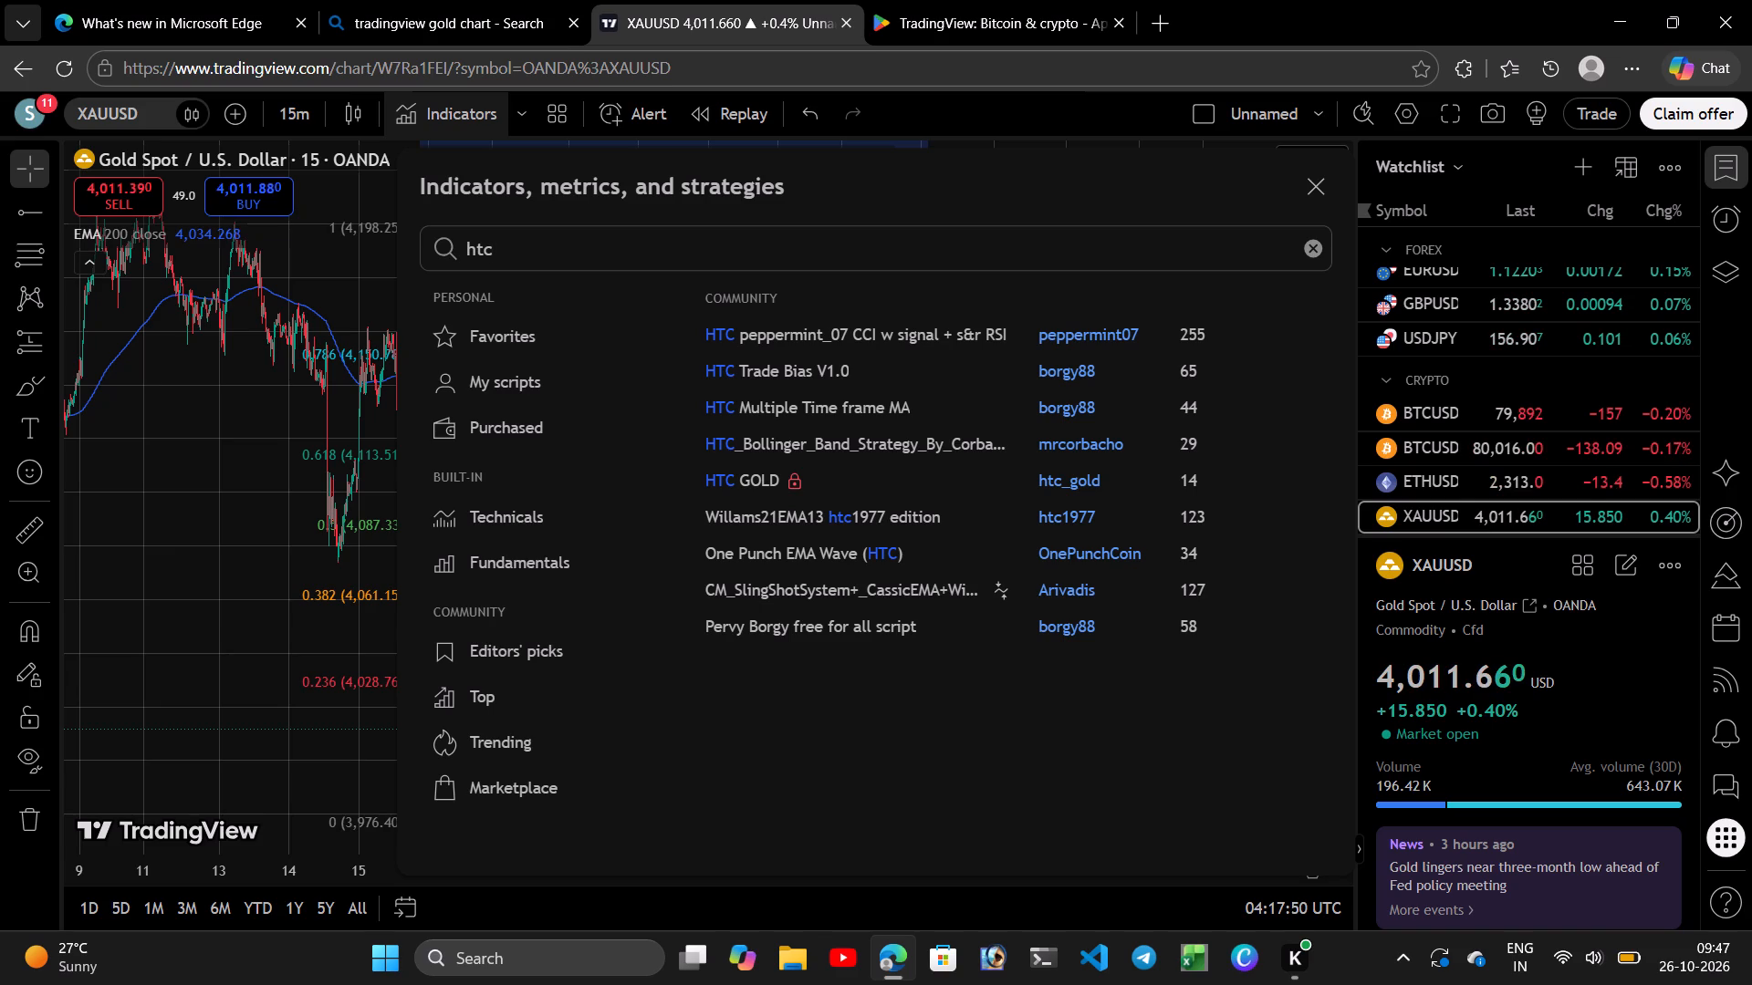
left_click(337, 484)
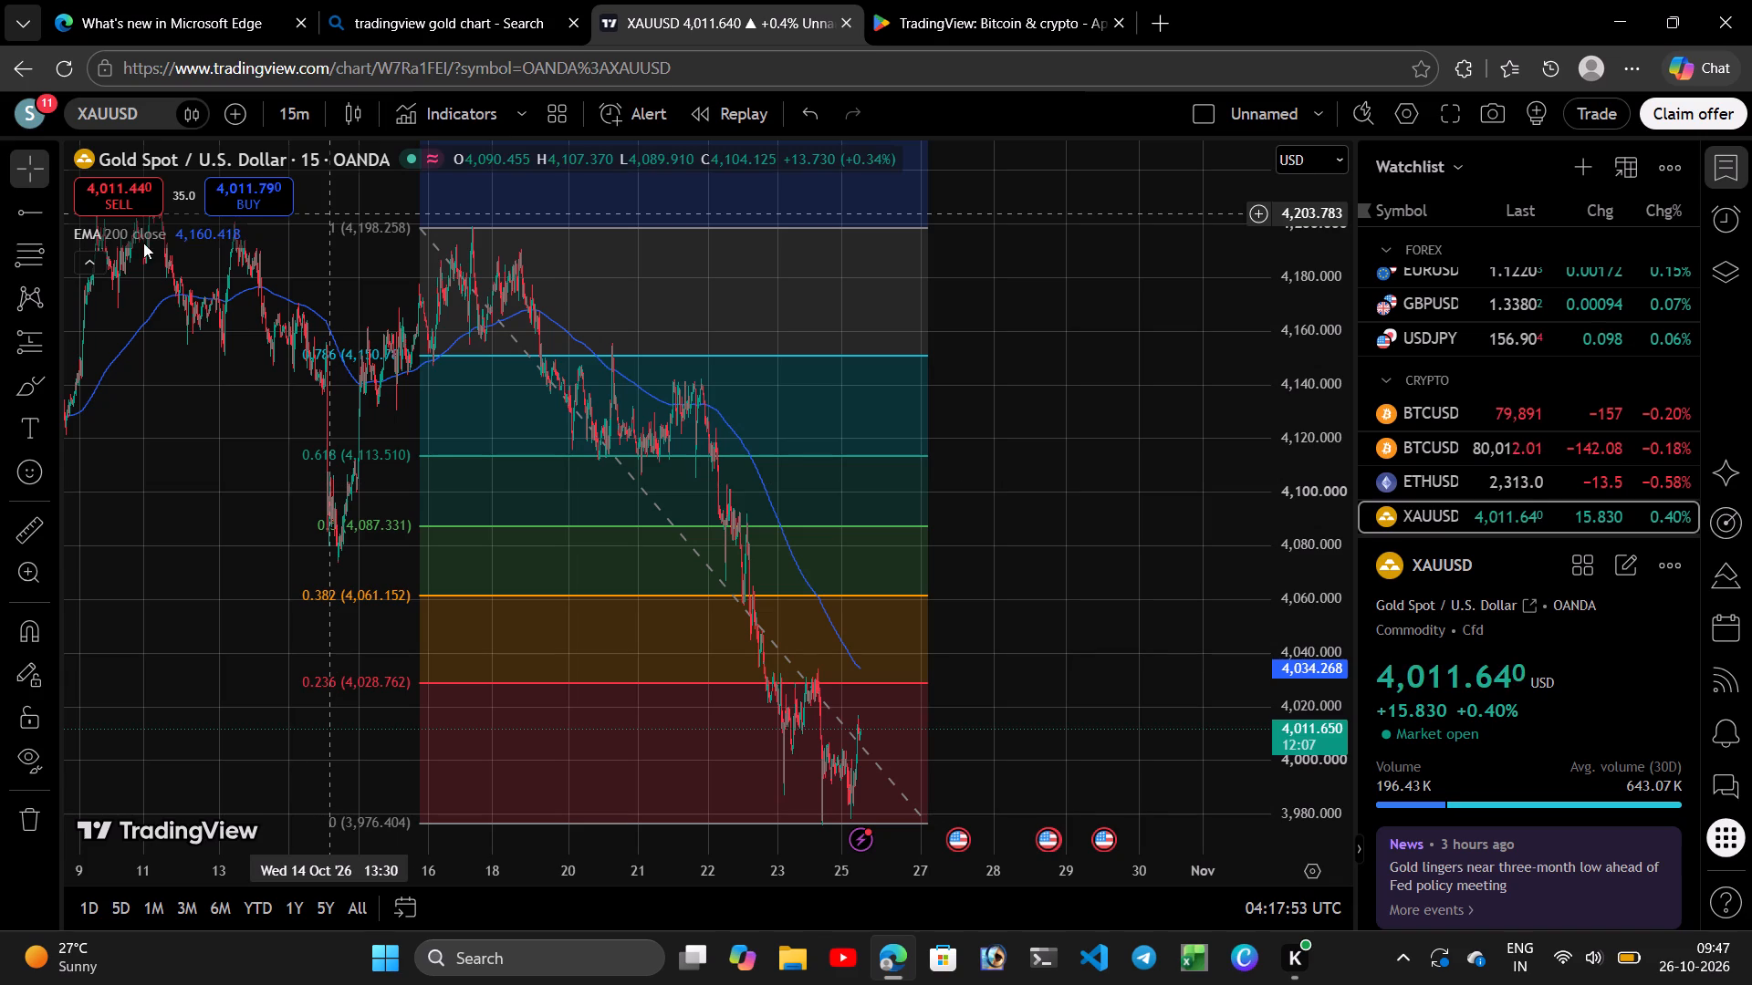
left_click(96, 260)
left_click(86, 233)
Limit the Fib retracement's displayed levels to 0.382, 0.5, 0.618, 0.786 and 1, hiding 0, 0.236 and all the extension levels.
left_click(496, 224)
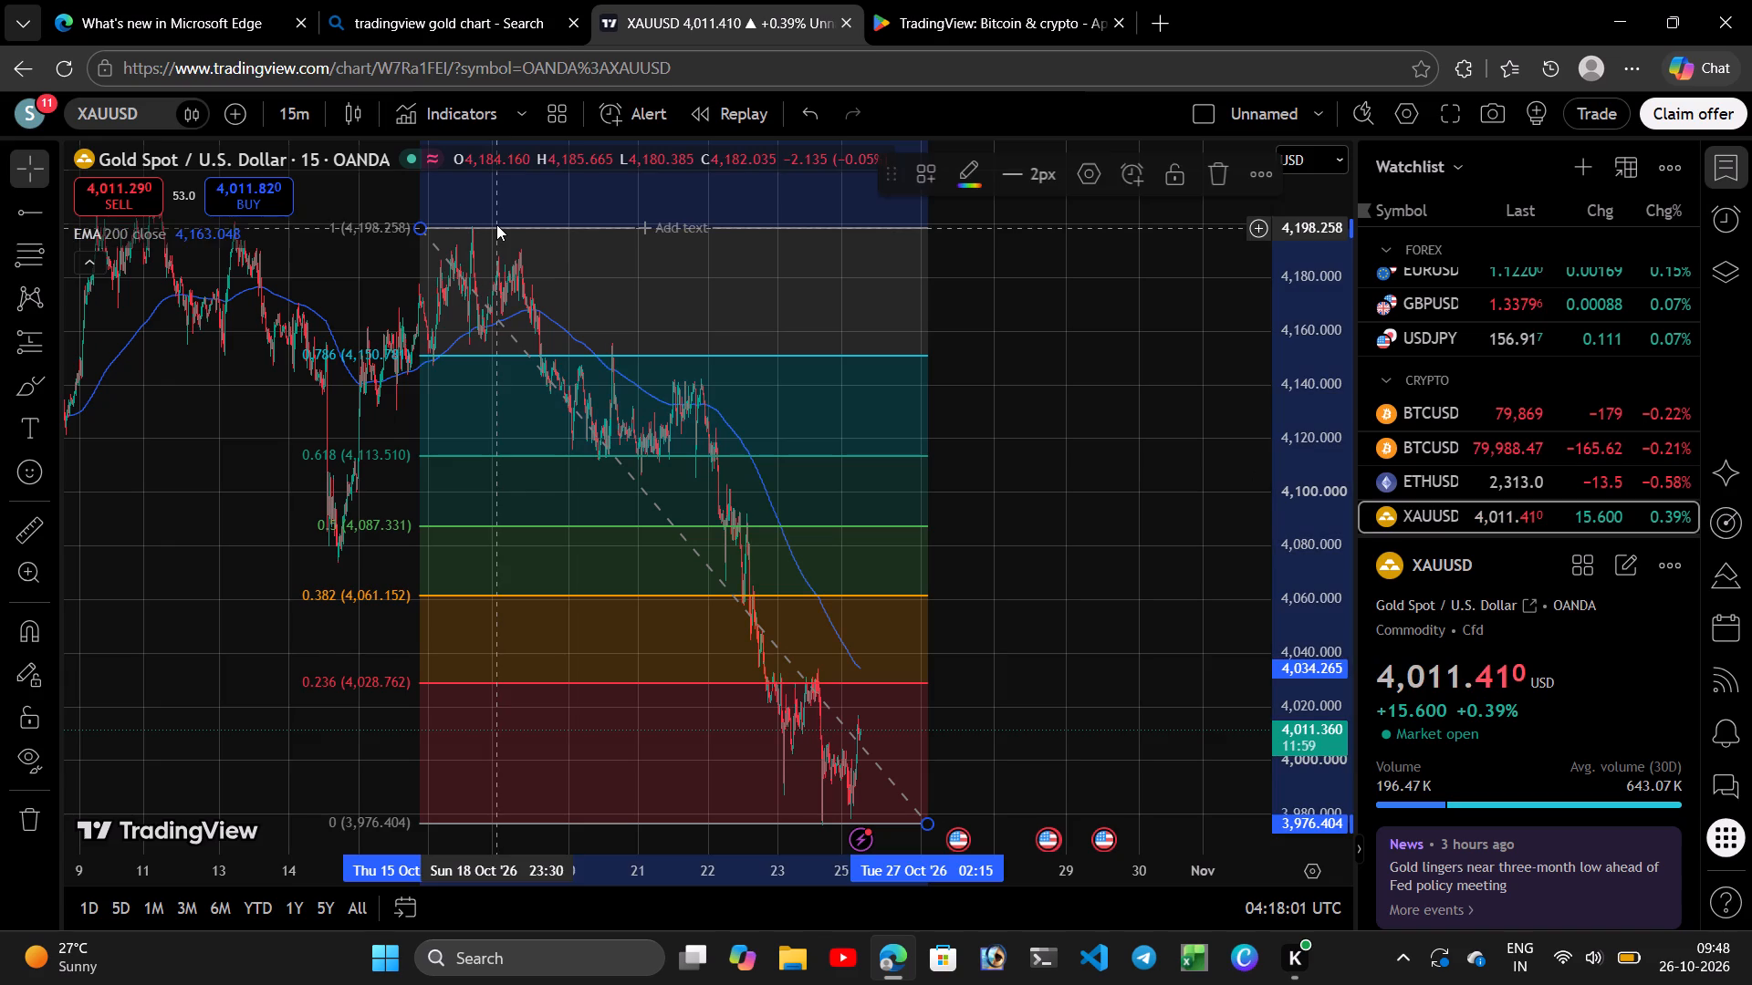
left_click(1093, 177)
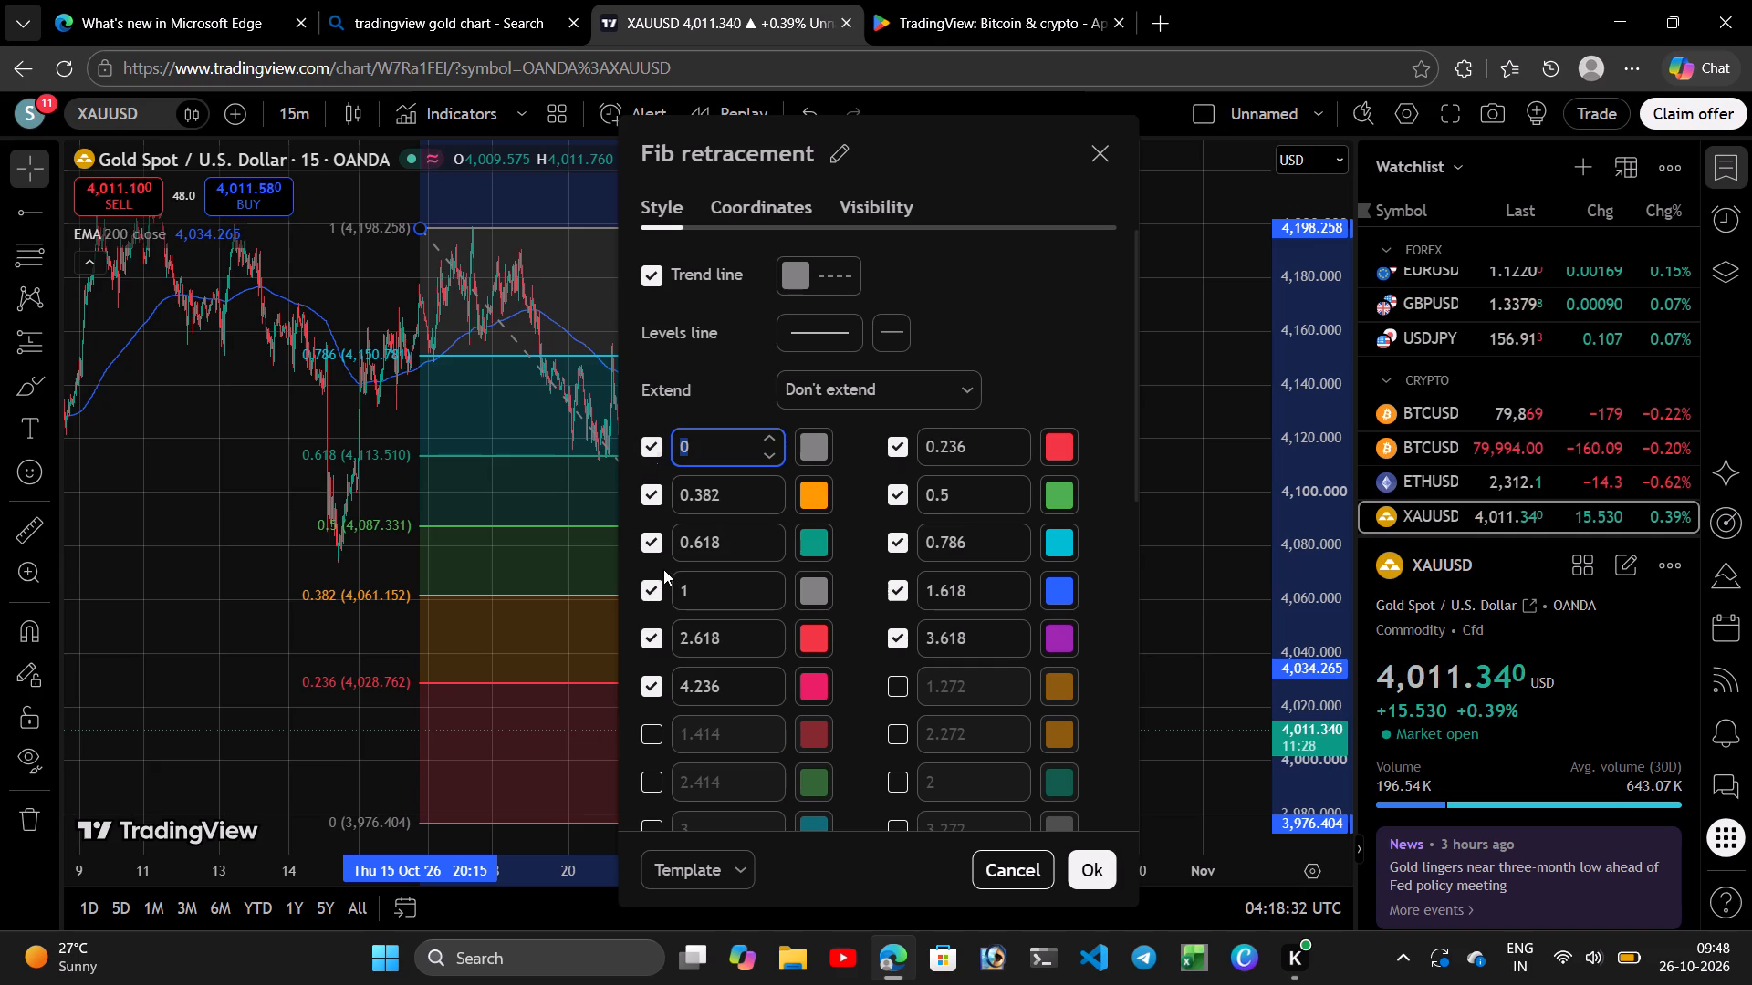
left_click(652, 688)
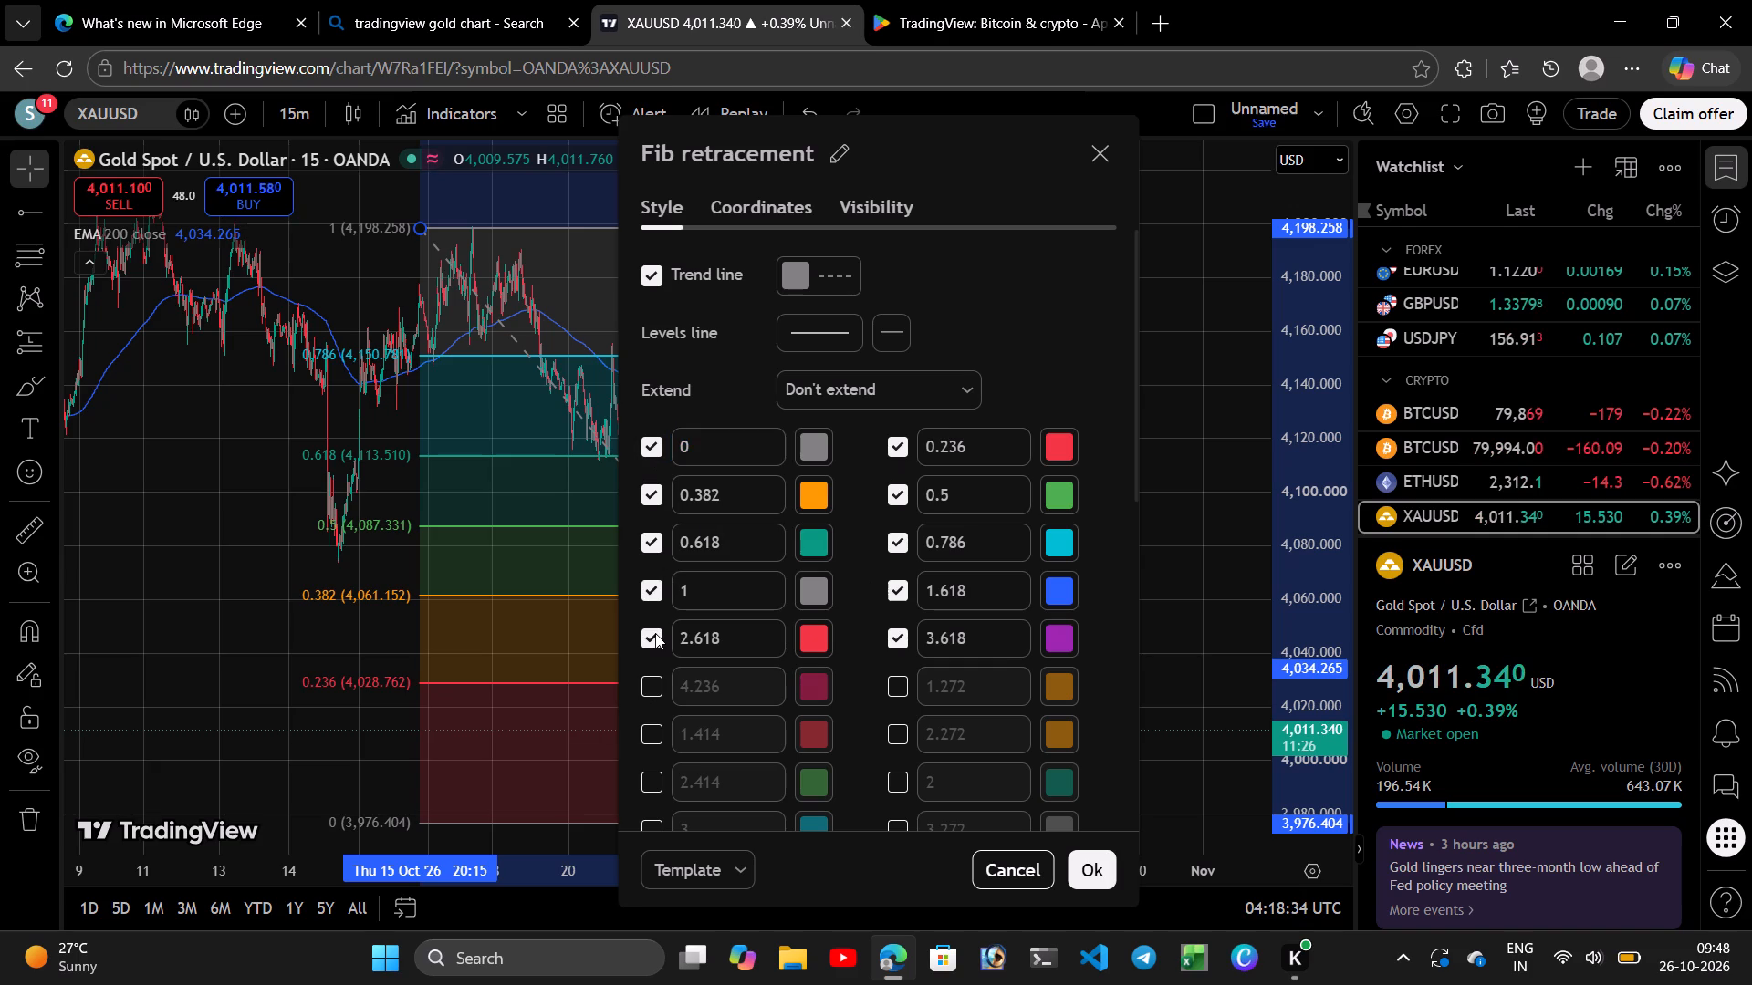
left_click(655, 633)
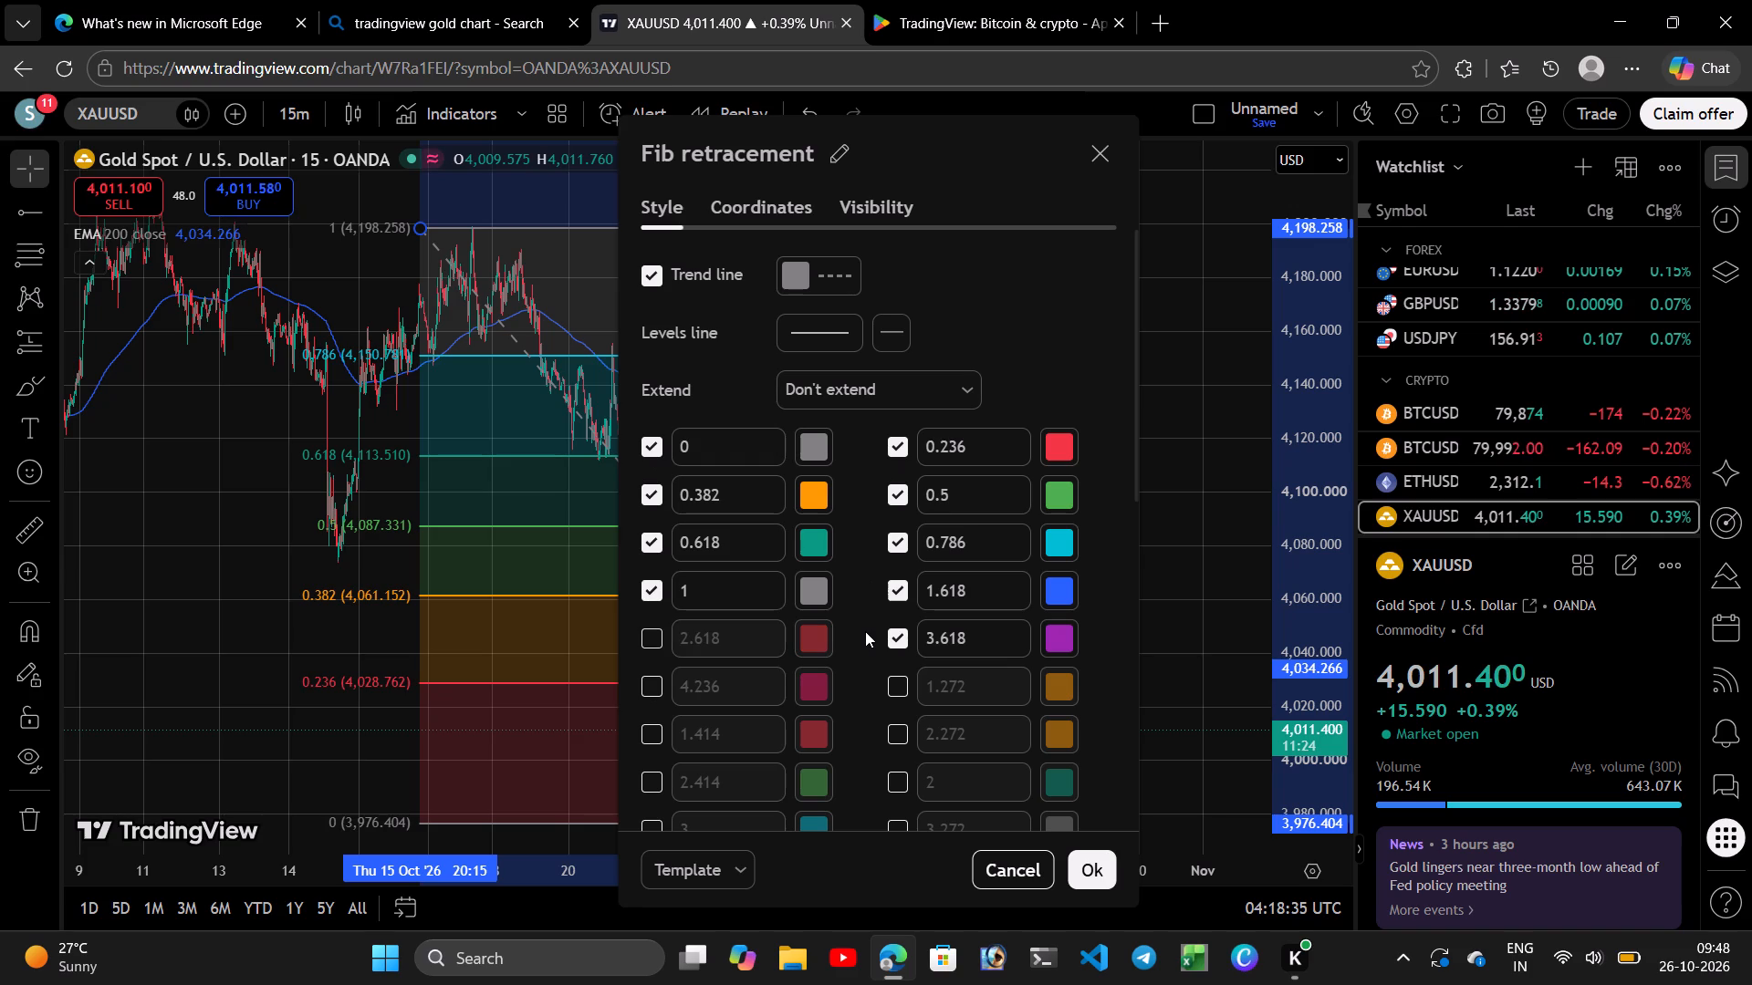
left_click(897, 640)
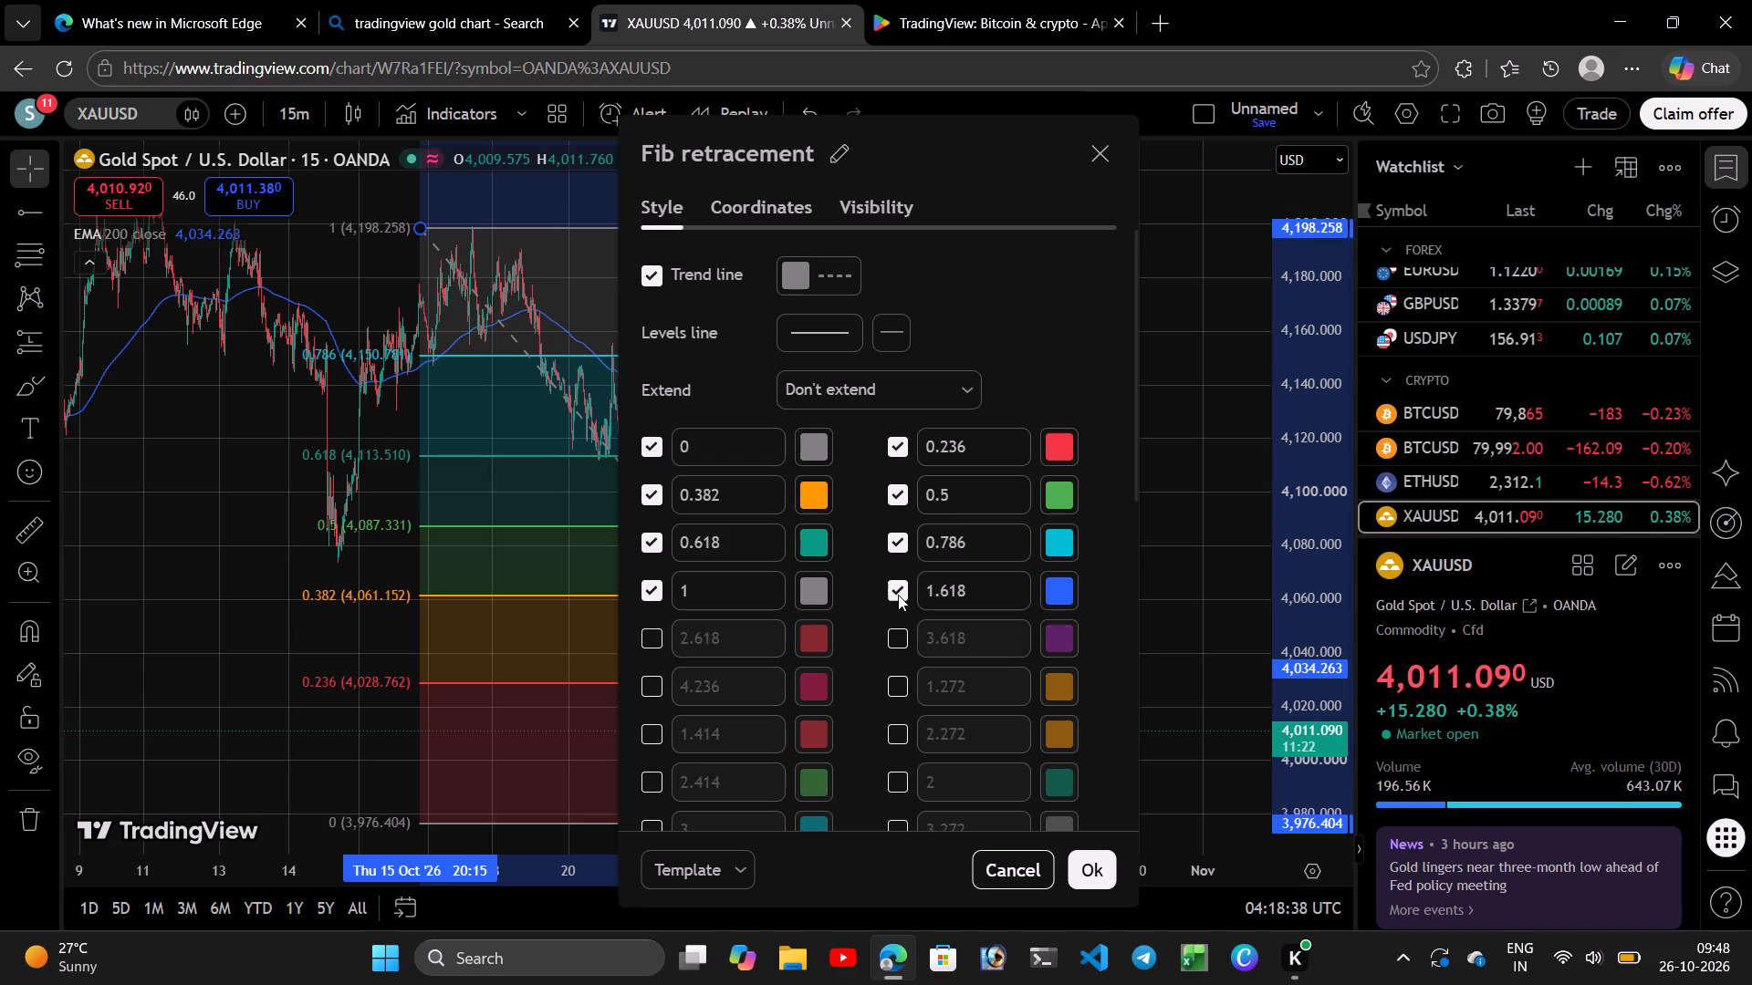
left_click(898, 595)
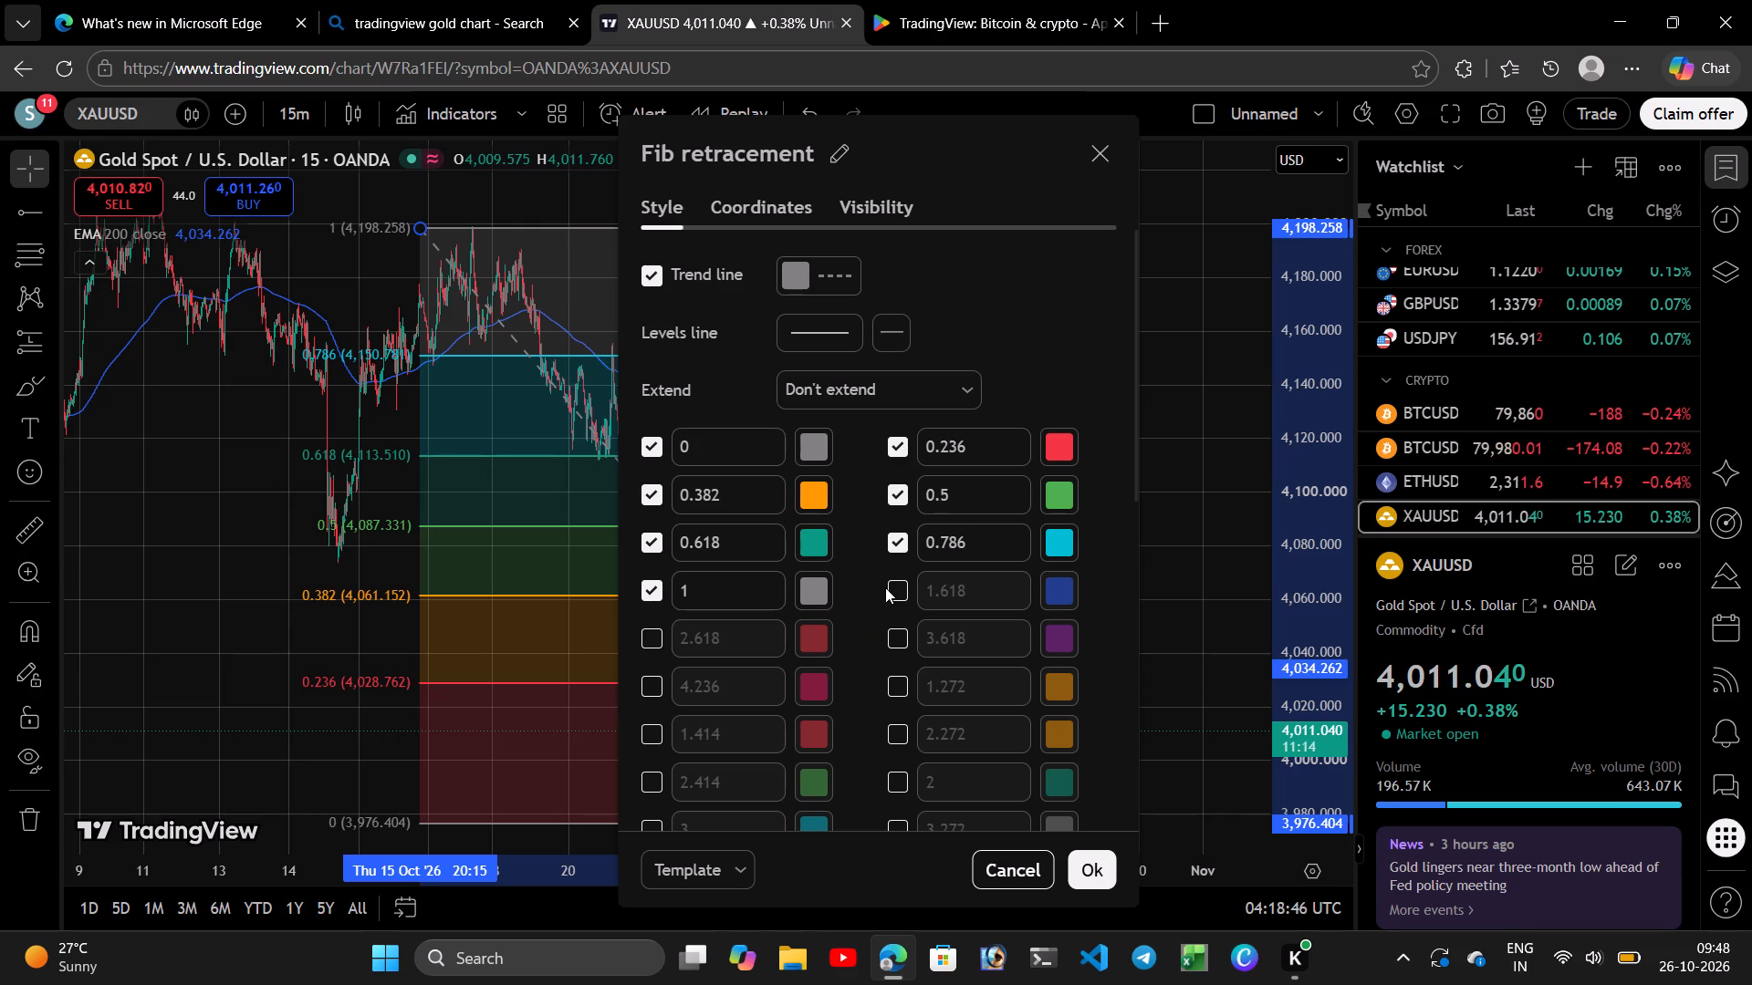
left_click(641, 445)
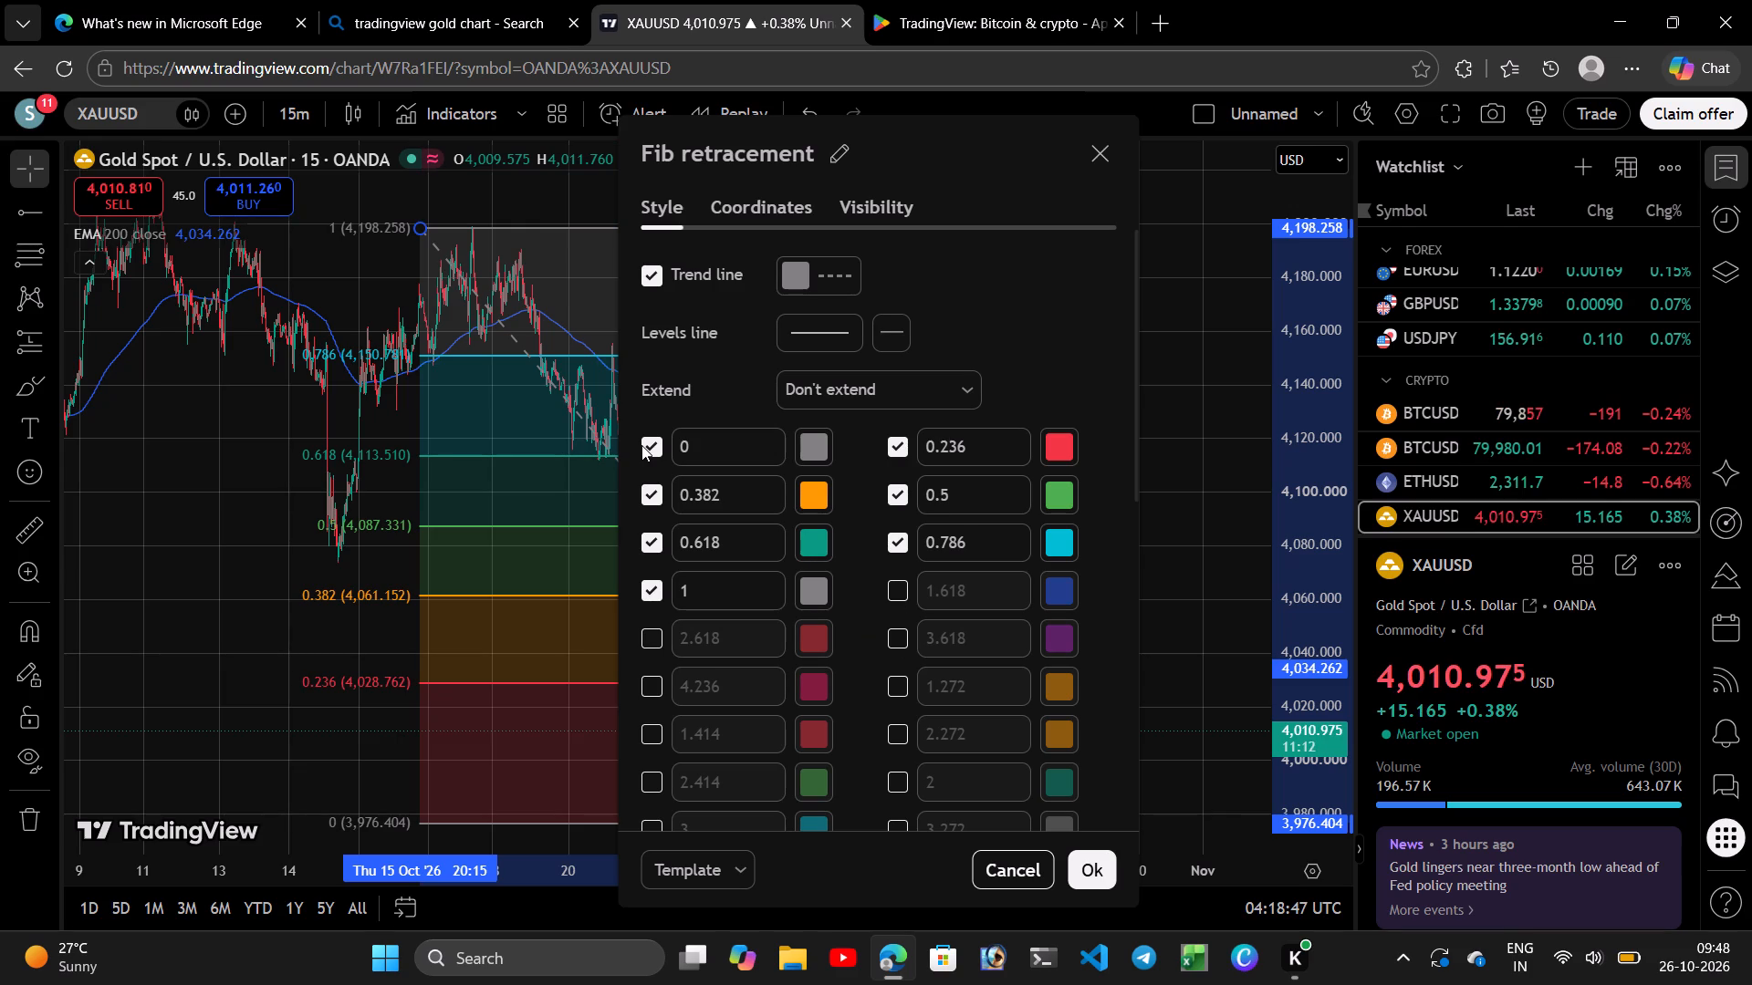
left_click(899, 451)
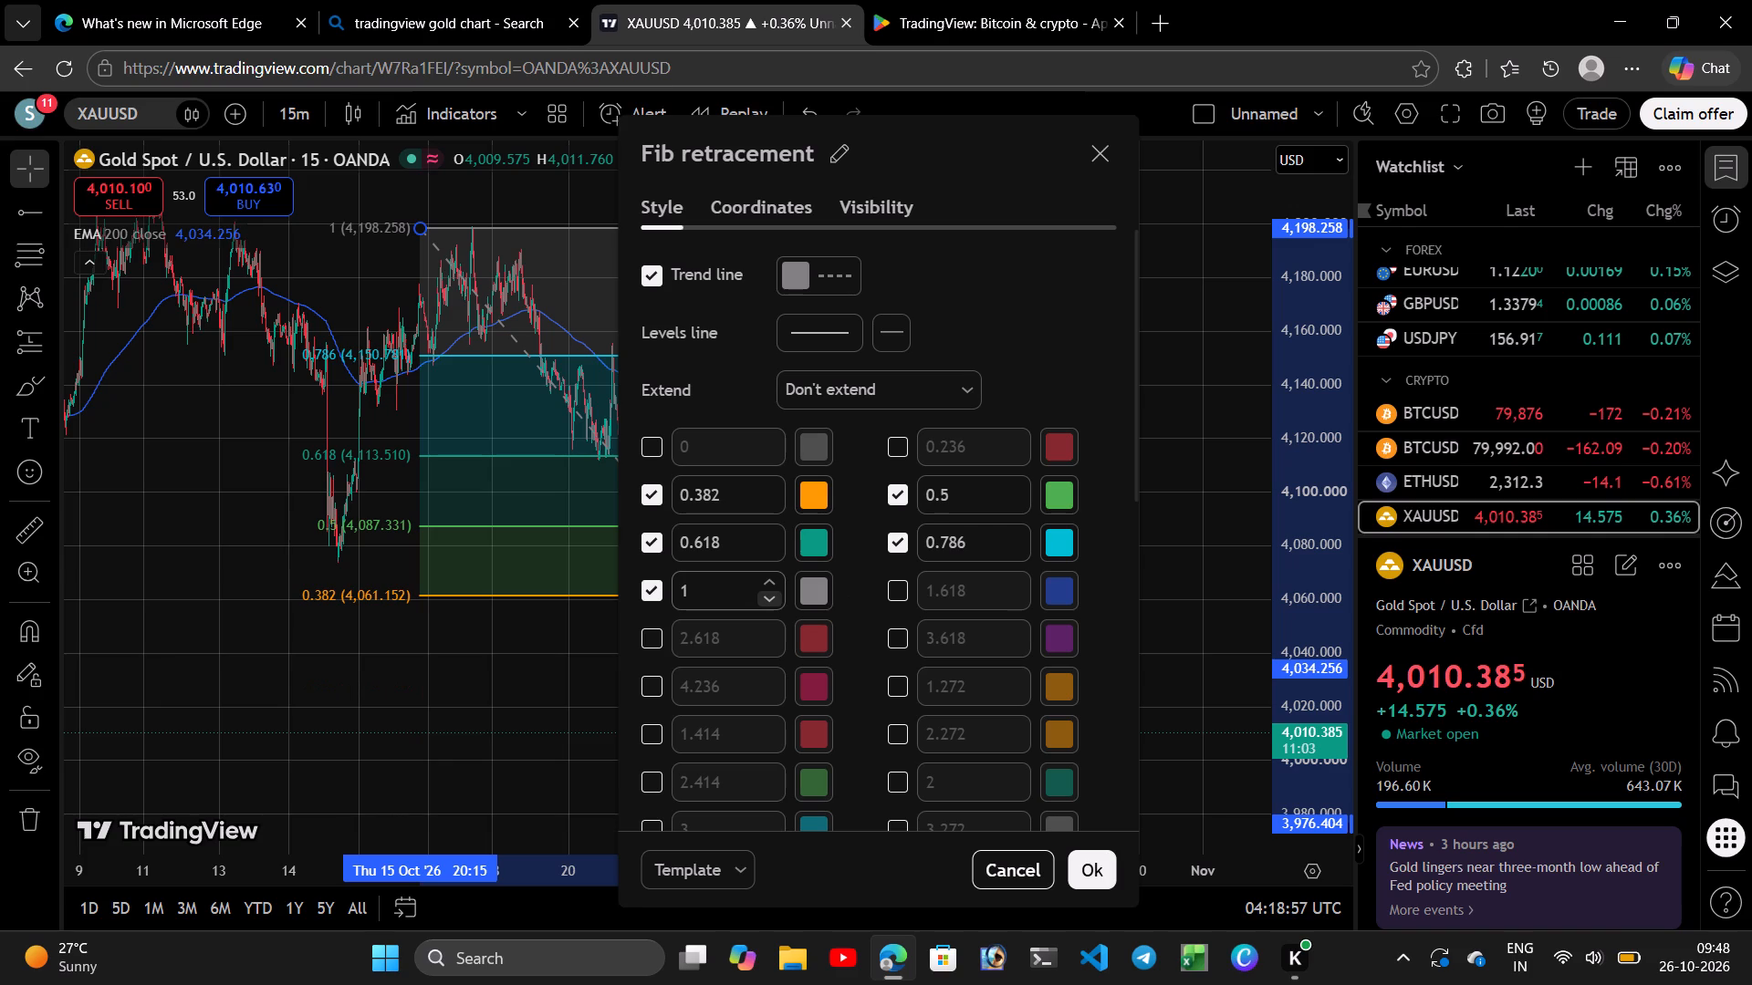
left_click(647, 591)
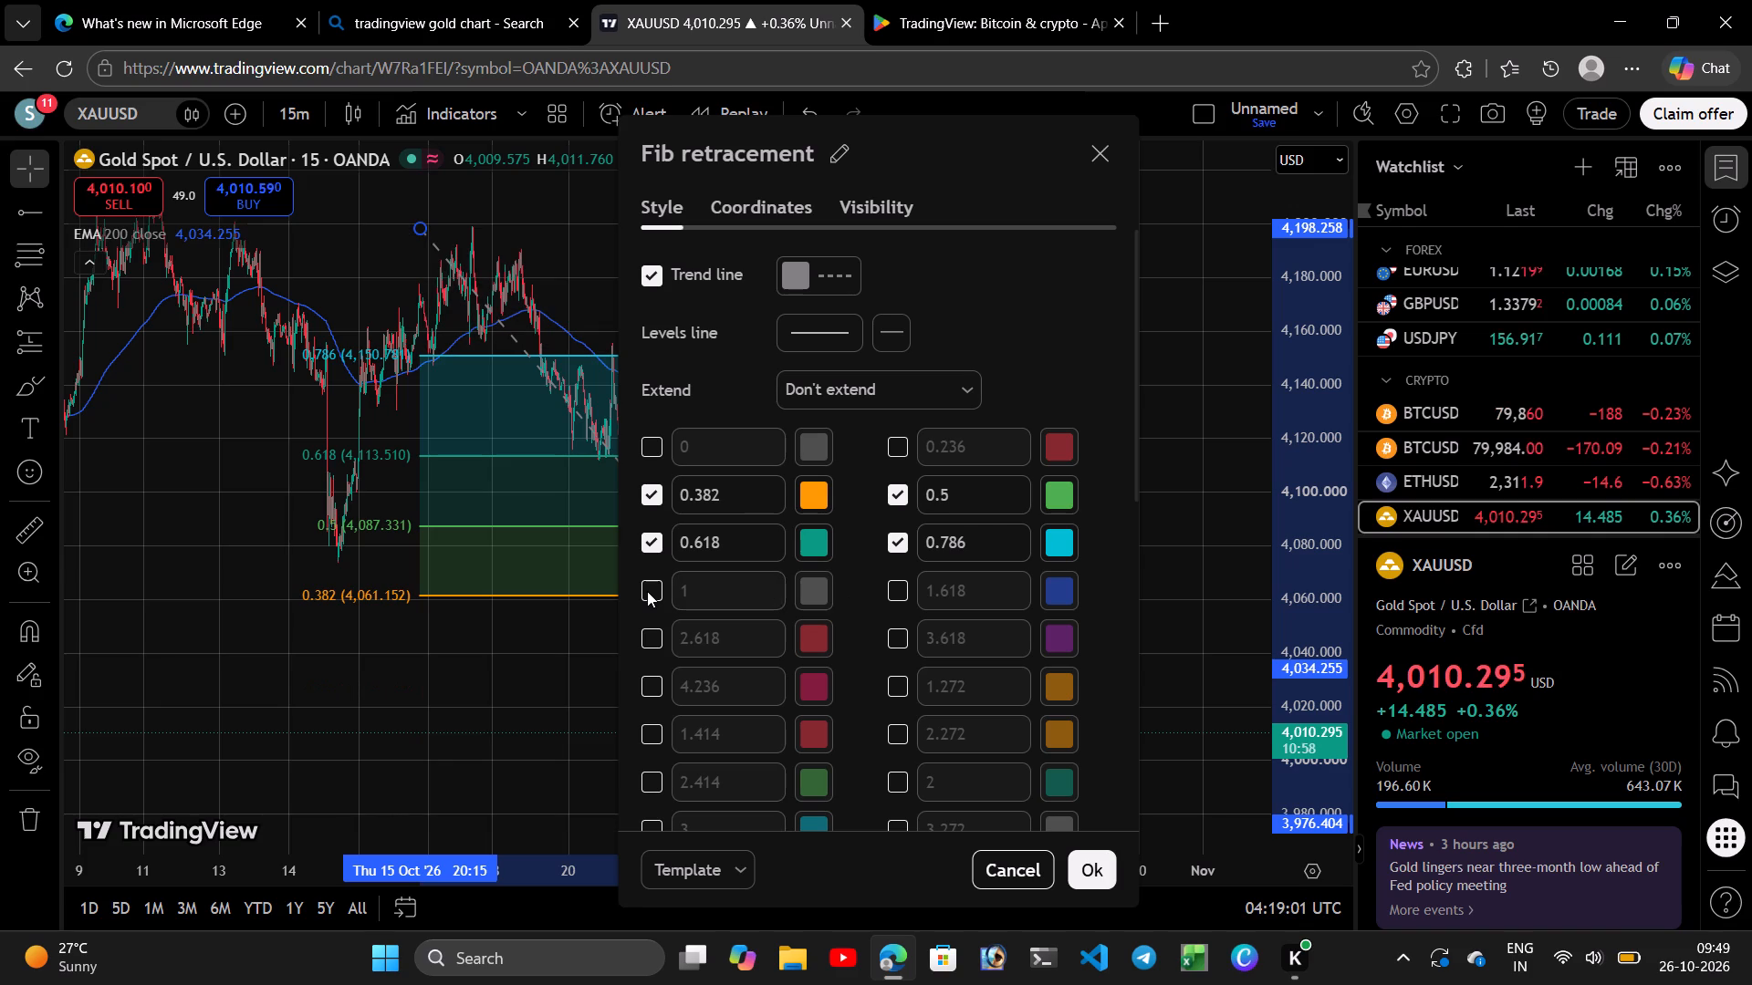
left_click(646, 591)
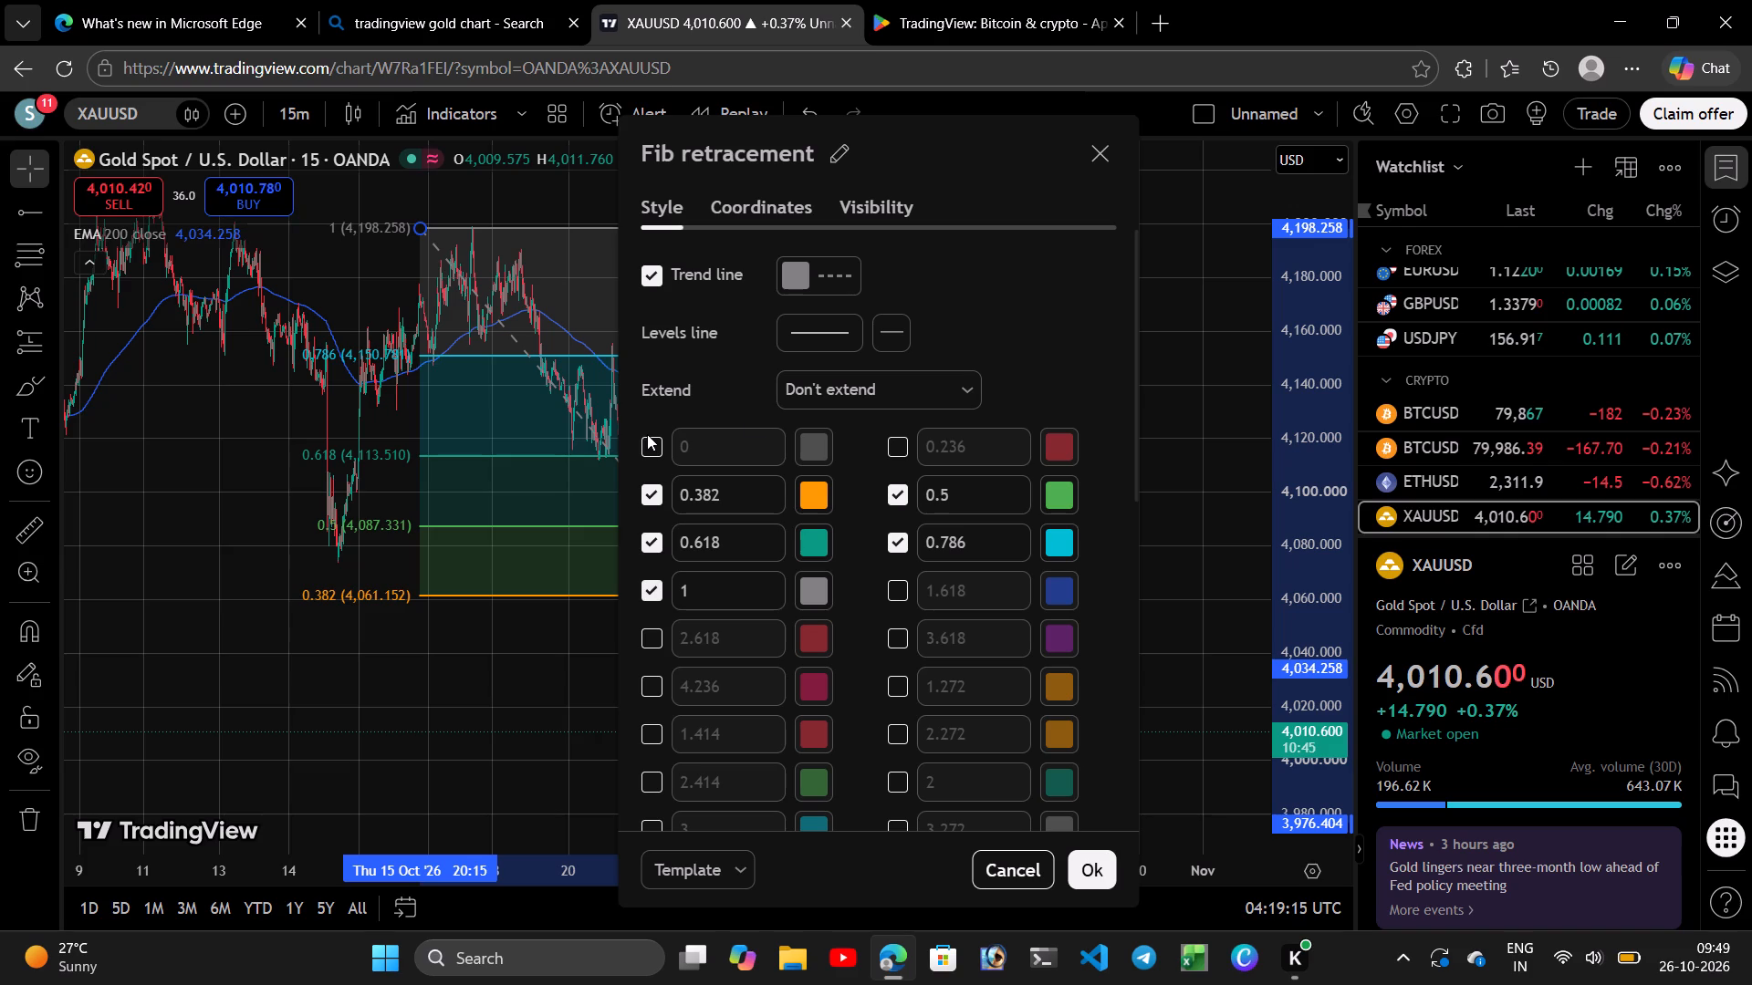
left_click(370, 409)
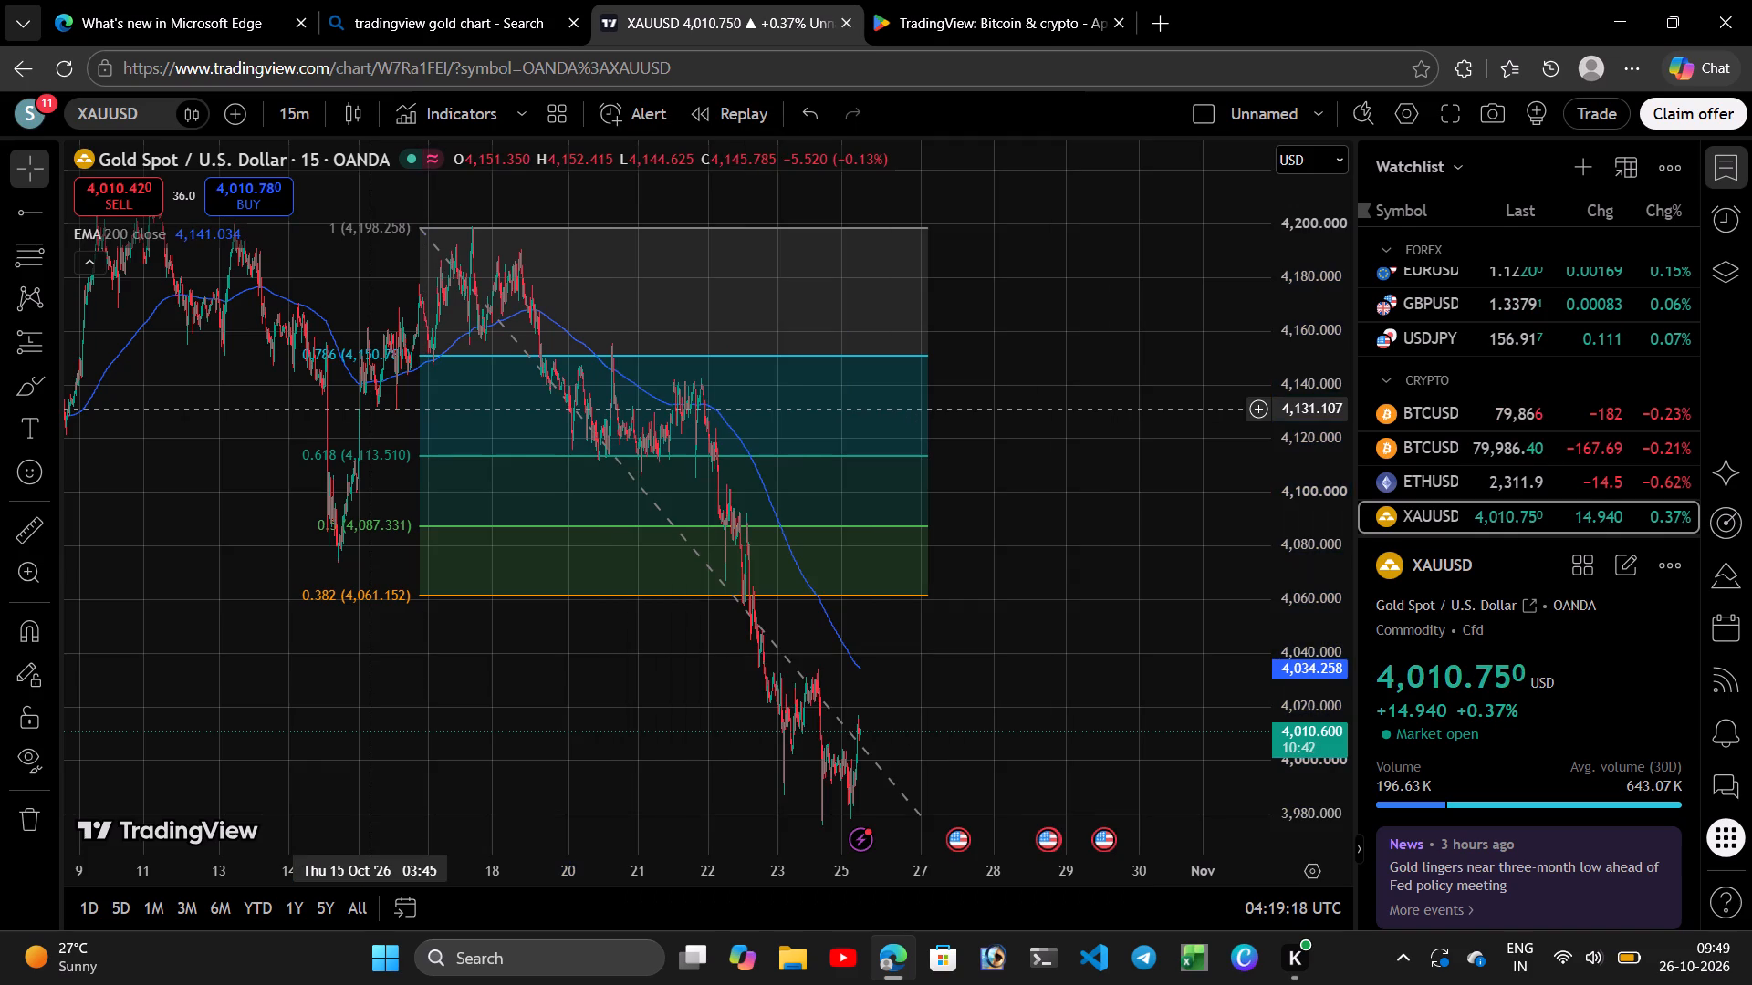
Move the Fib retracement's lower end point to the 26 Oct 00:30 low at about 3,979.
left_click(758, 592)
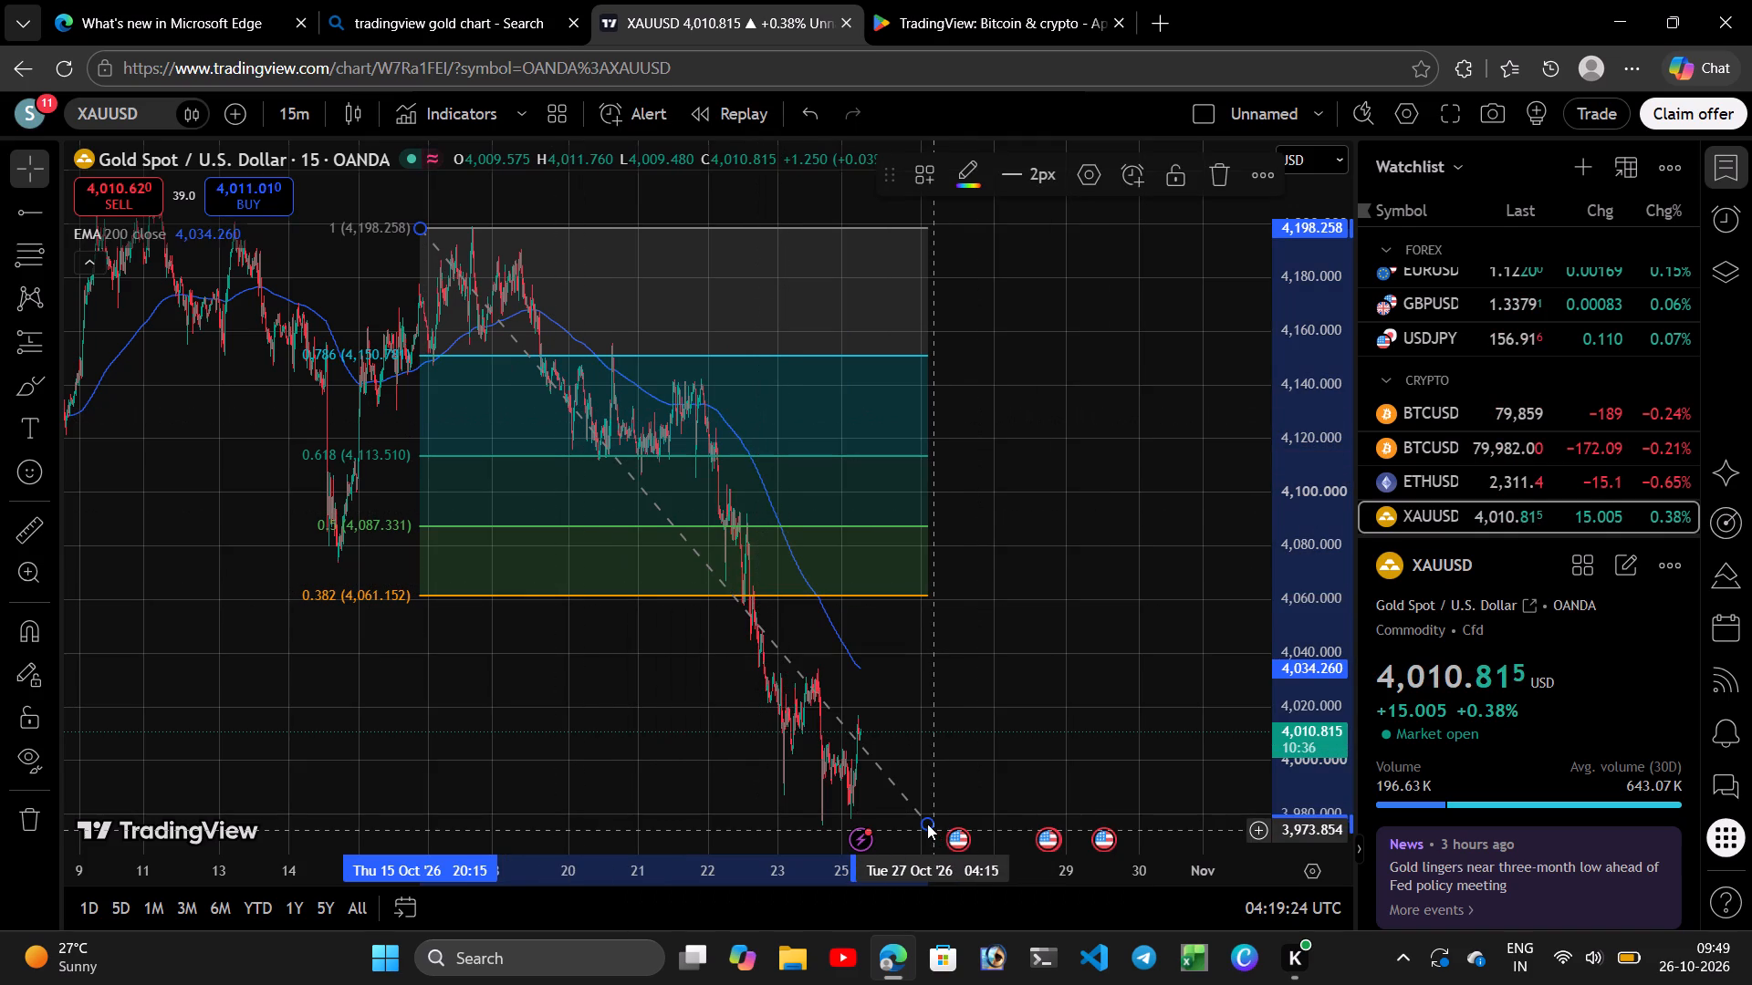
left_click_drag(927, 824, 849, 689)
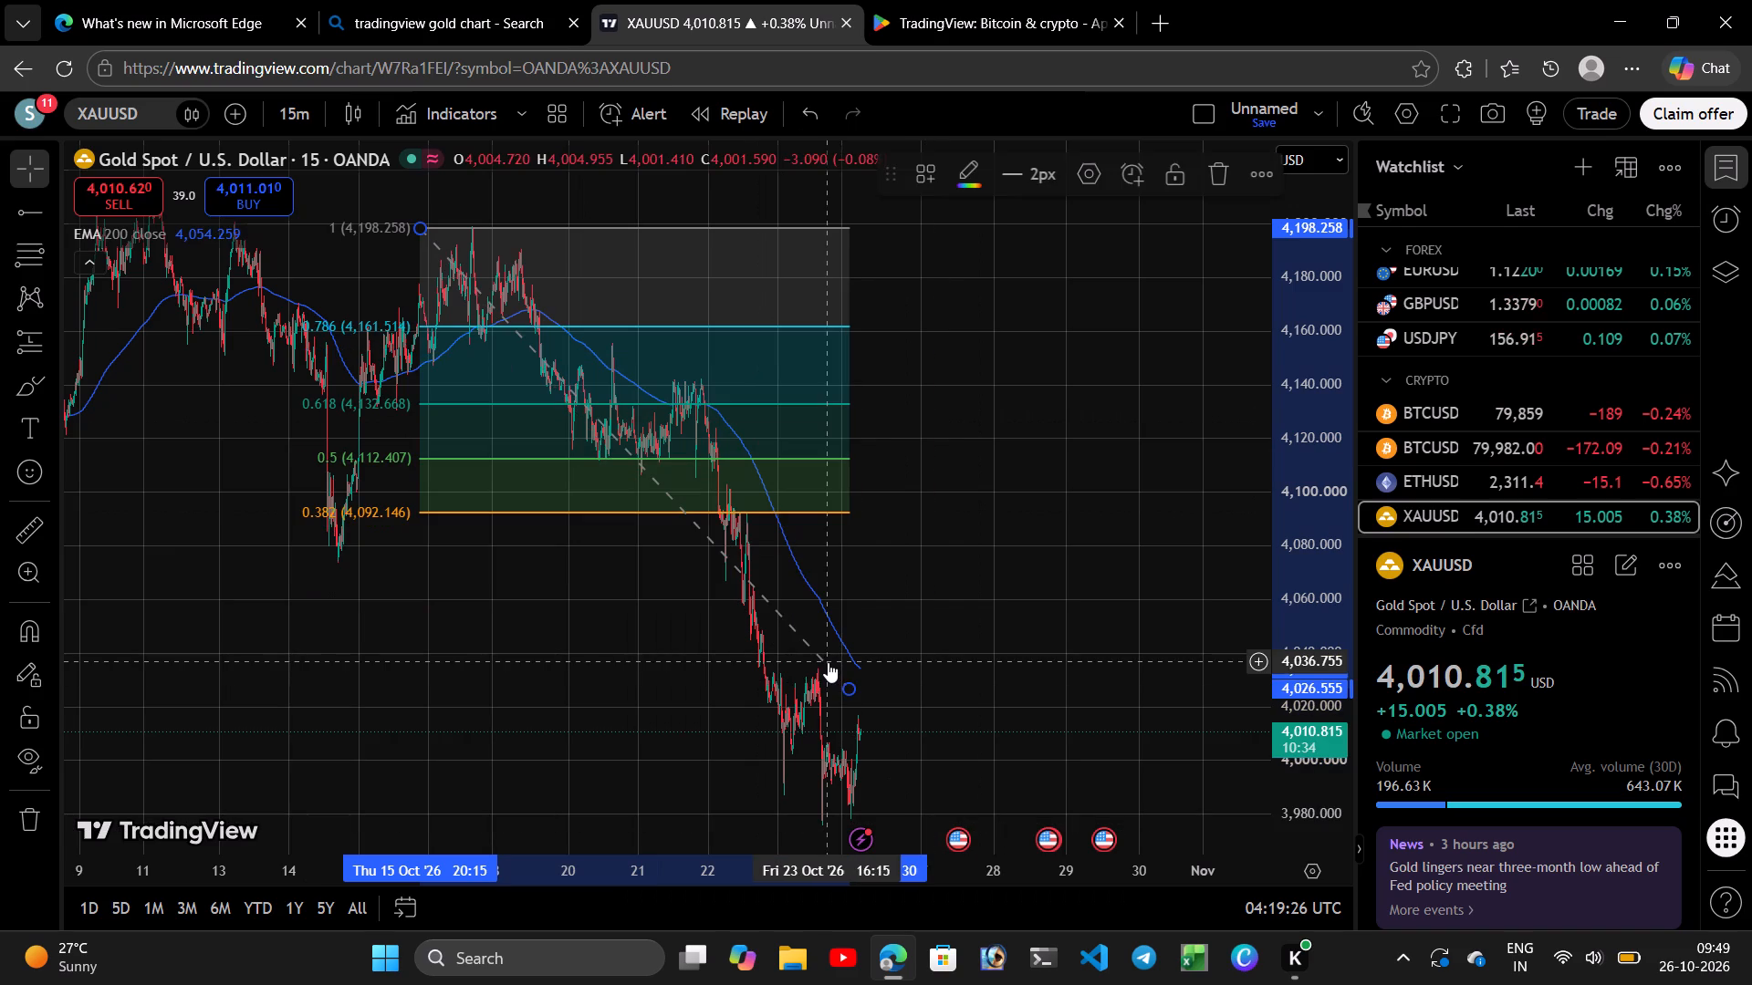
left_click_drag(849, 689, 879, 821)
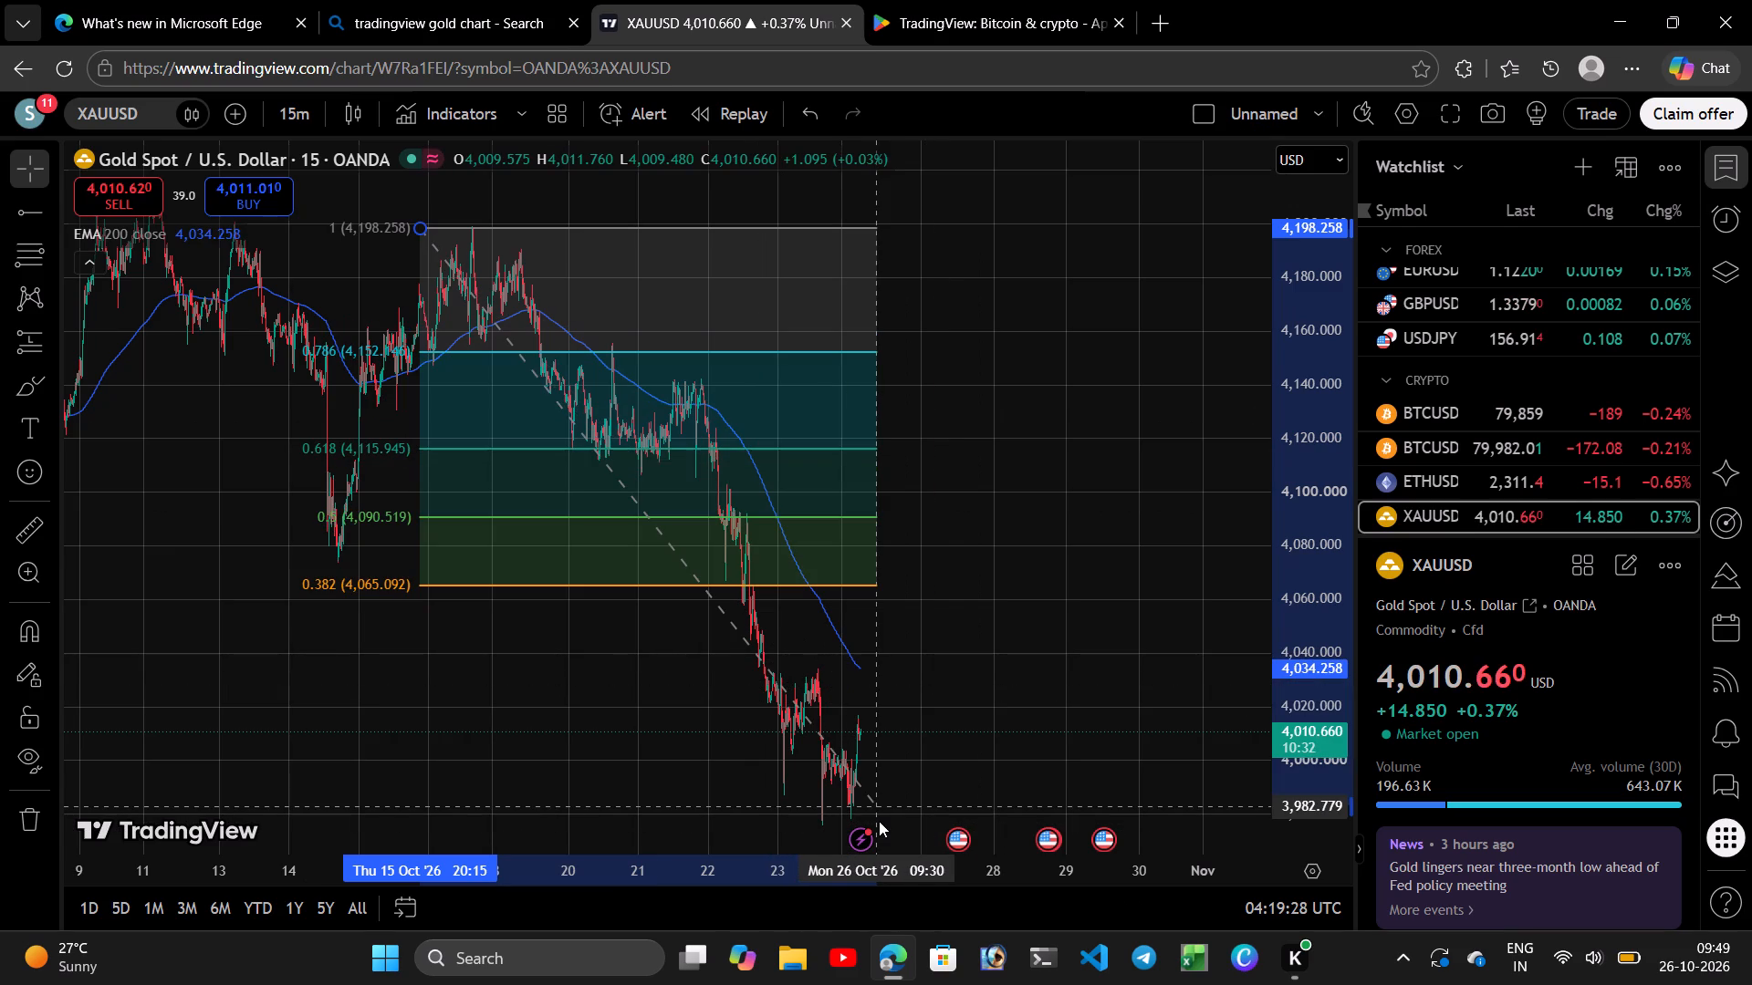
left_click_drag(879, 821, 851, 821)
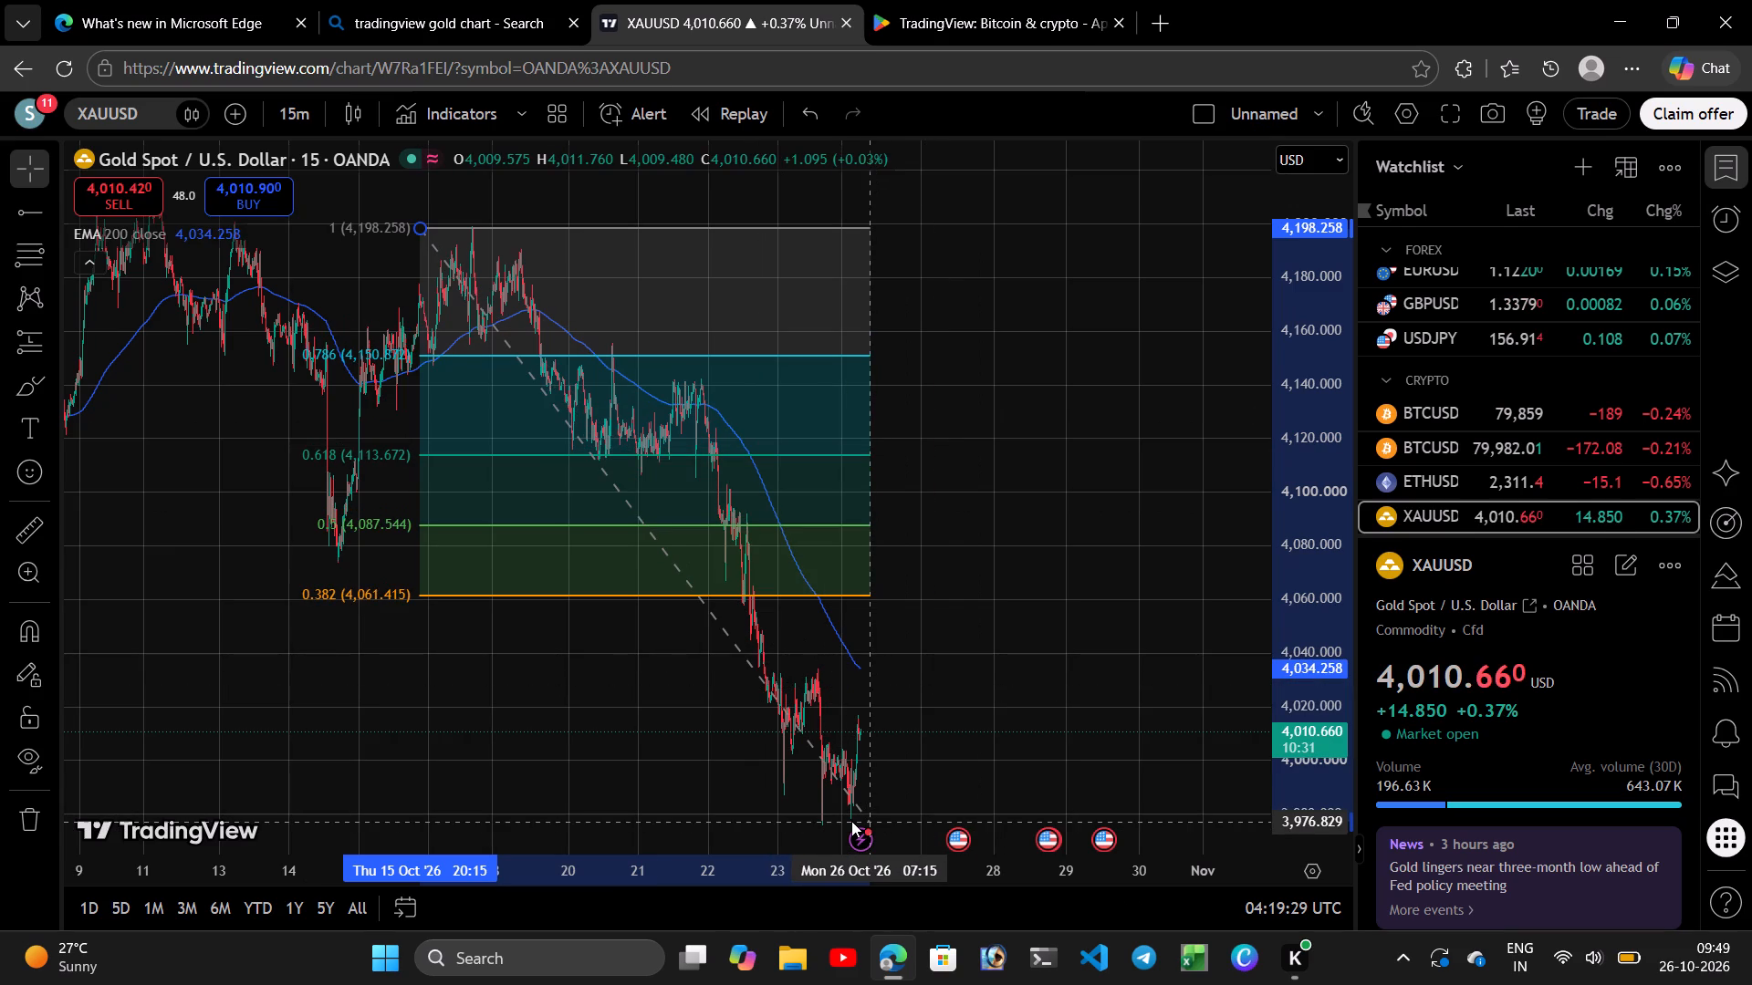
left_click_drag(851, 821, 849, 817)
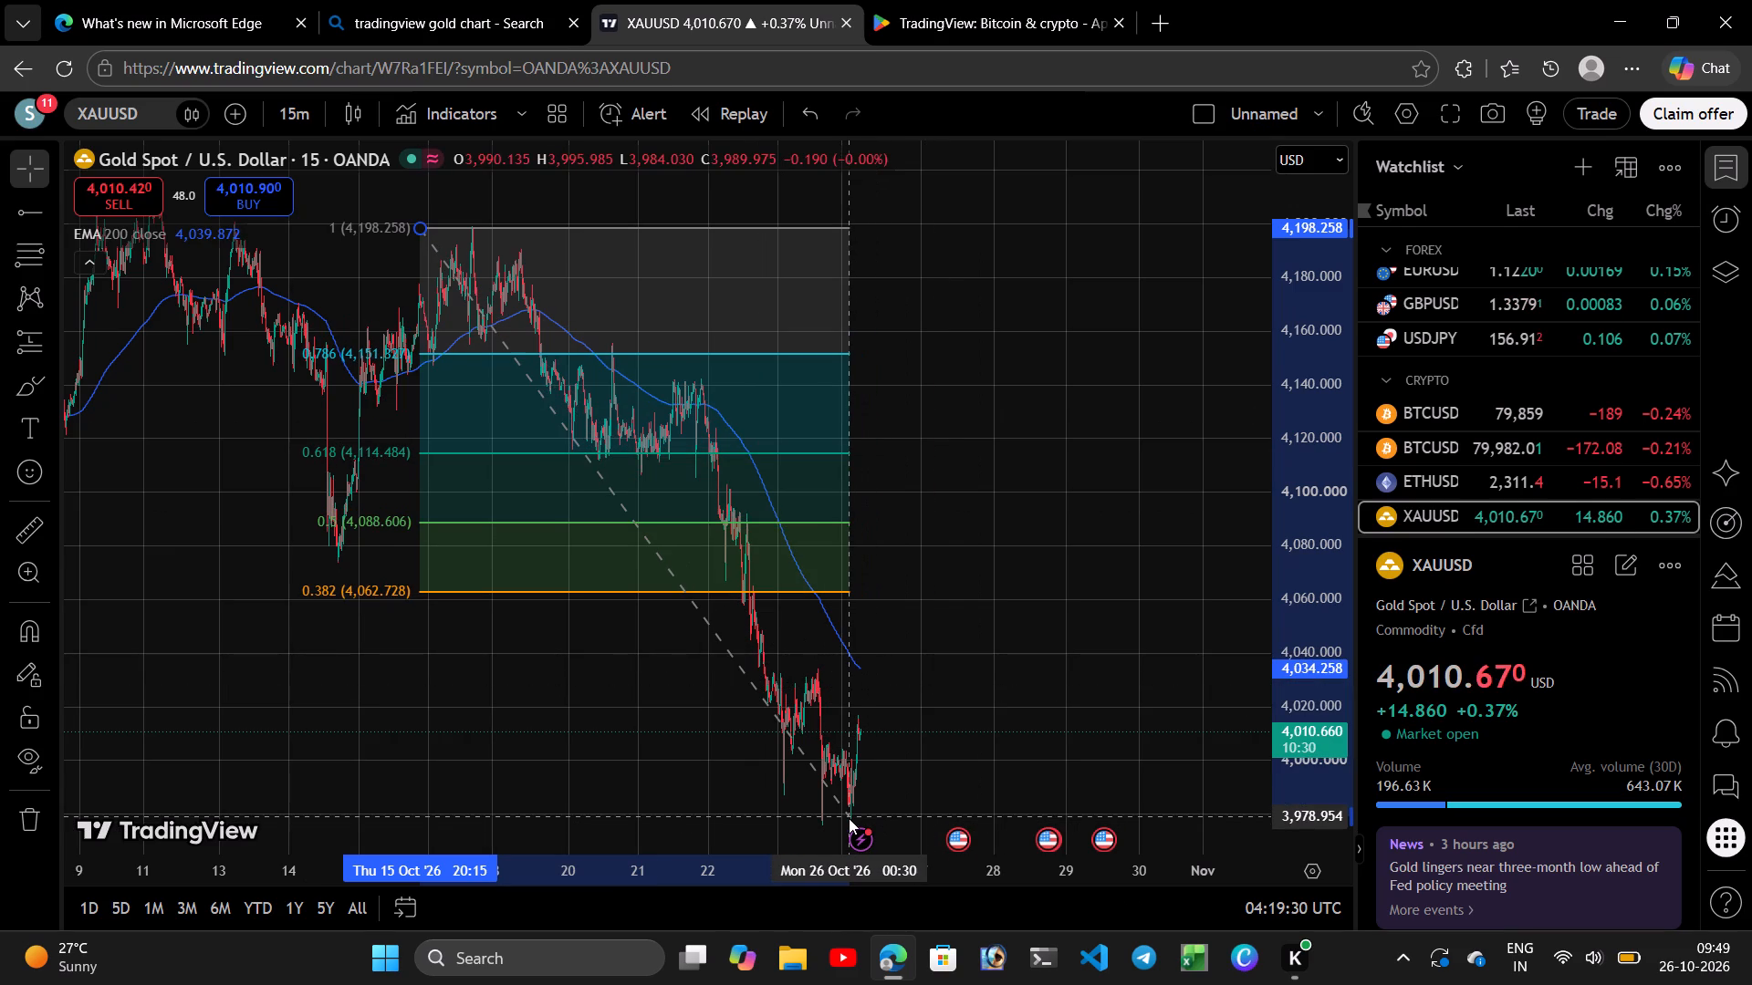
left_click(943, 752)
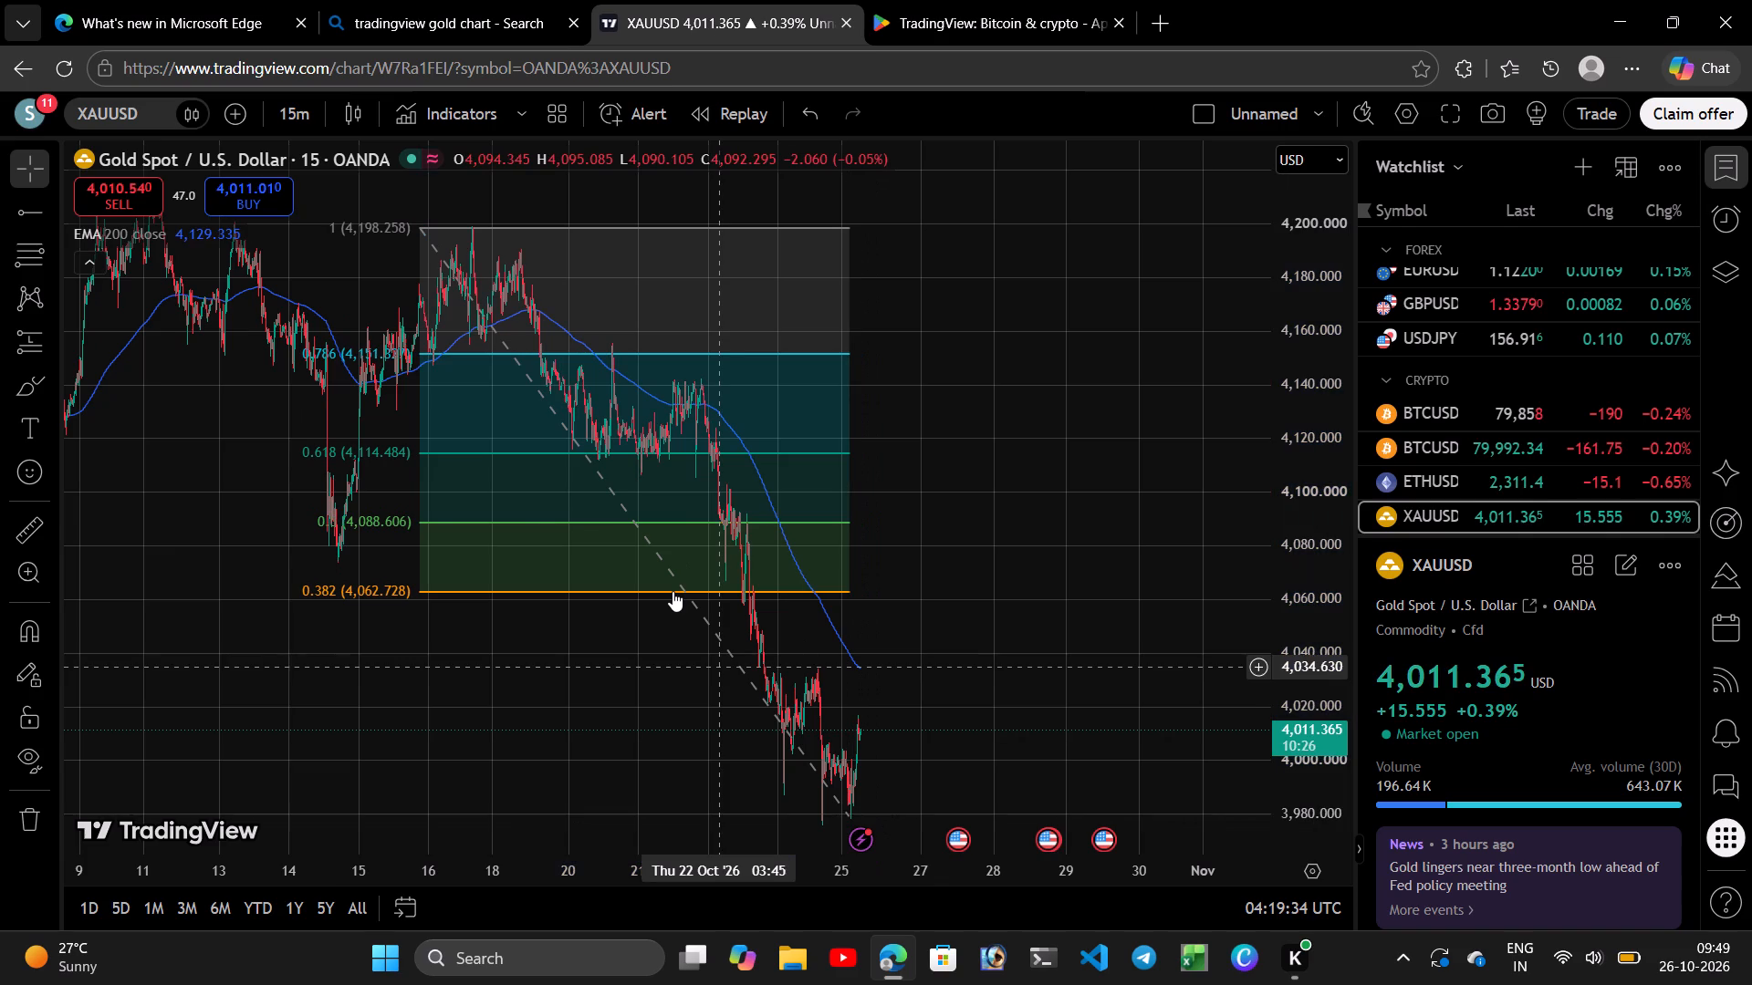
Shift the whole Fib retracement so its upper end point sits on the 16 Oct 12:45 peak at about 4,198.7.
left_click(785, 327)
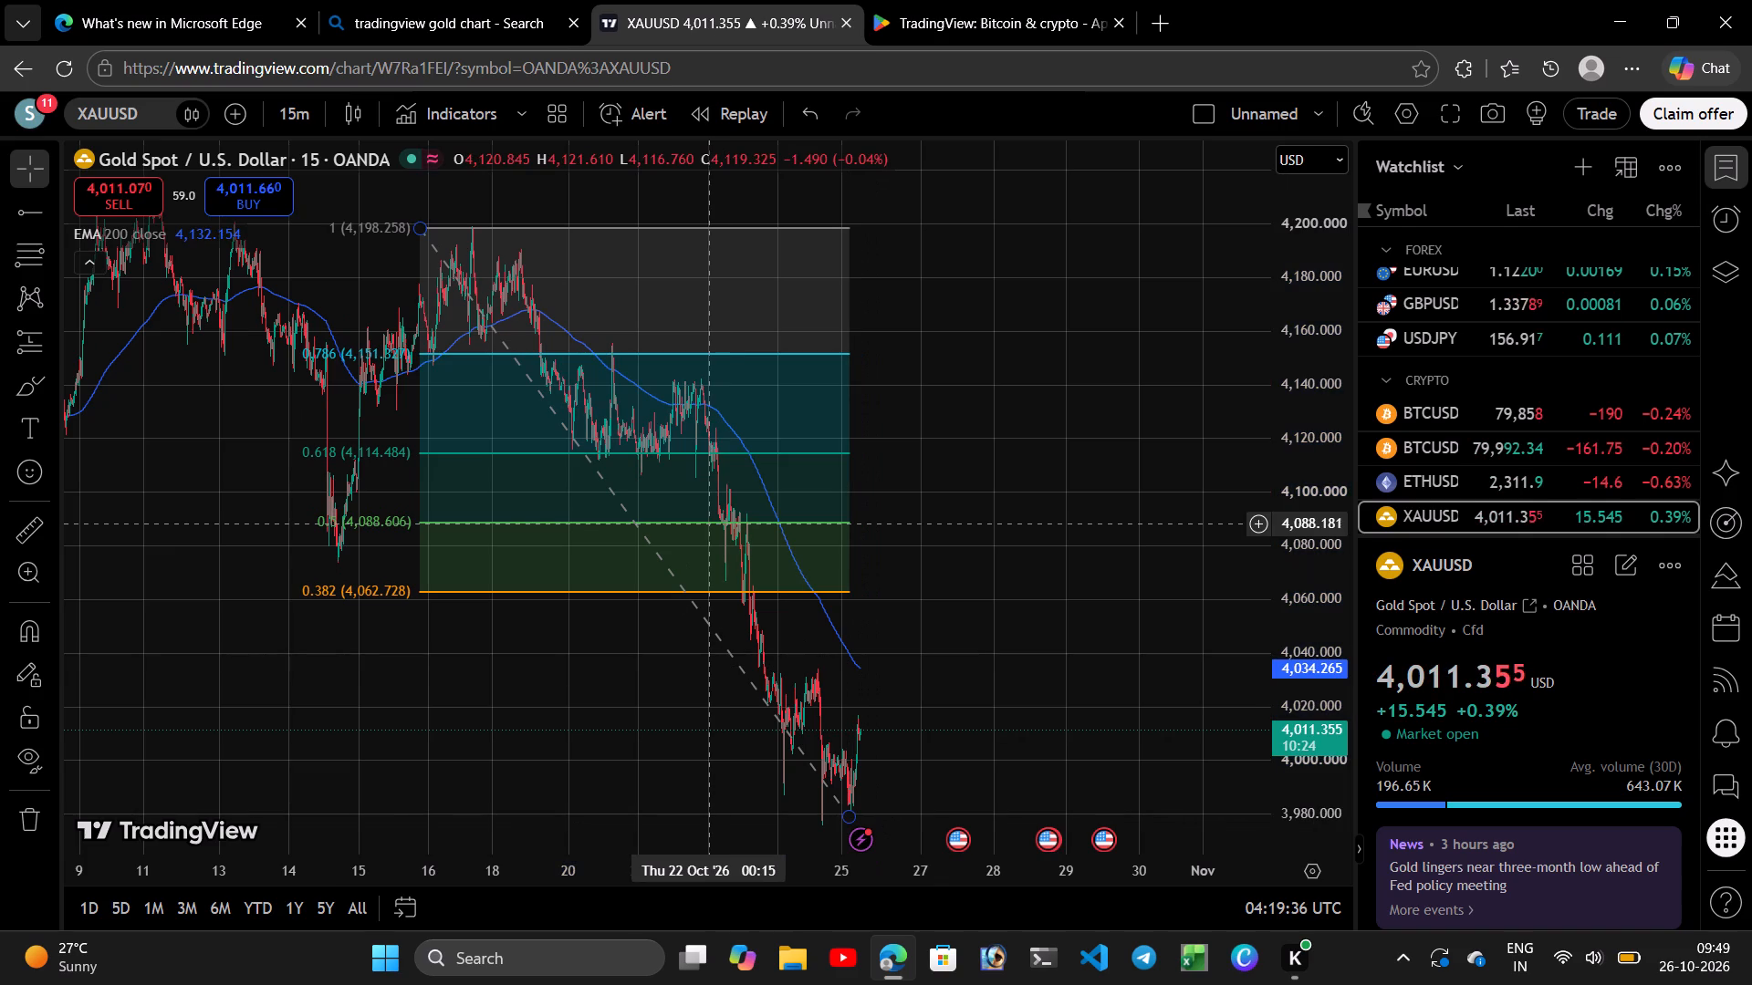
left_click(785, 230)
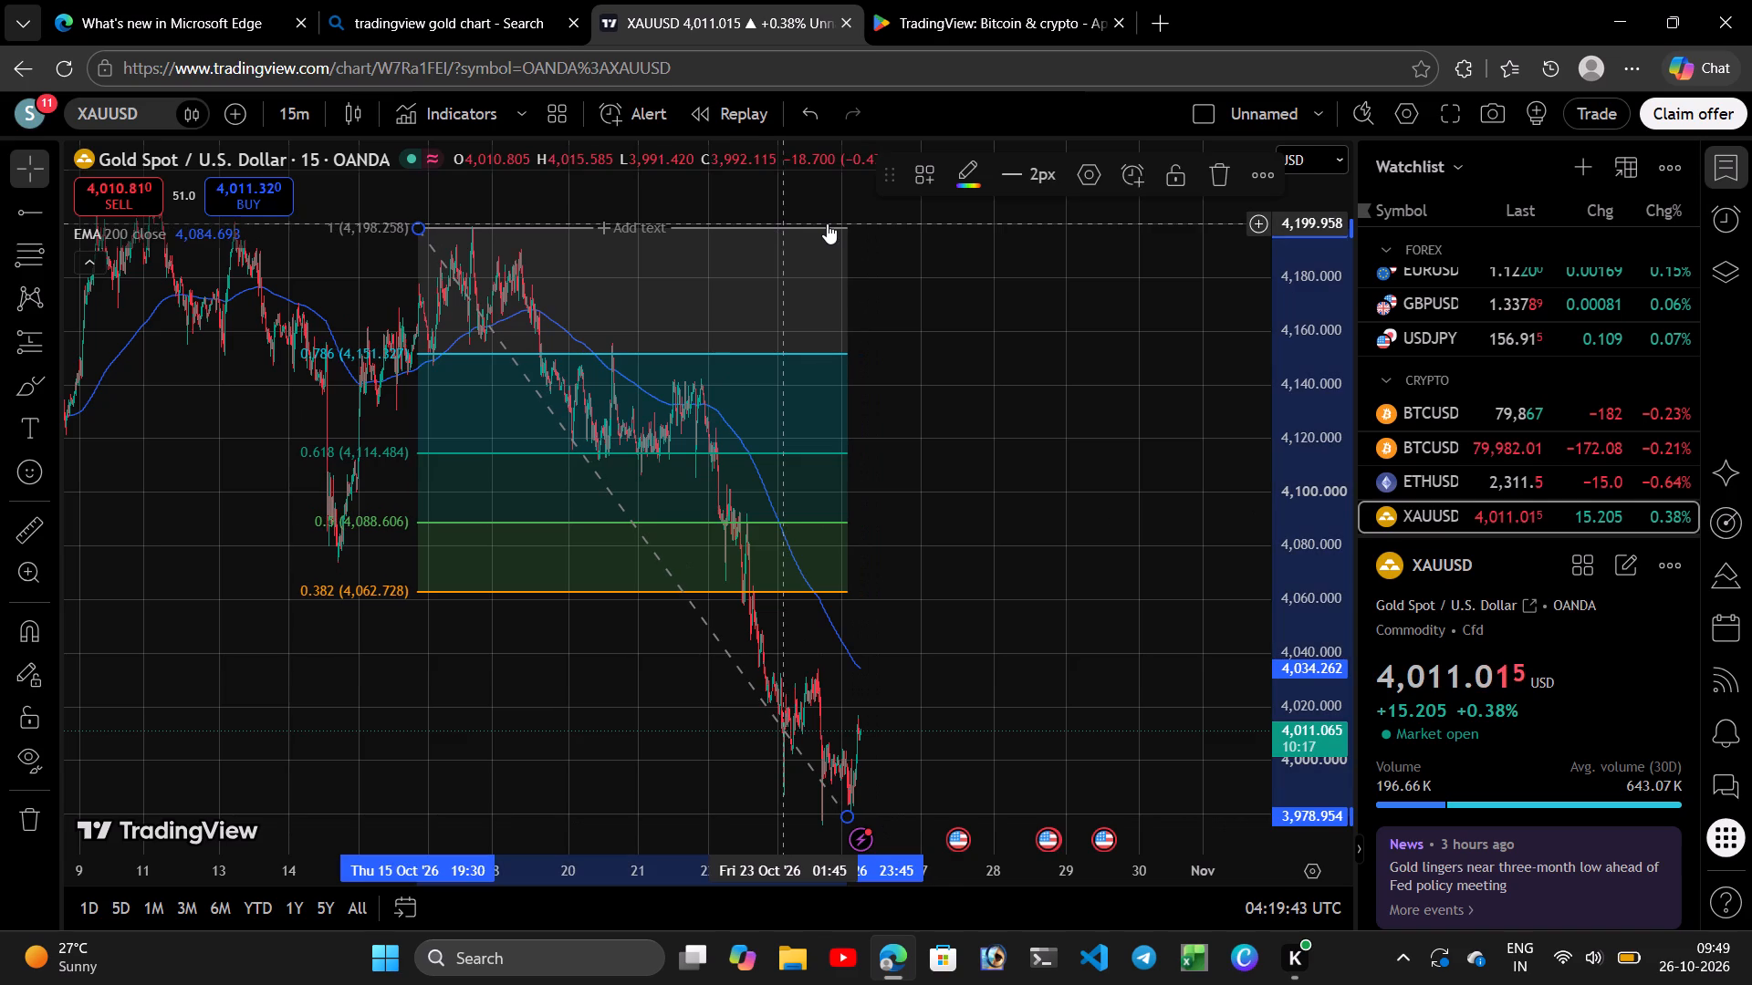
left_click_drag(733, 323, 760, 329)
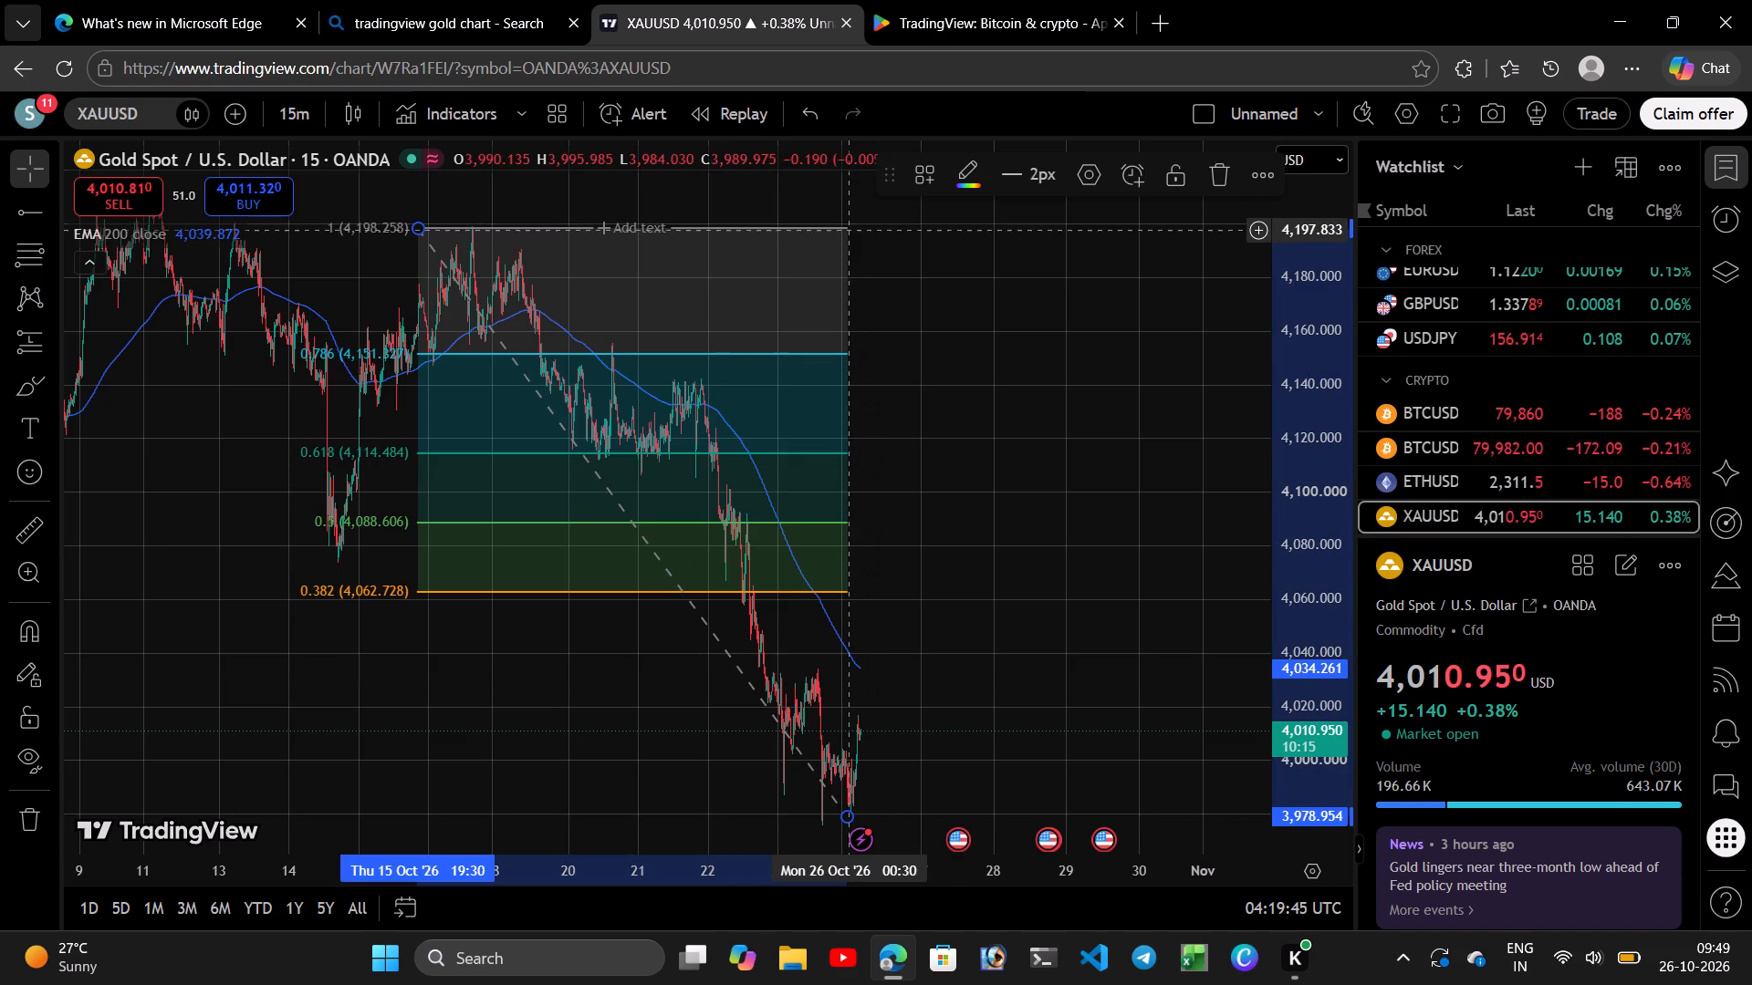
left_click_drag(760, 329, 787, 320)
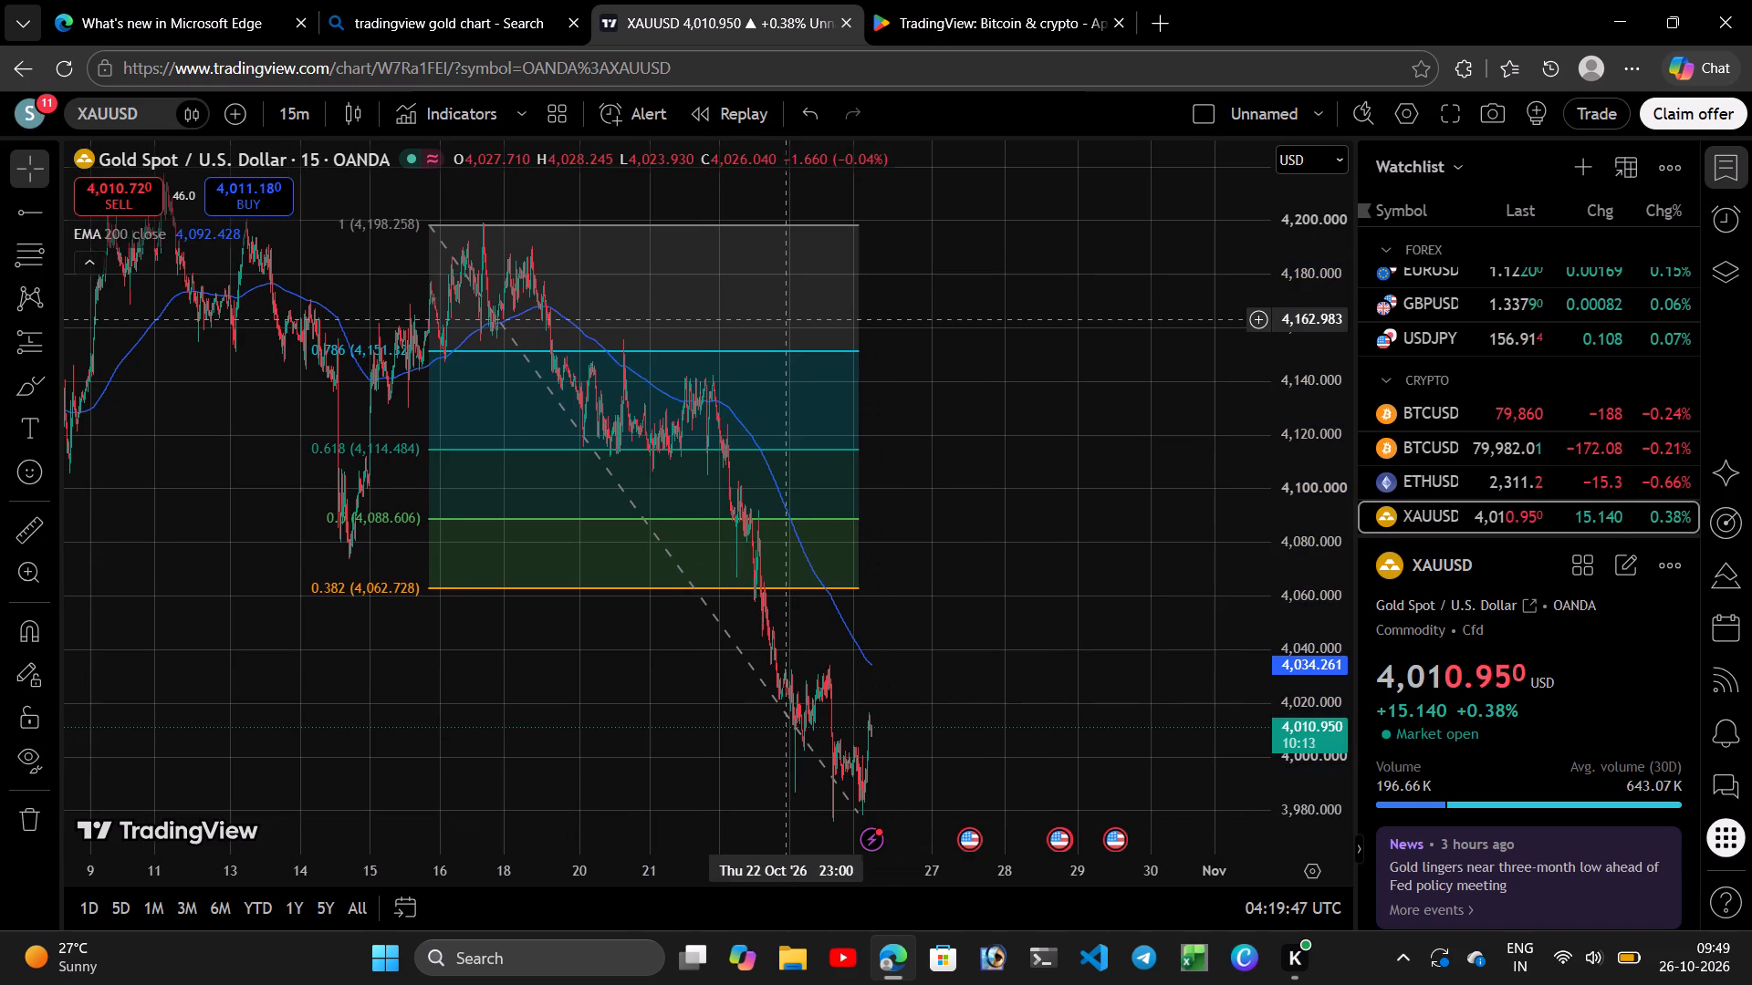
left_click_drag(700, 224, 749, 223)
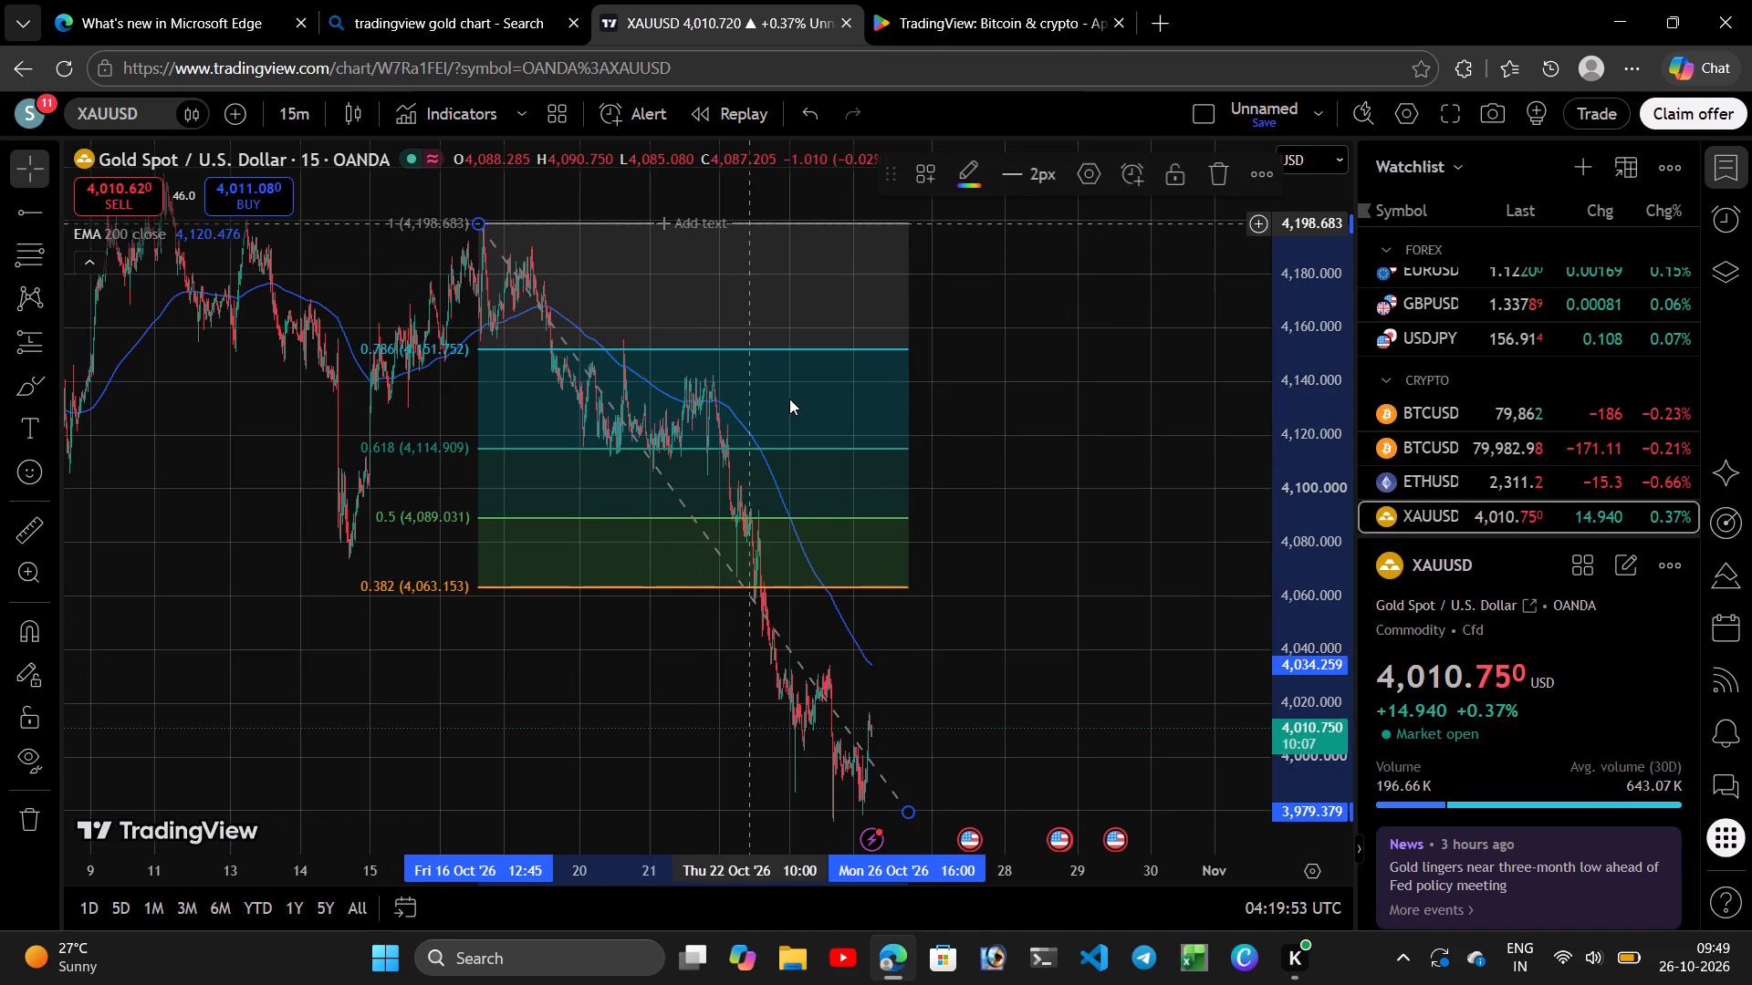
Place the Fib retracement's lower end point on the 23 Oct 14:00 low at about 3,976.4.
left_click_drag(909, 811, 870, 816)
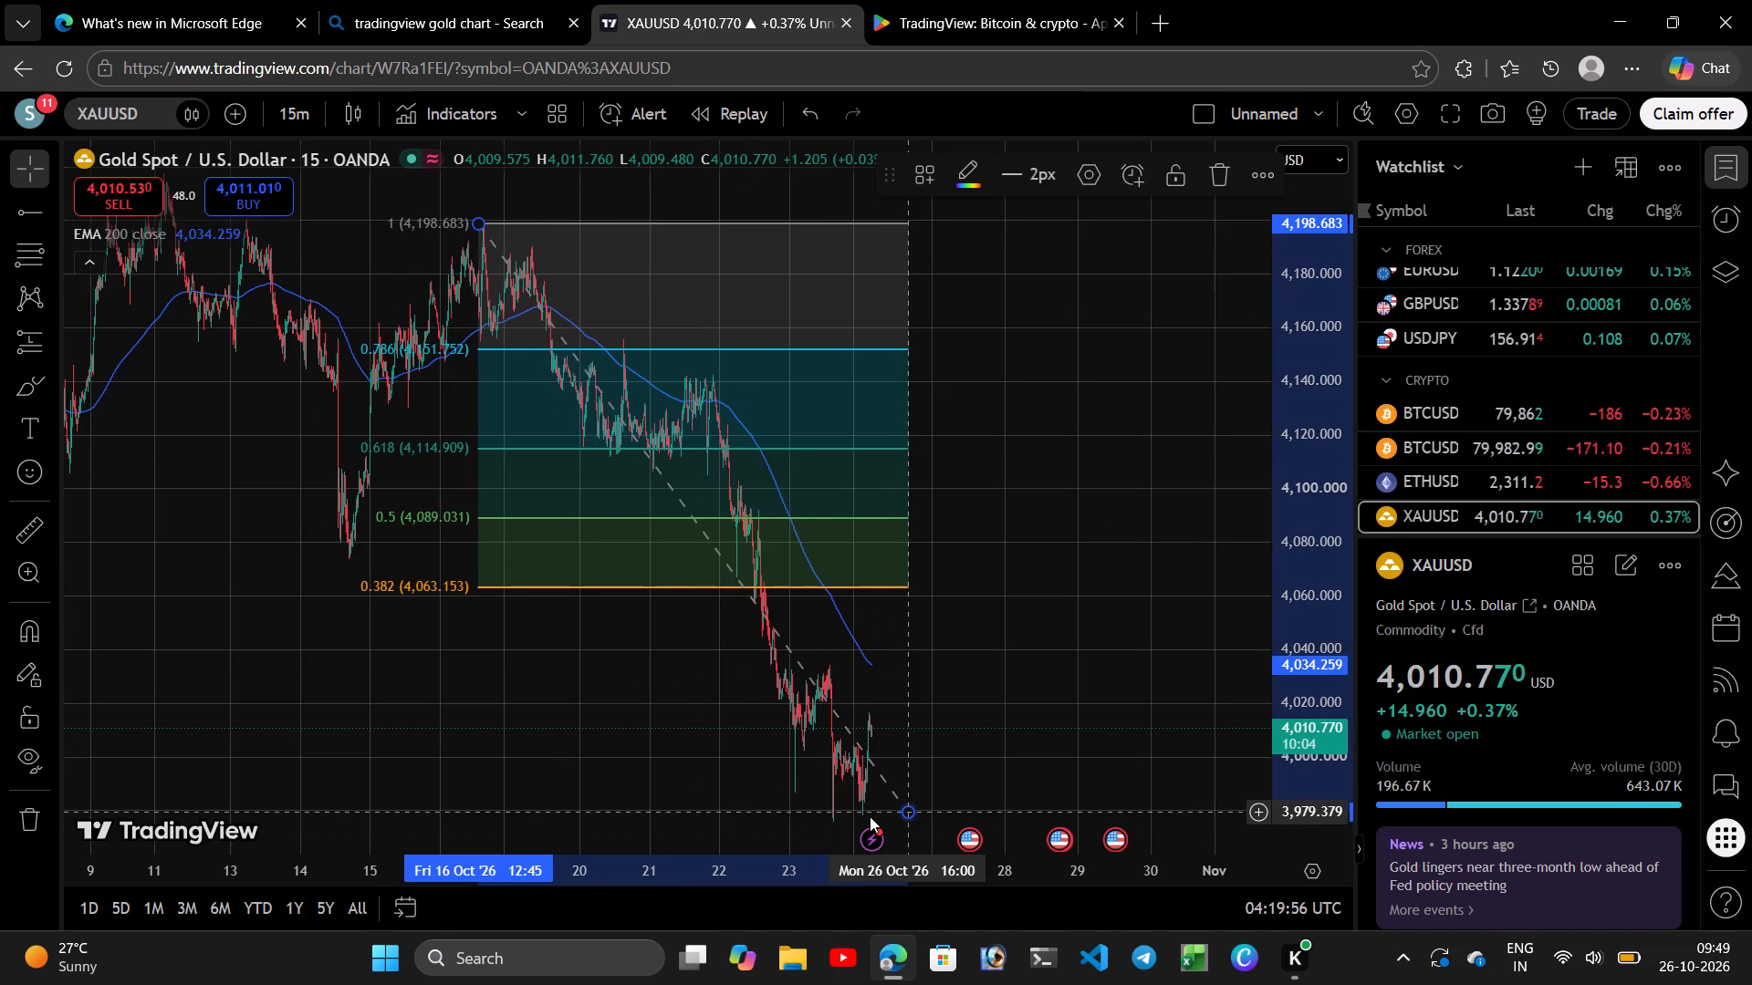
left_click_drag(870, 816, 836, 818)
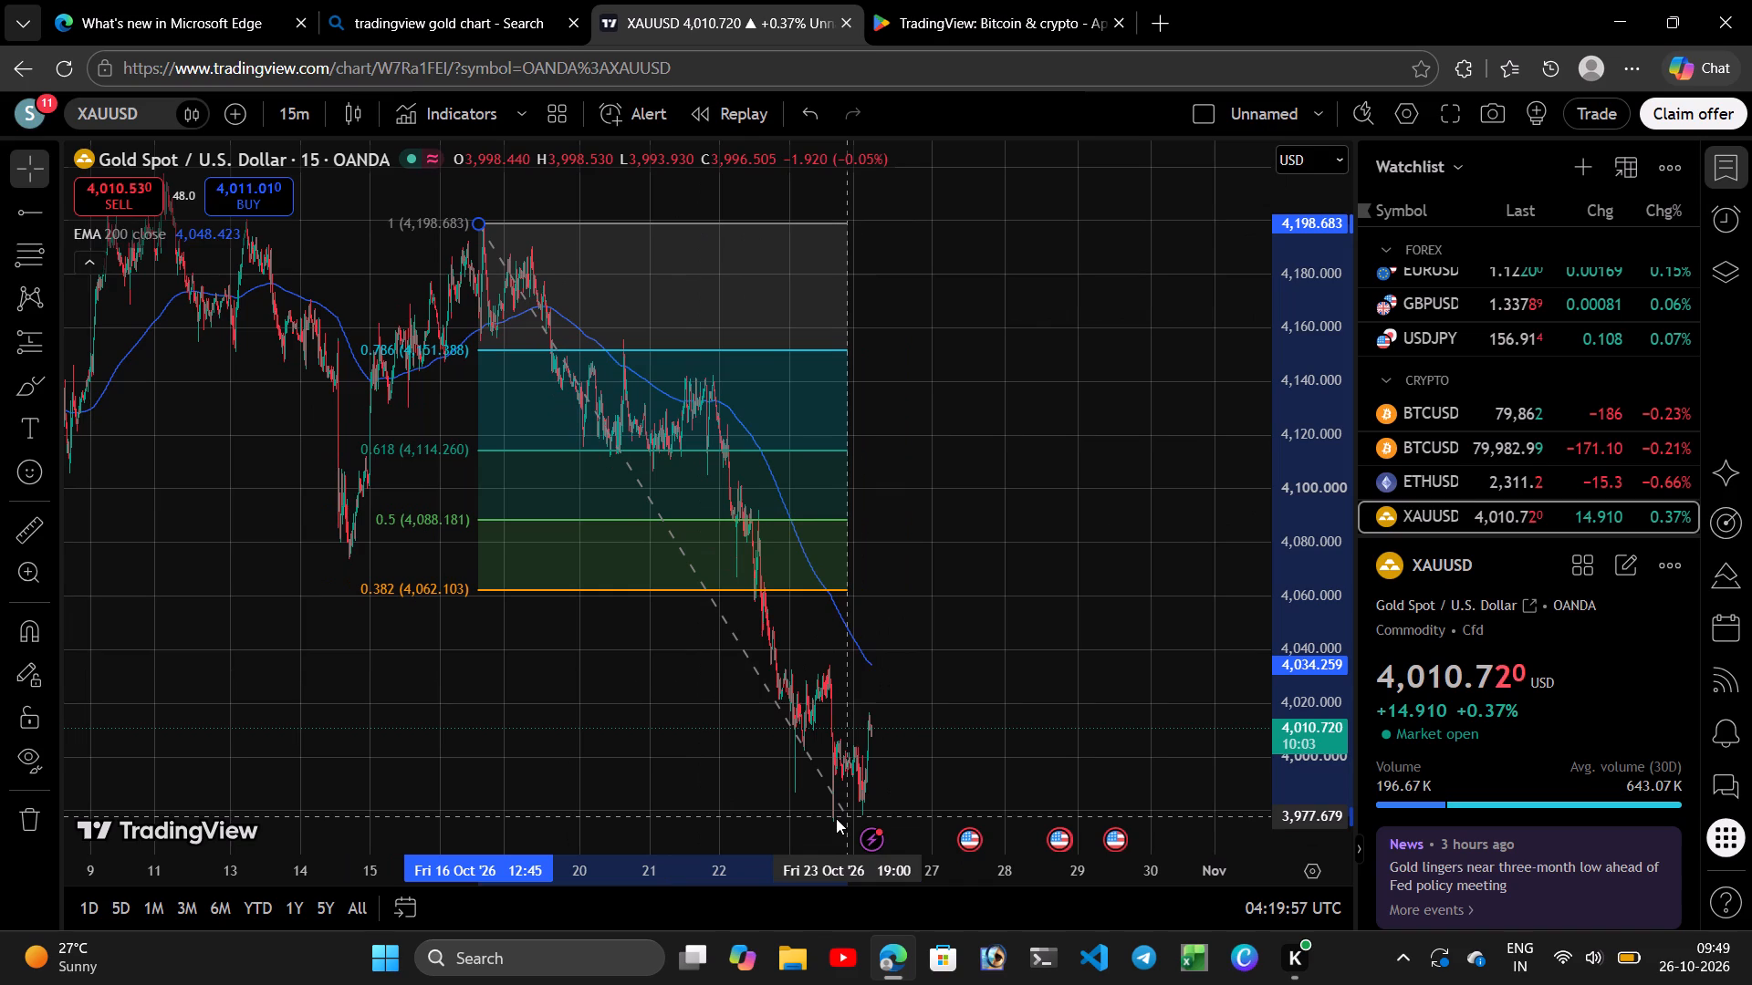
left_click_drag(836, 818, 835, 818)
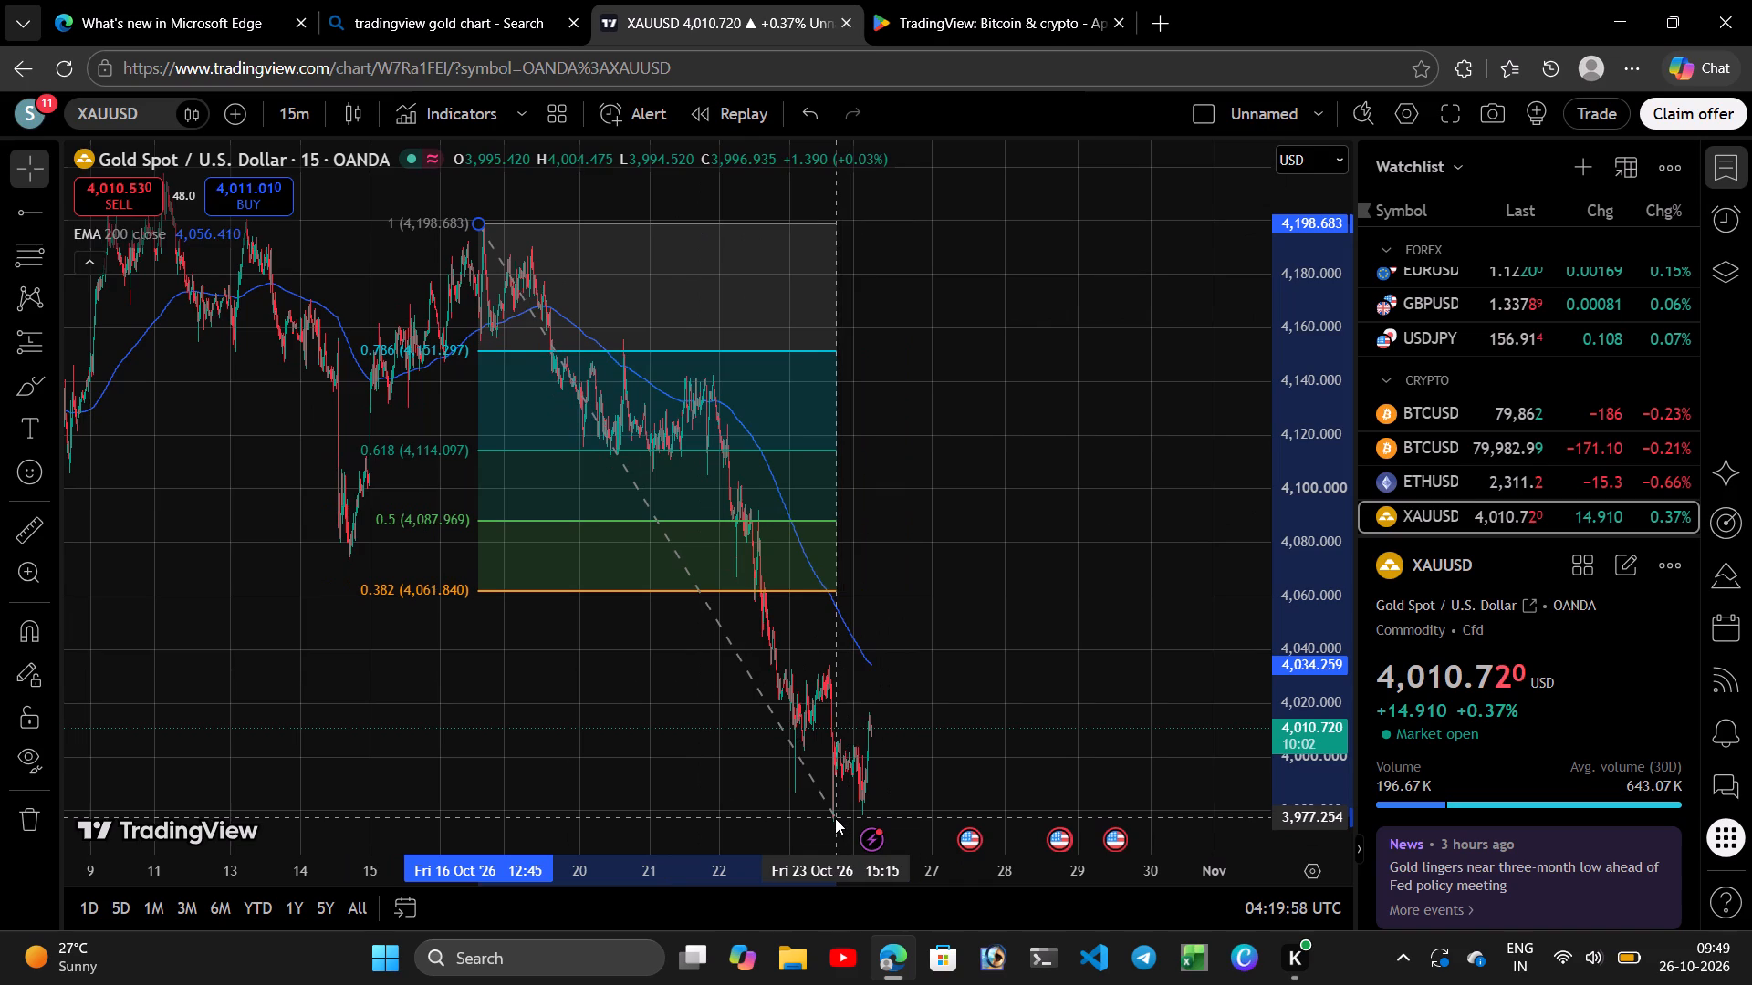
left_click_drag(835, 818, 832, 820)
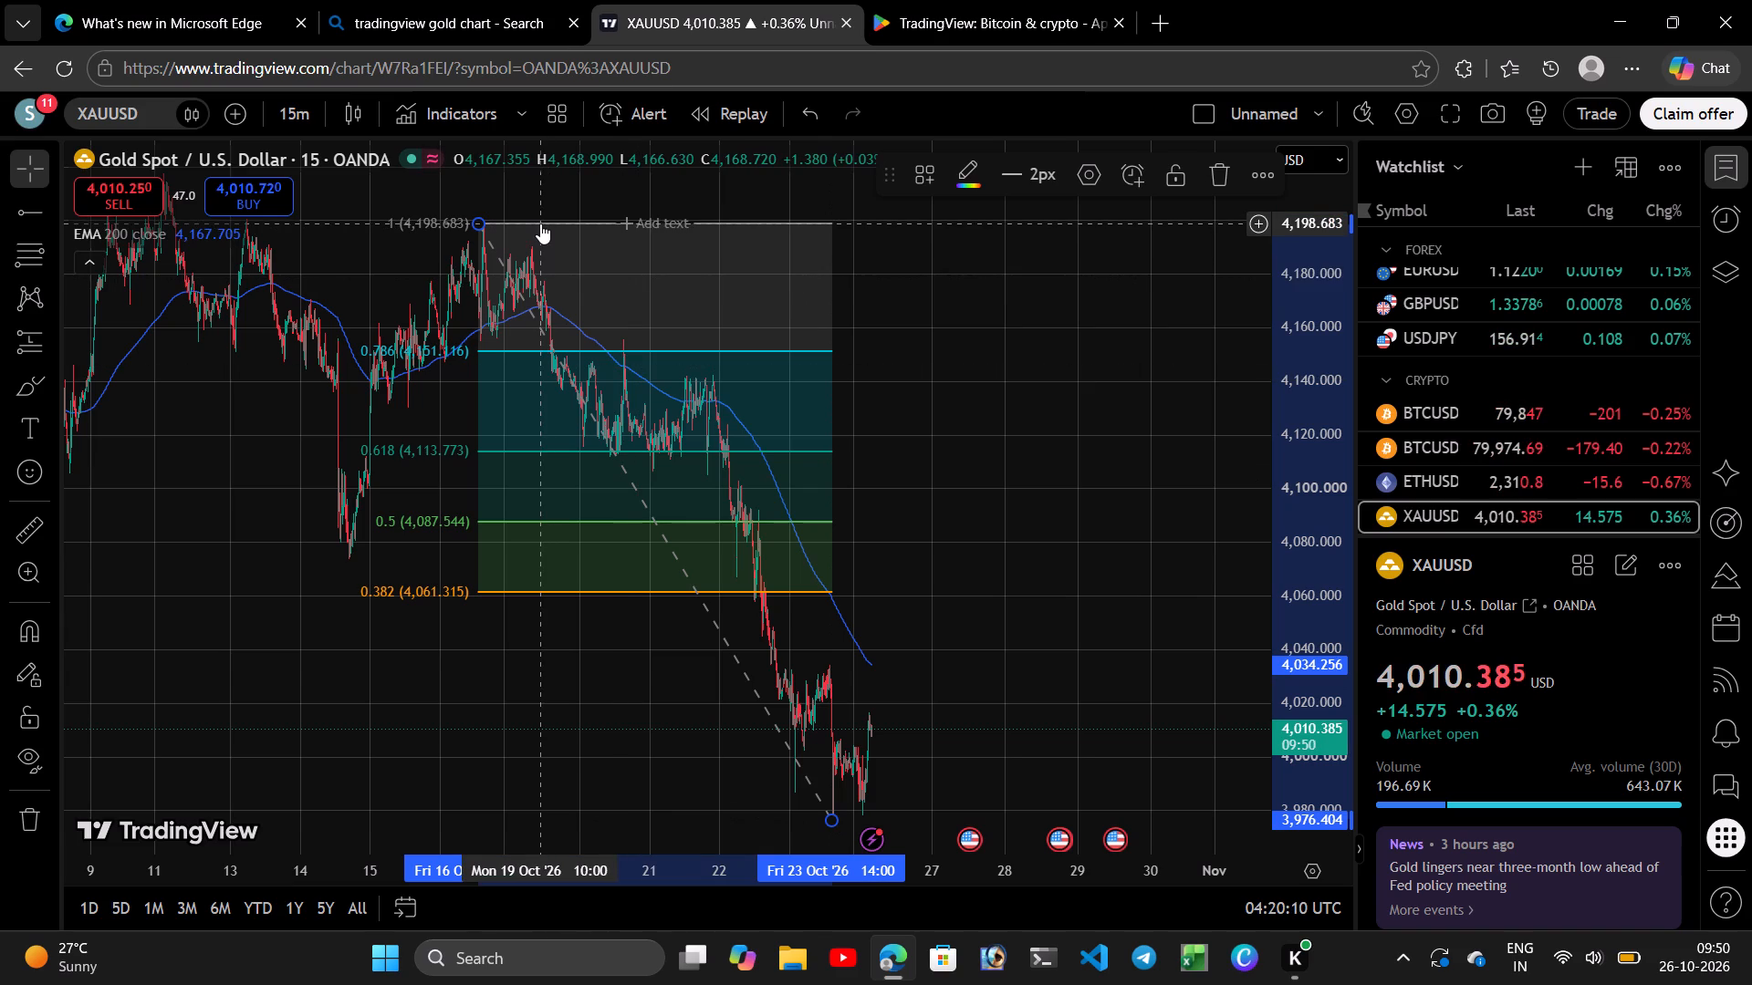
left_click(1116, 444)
Remove the Fib retracement drawing from the XAUUSD chart, keeping the 200 EMA.
right_click(756, 380)
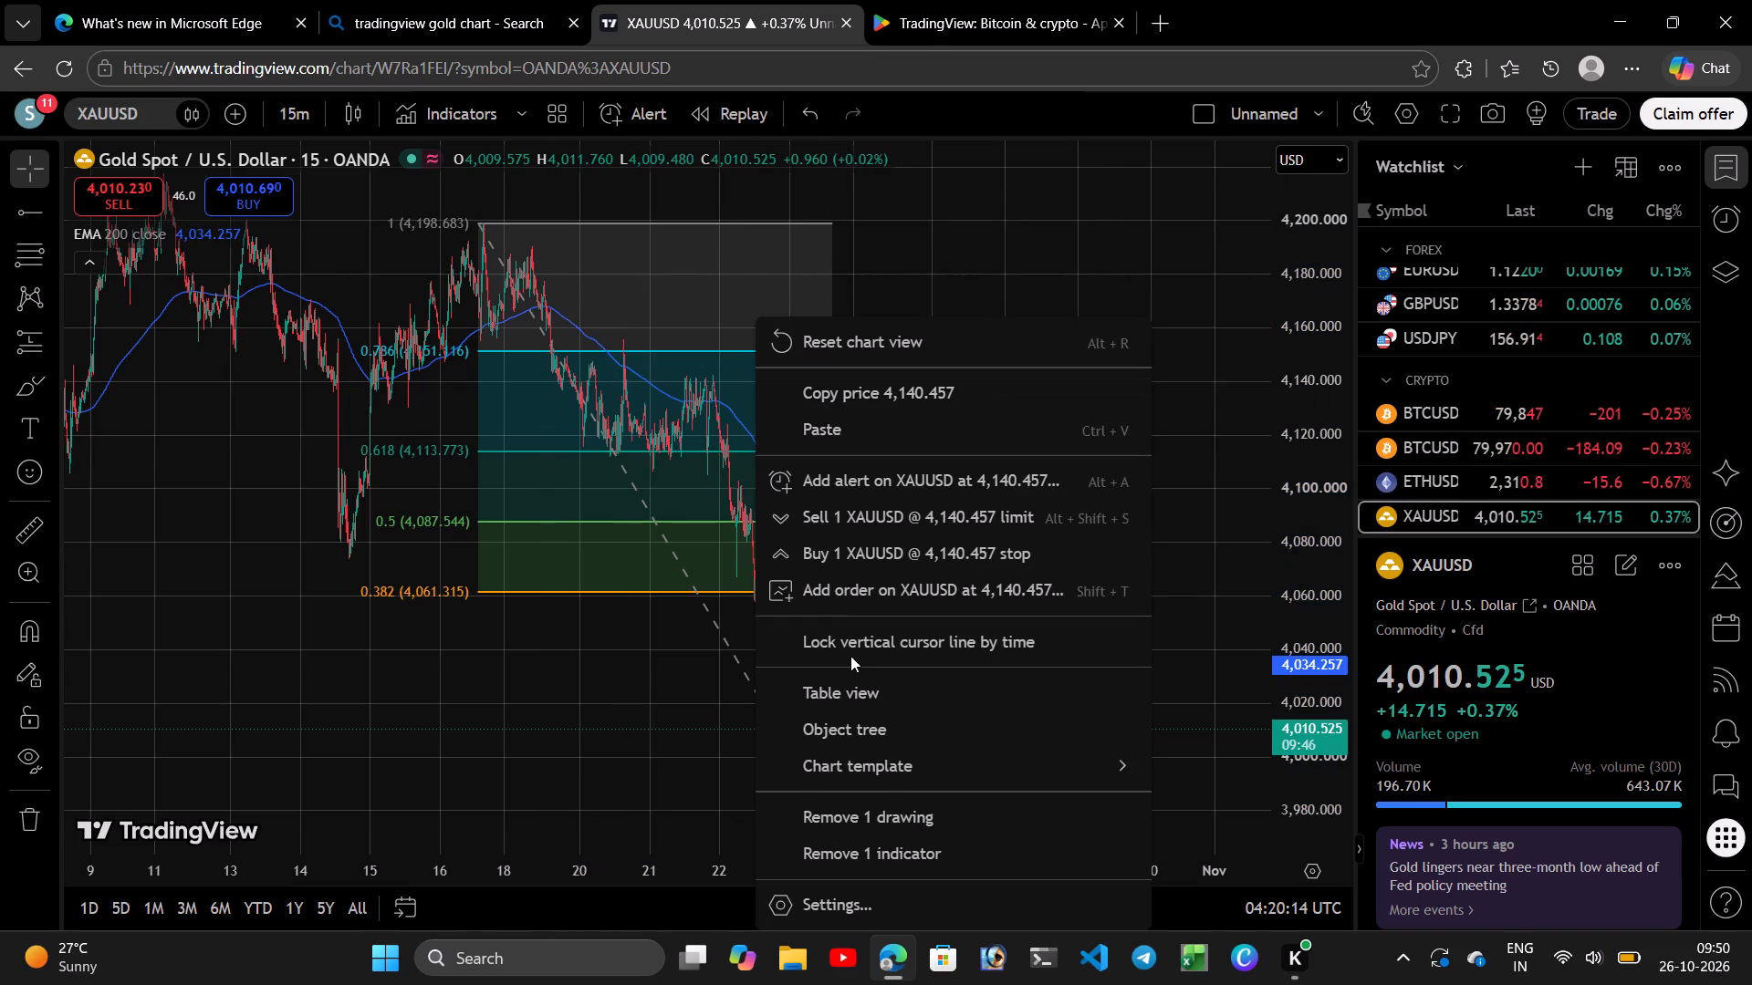
left_click(874, 815)
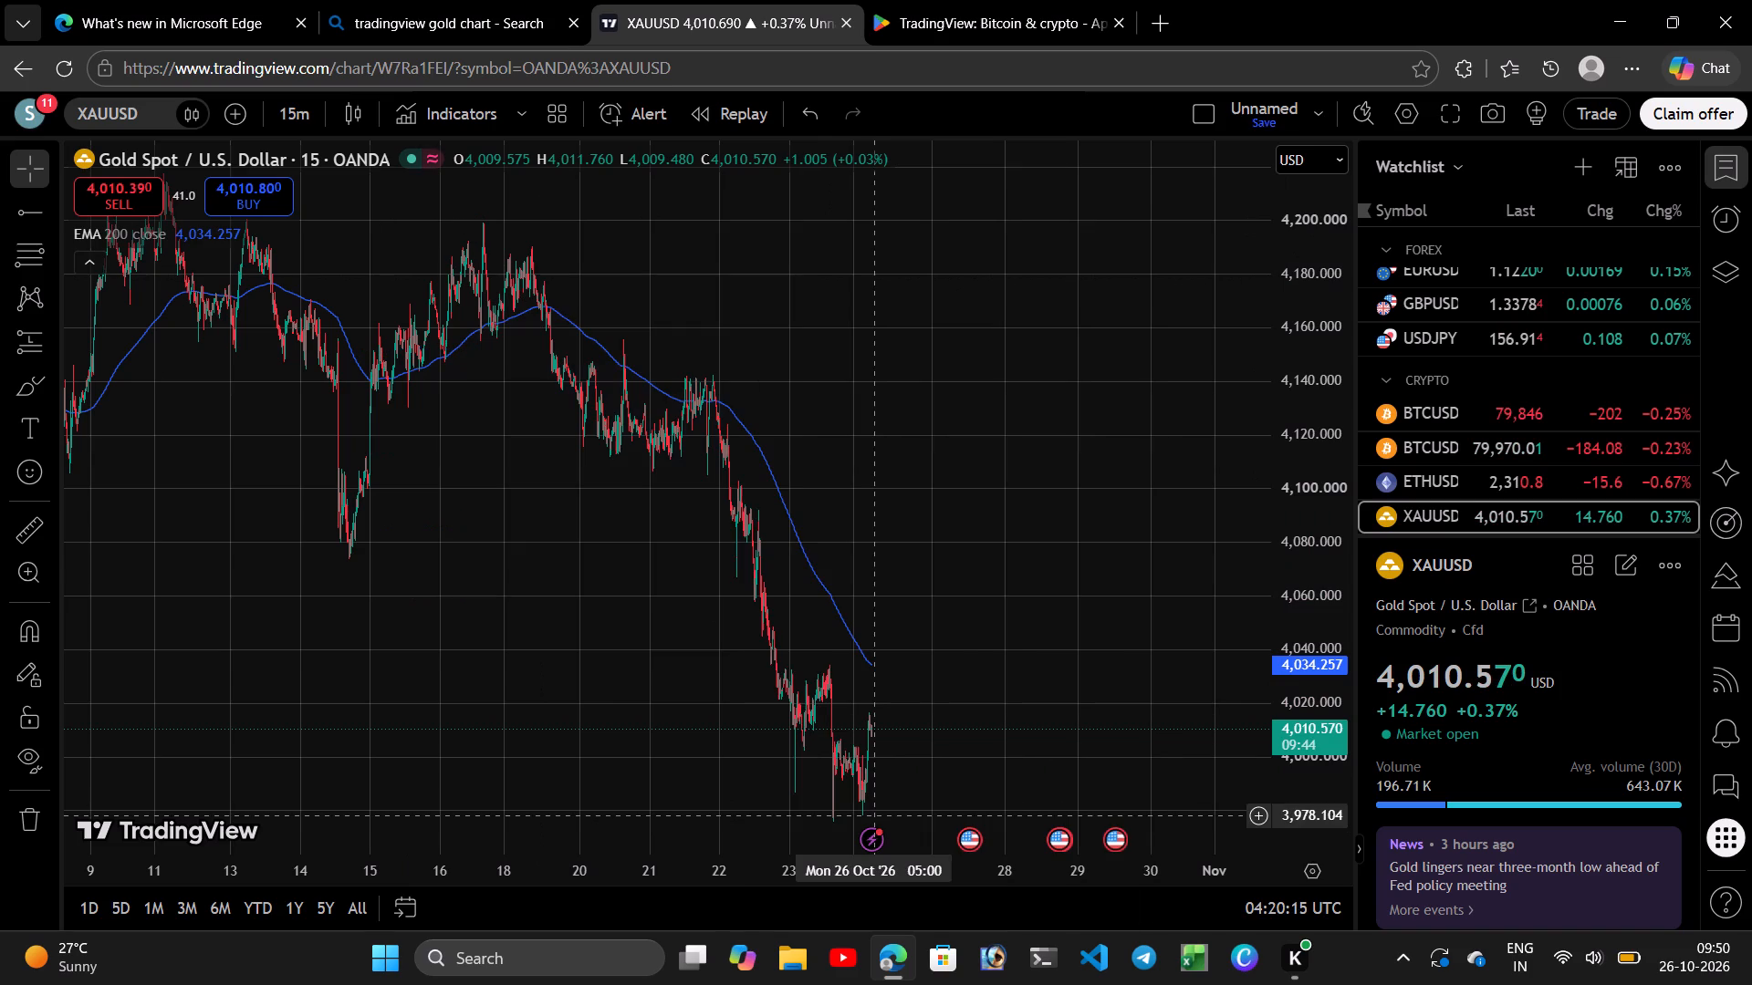
Draw a Fib retracement from the 16 Oct 14:45 peak at about 4,197.4 to the 23 Oct 13:45 low at about 3,976.
left_click(30, 252)
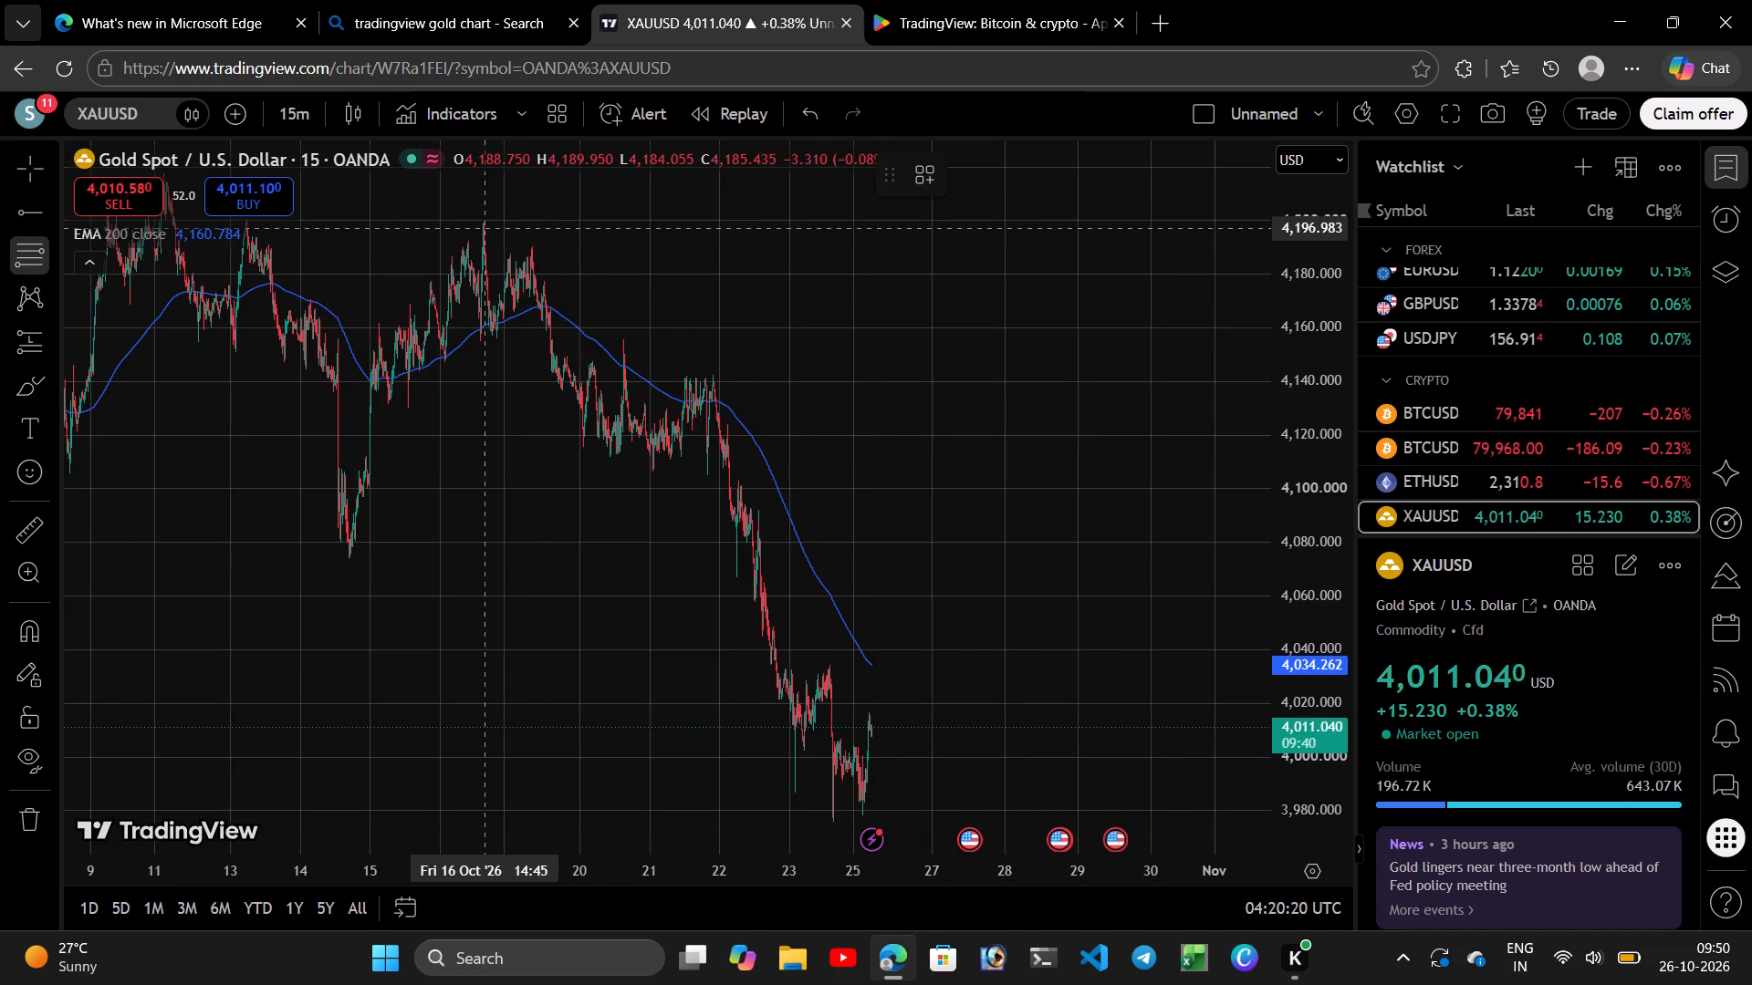
left_click_drag(485, 227, 902, 926)
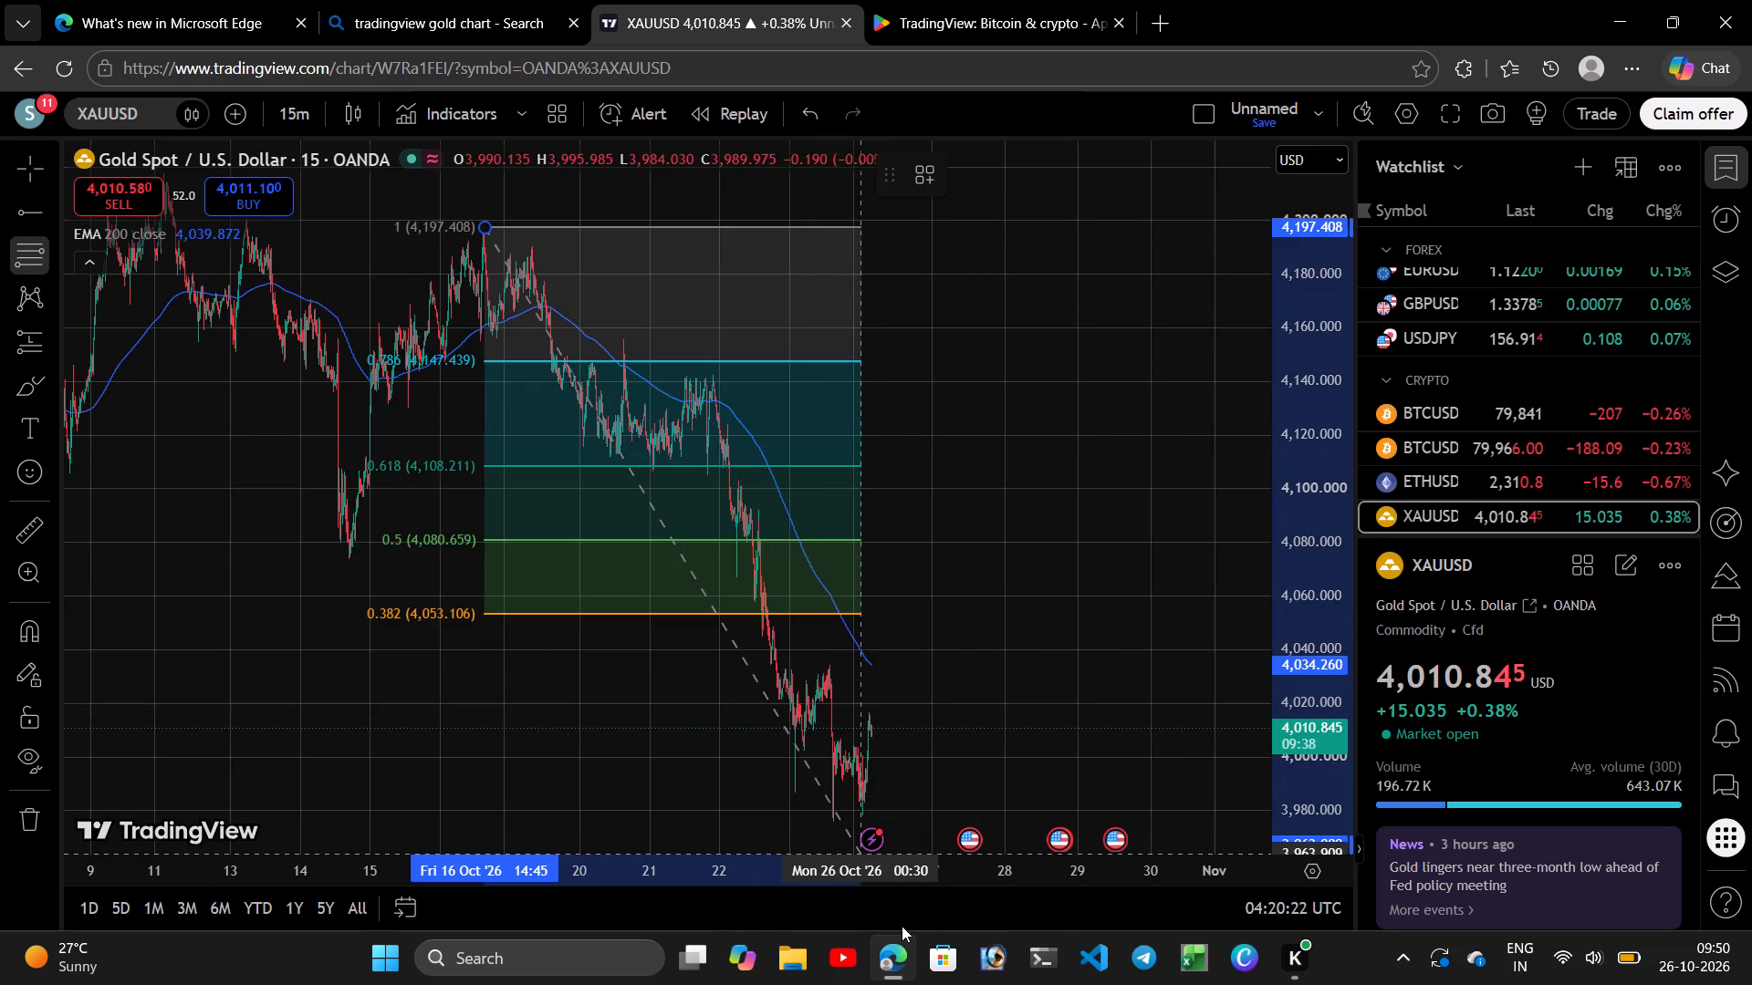
left_click_drag(902, 926, 836, 852)
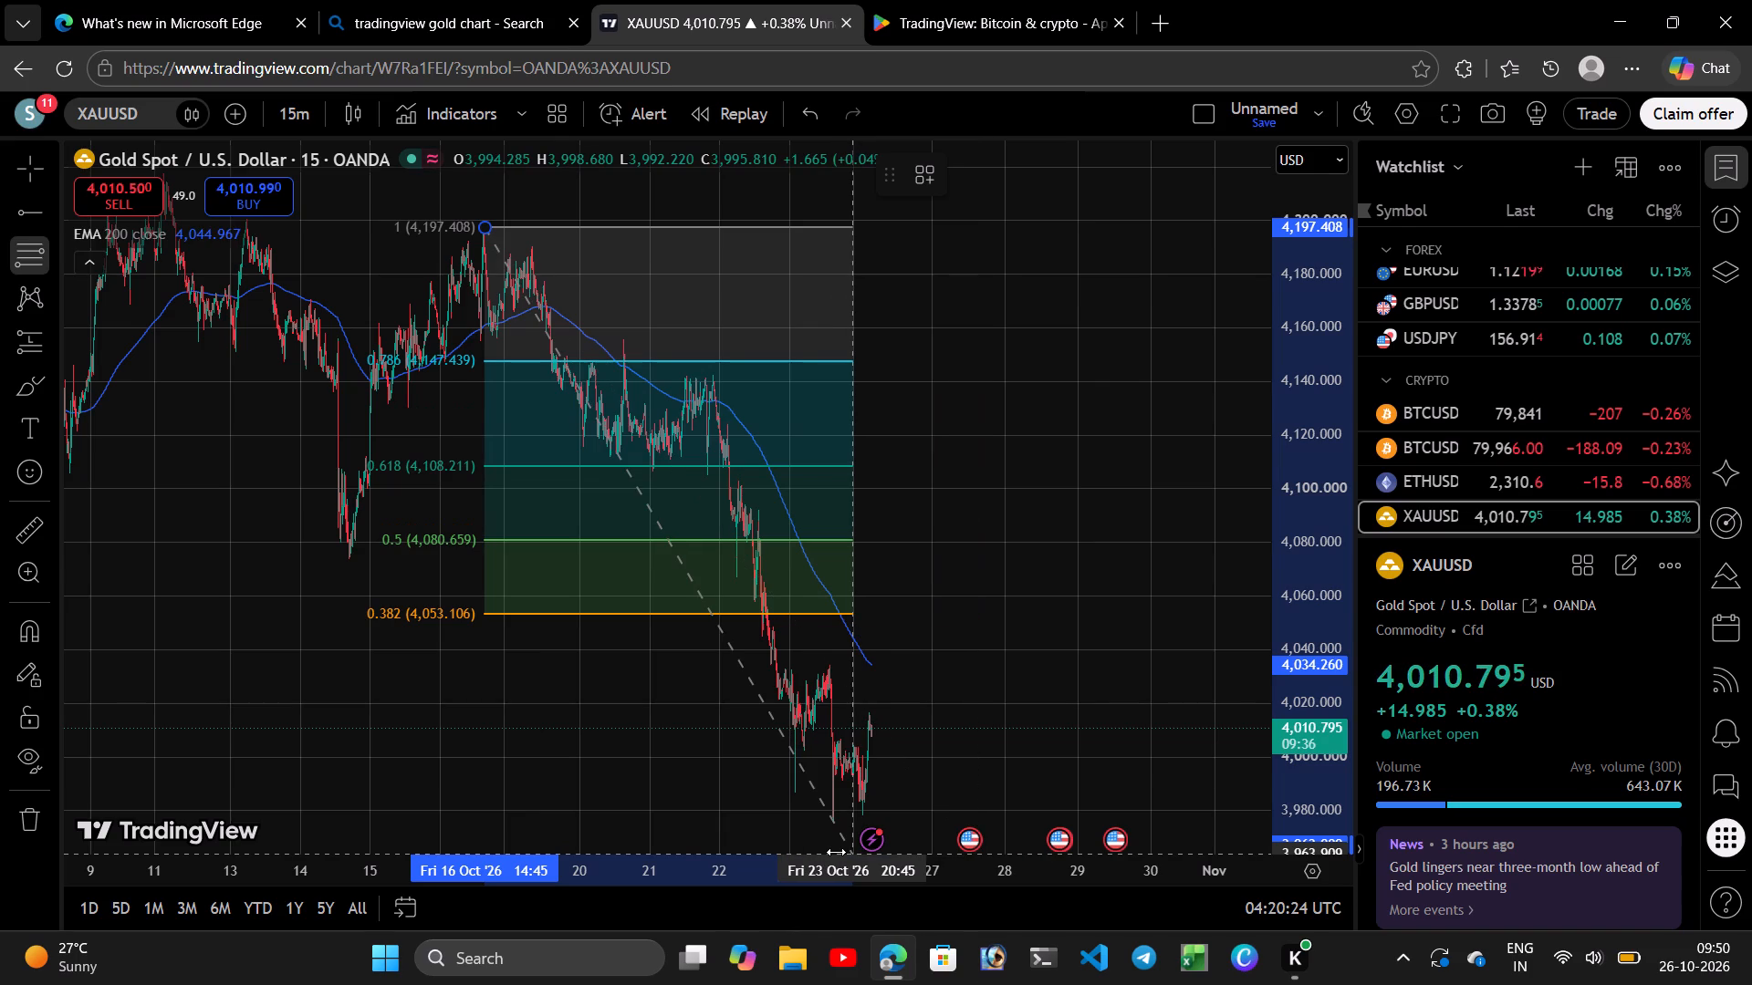
left_click_drag(836, 852, 834, 813)
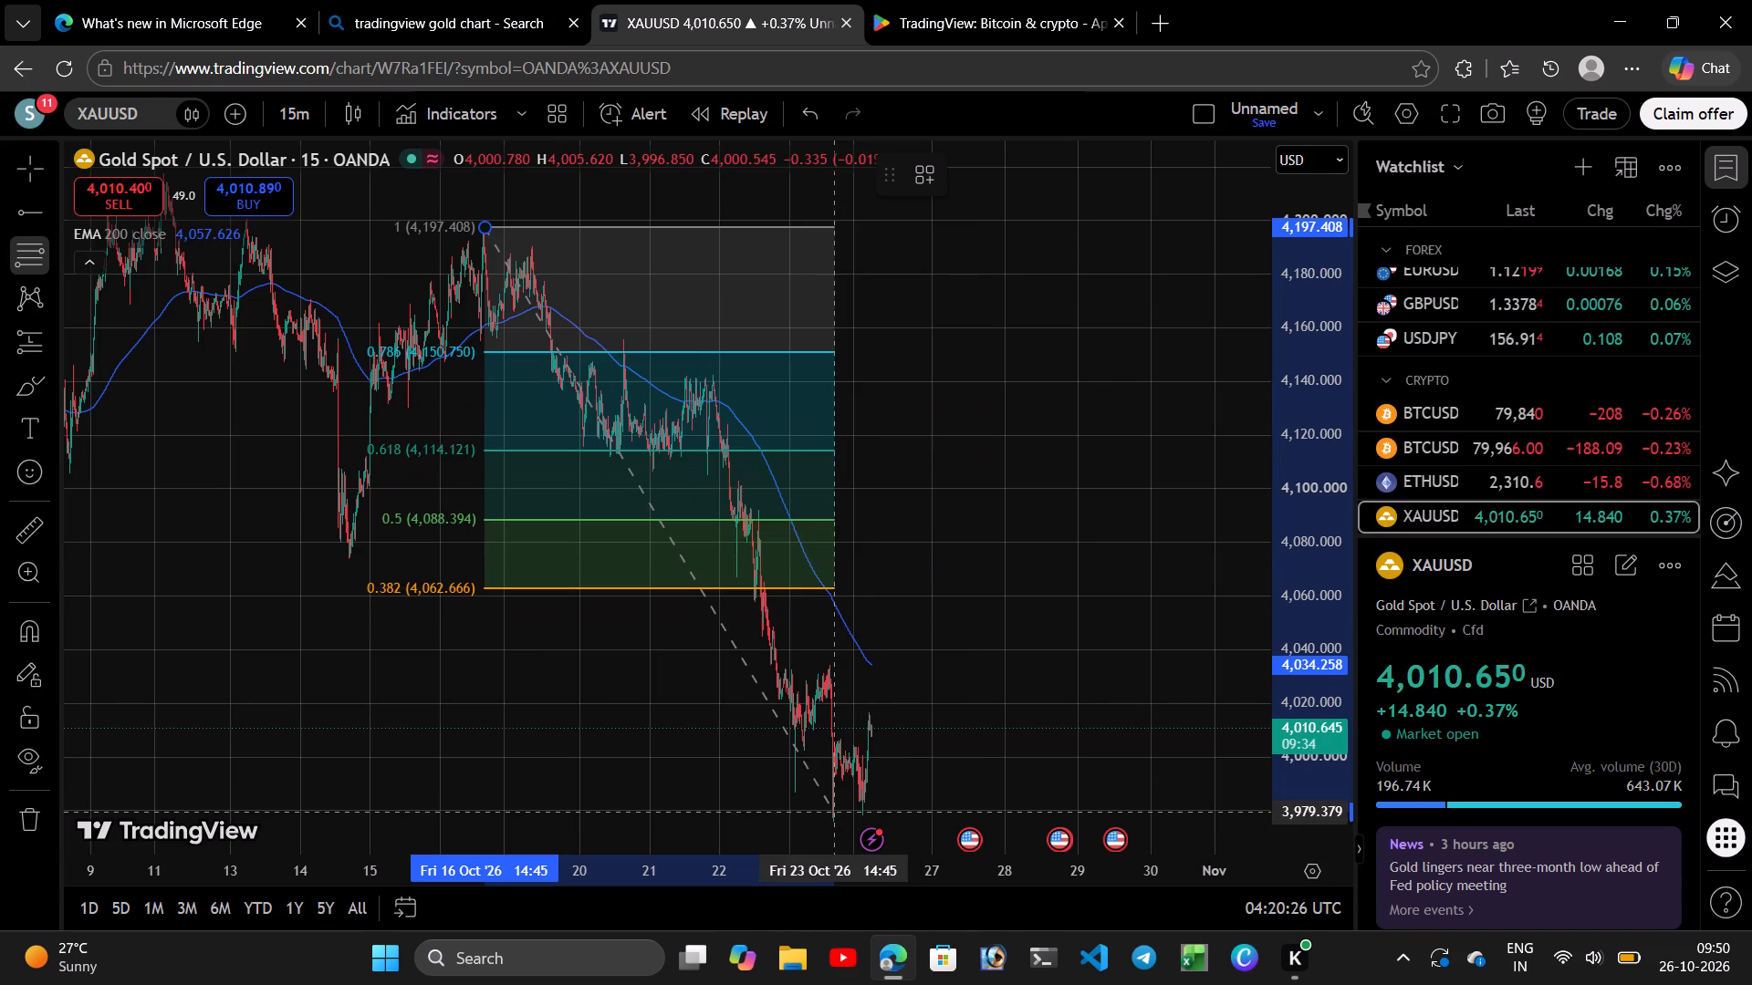
left_click_drag(834, 813, 837, 820)
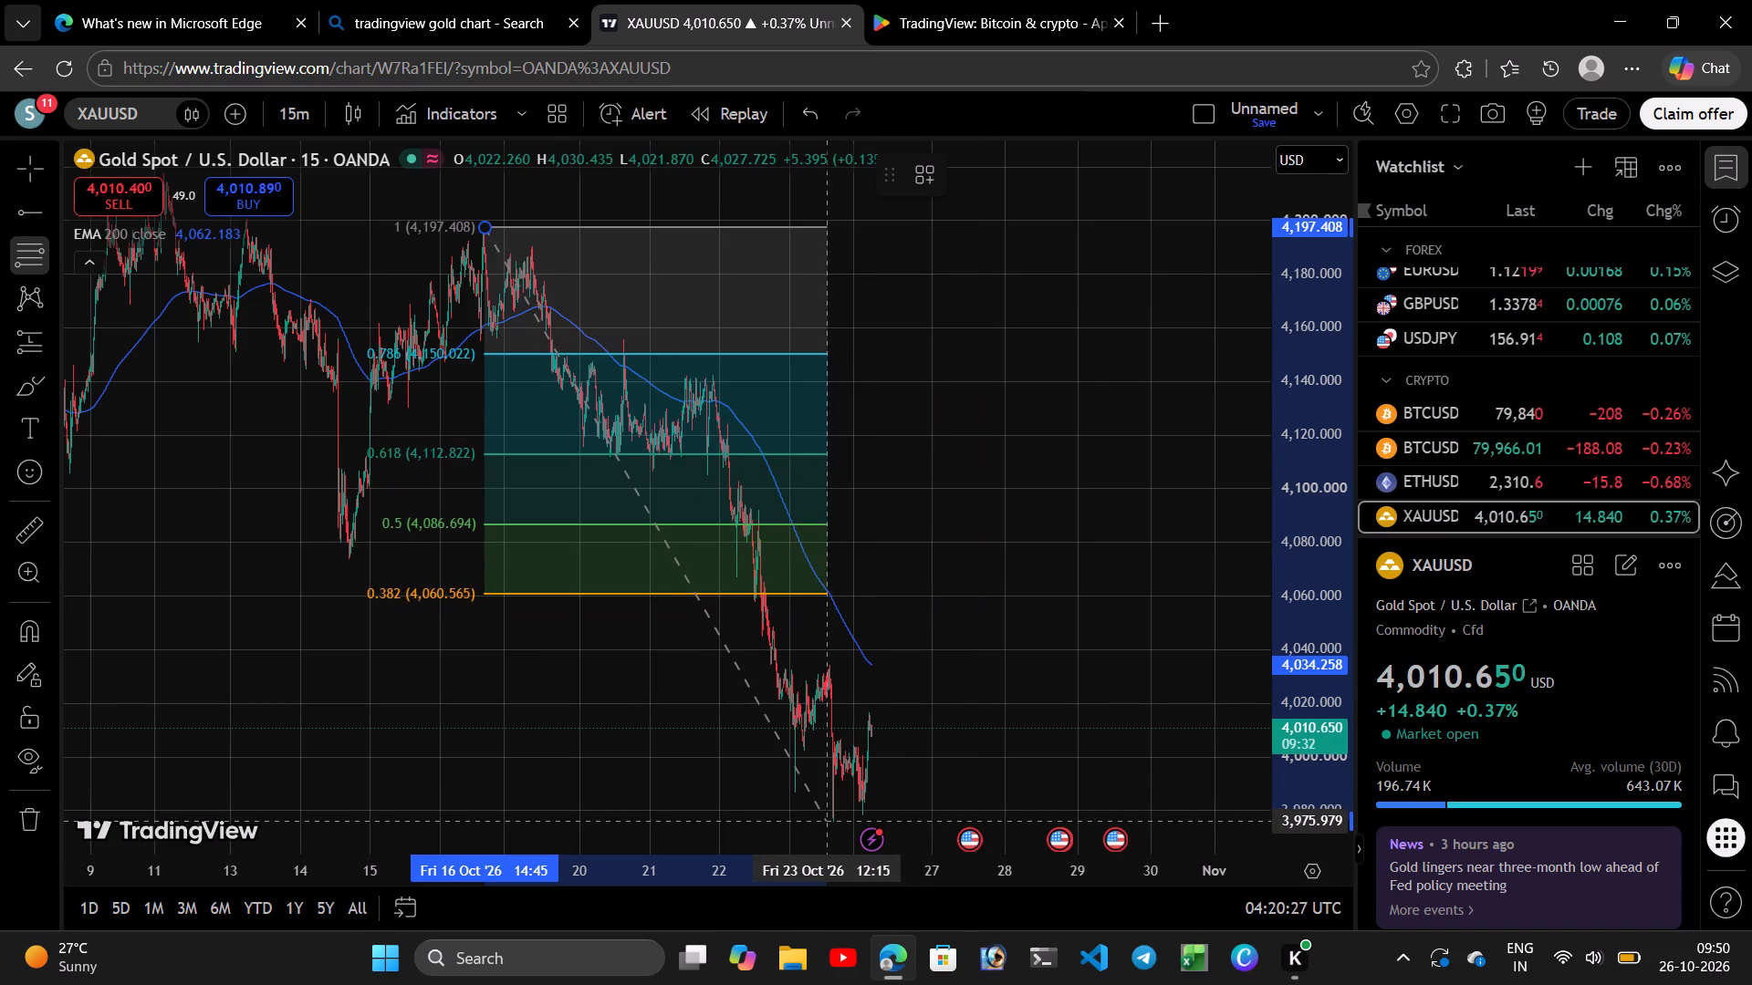
left_click_drag(837, 820, 824, 828)
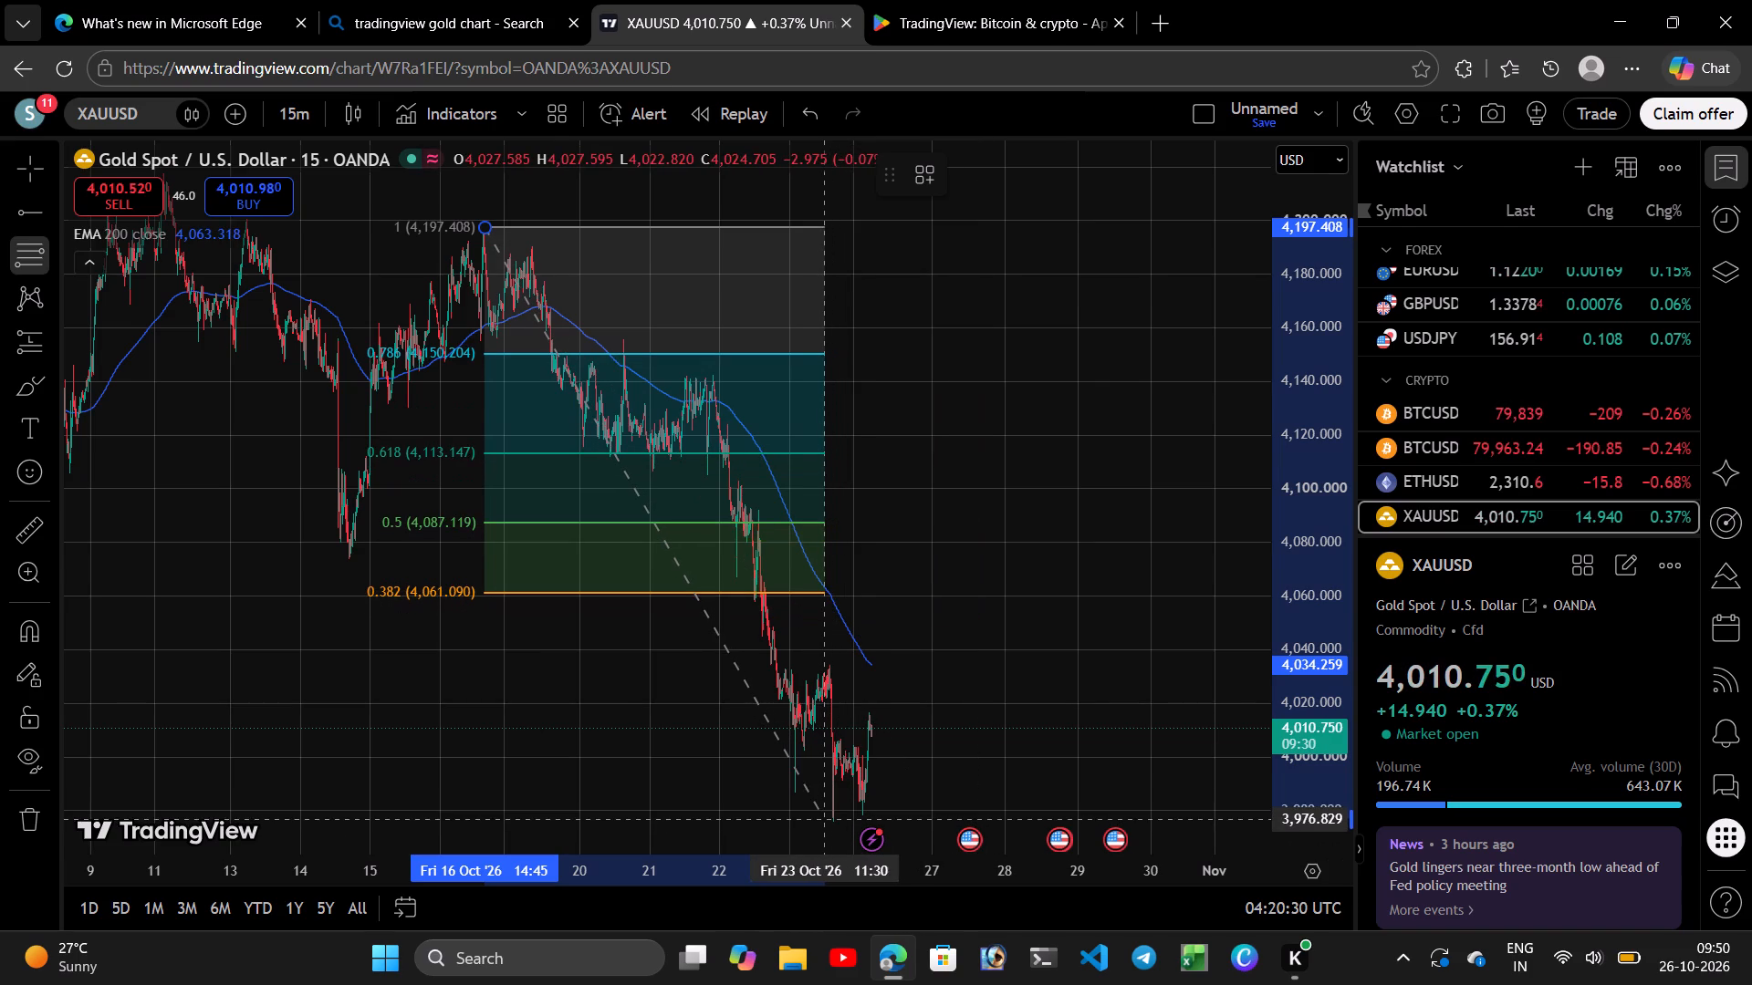
left_click_drag(824, 828, 830, 813)
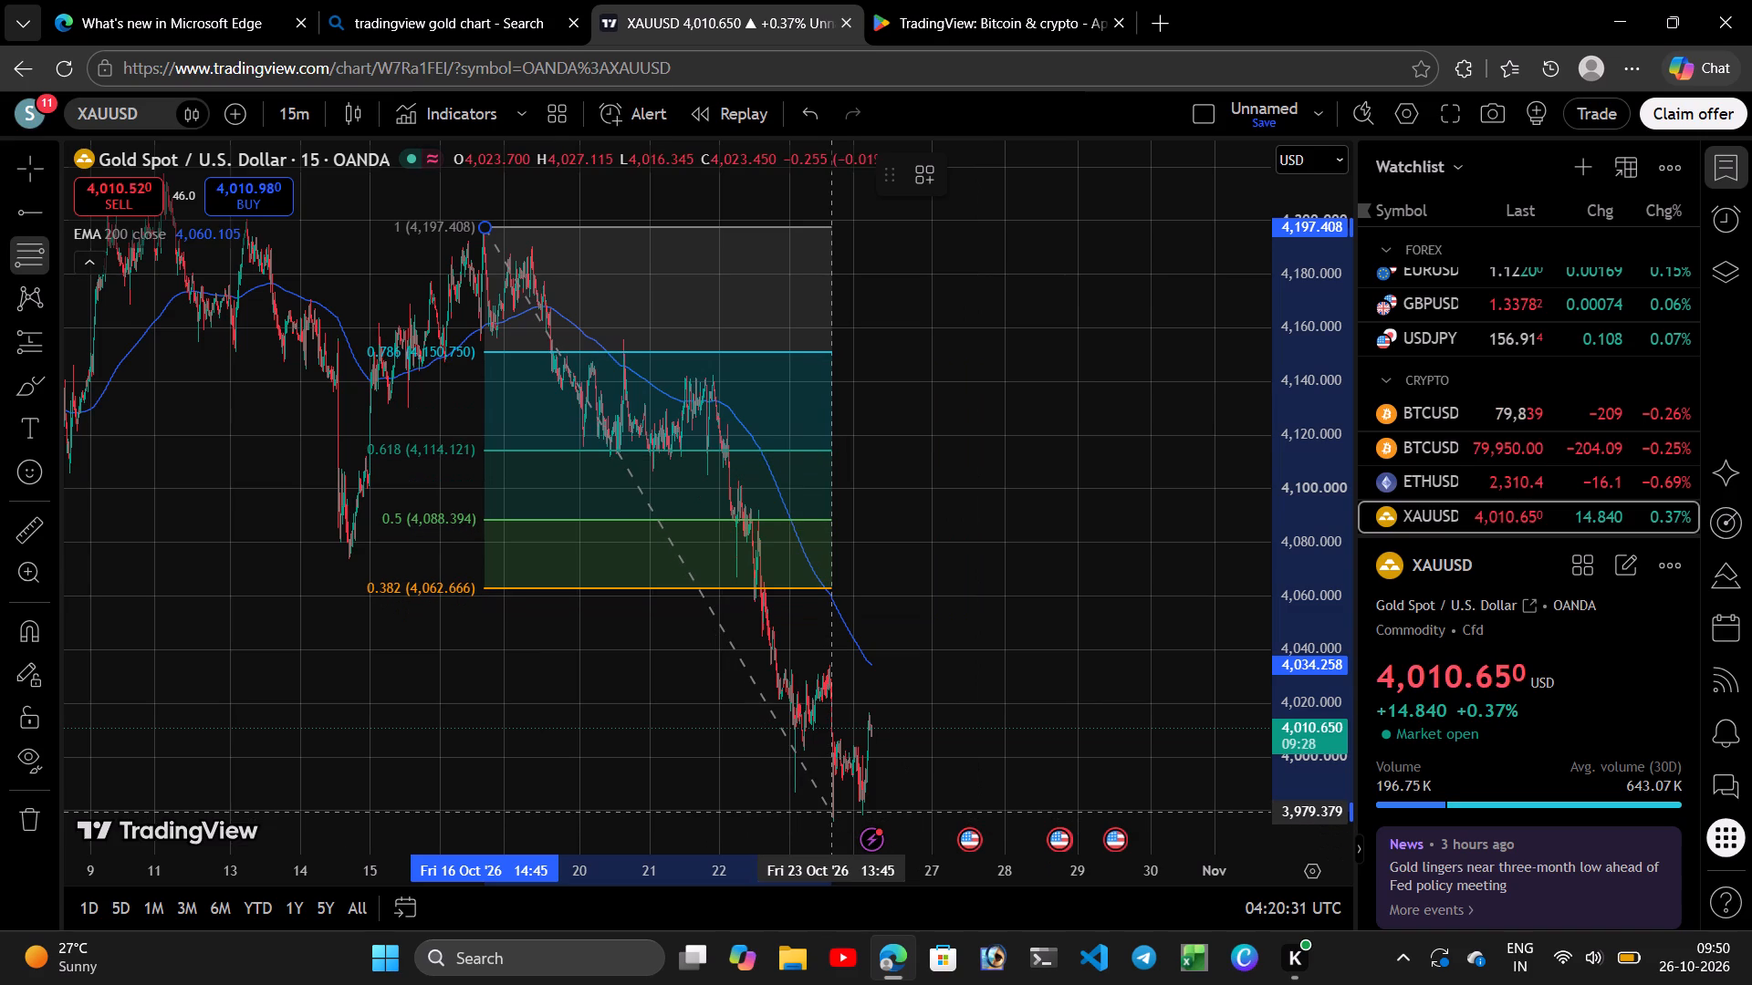
left_click_drag(830, 813, 831, 821)
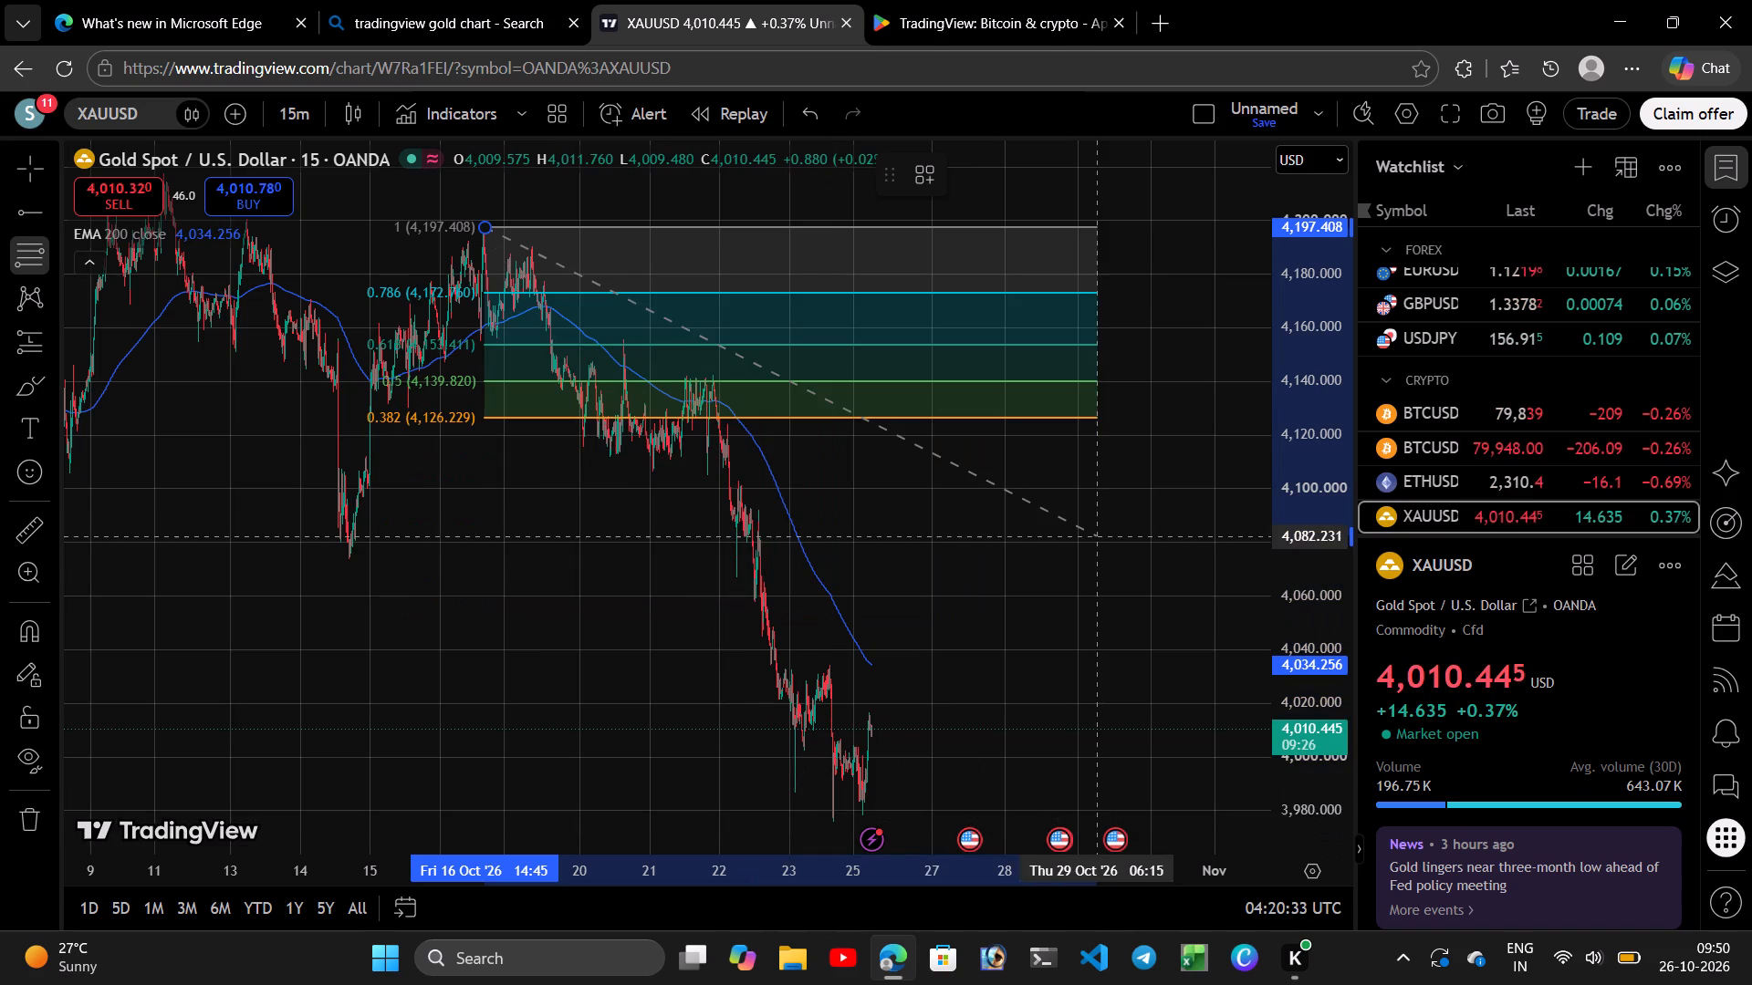
left_click(830, 821)
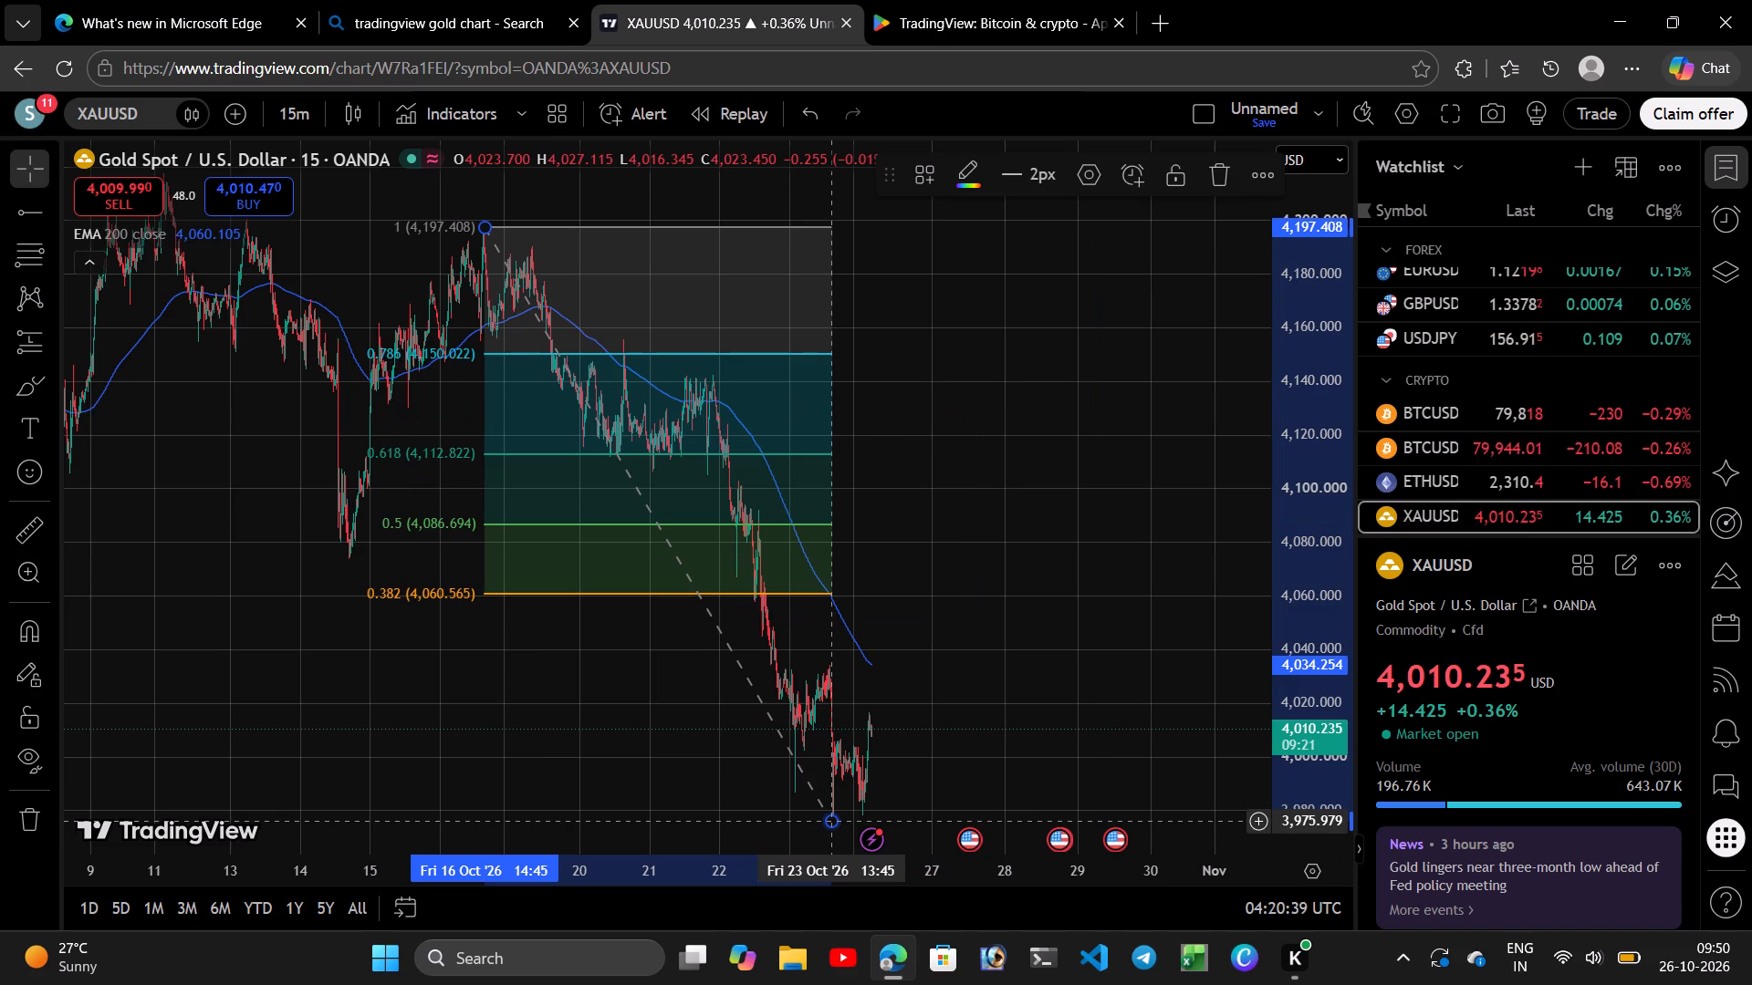
left_click(1063, 600)
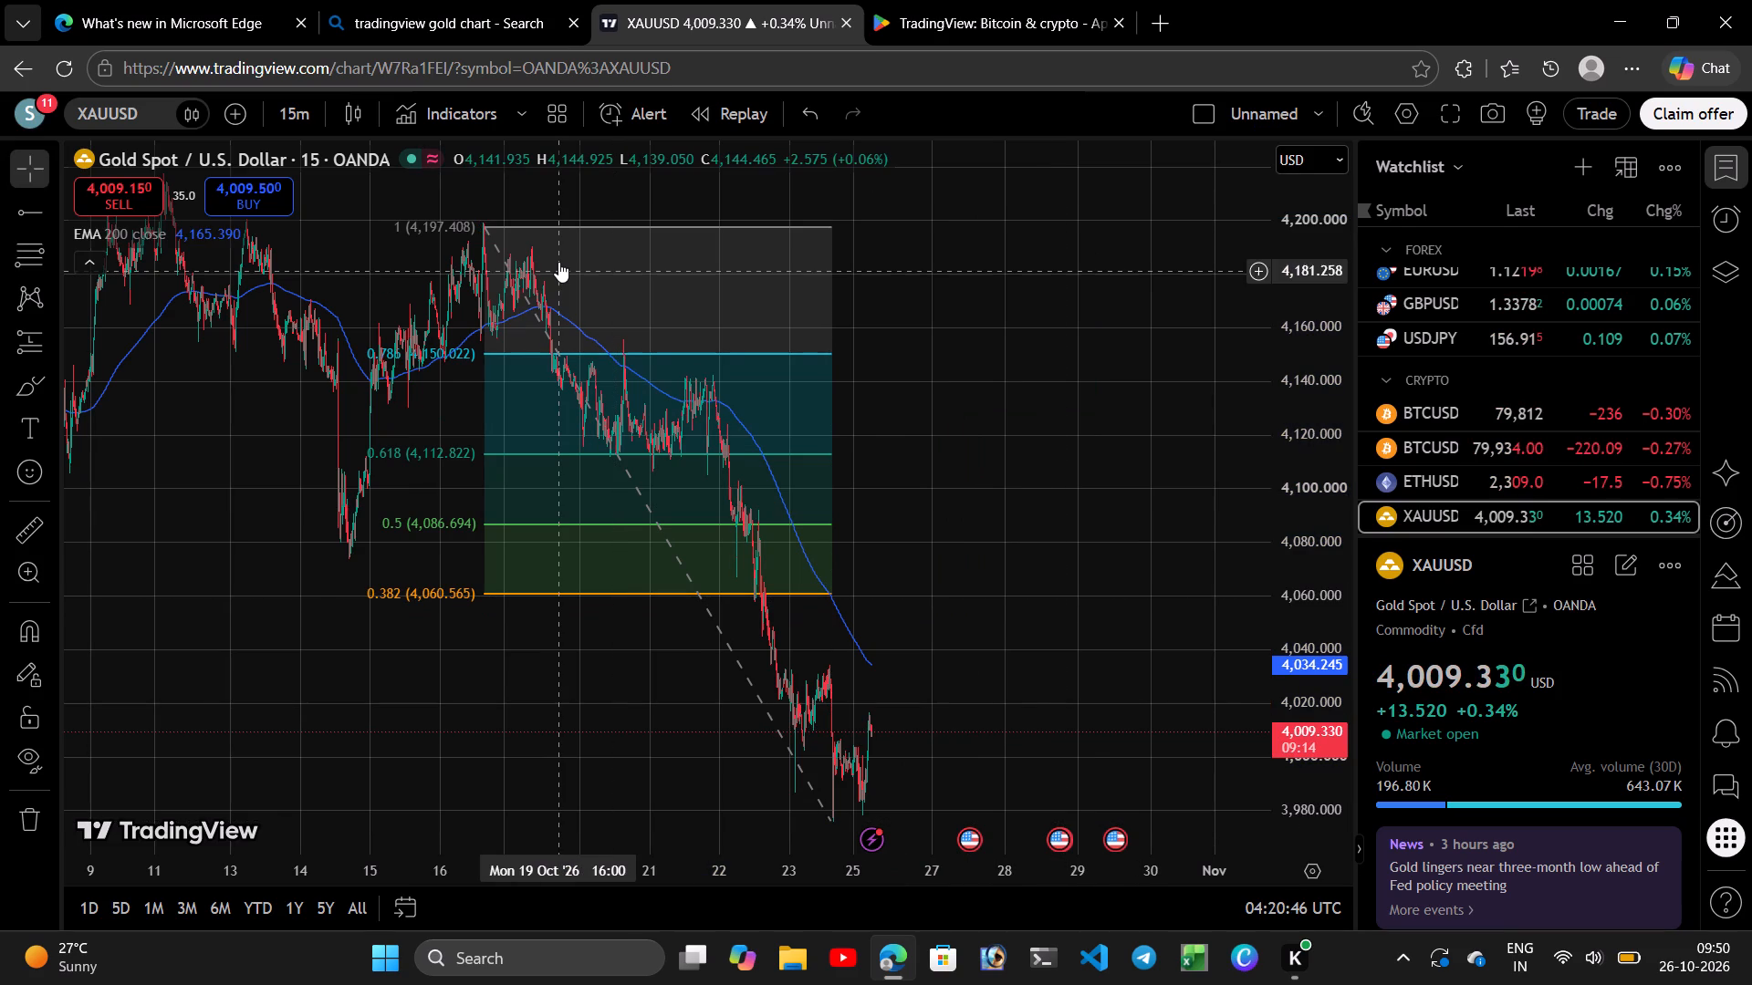
Enable the 0 level in the new Fib retracement's style settings, alongside 0.382, 0.5, 0.618, 0.786 and 1.
left_click(572, 226)
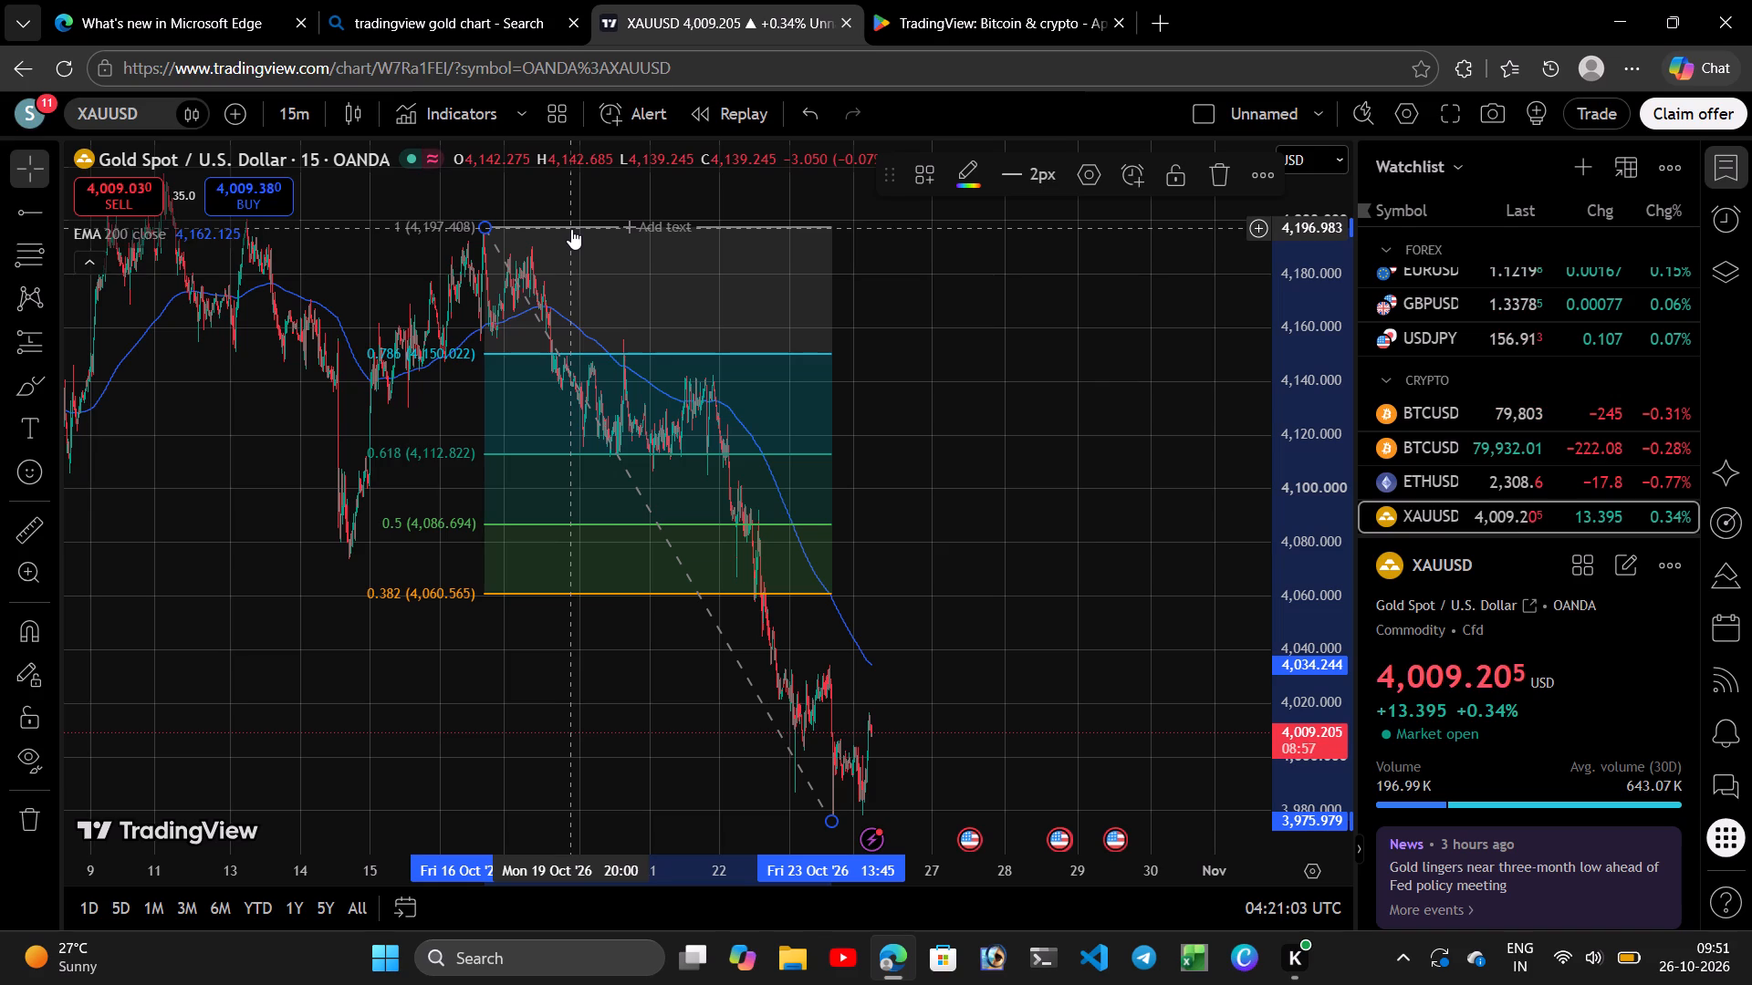
left_click(1088, 183)
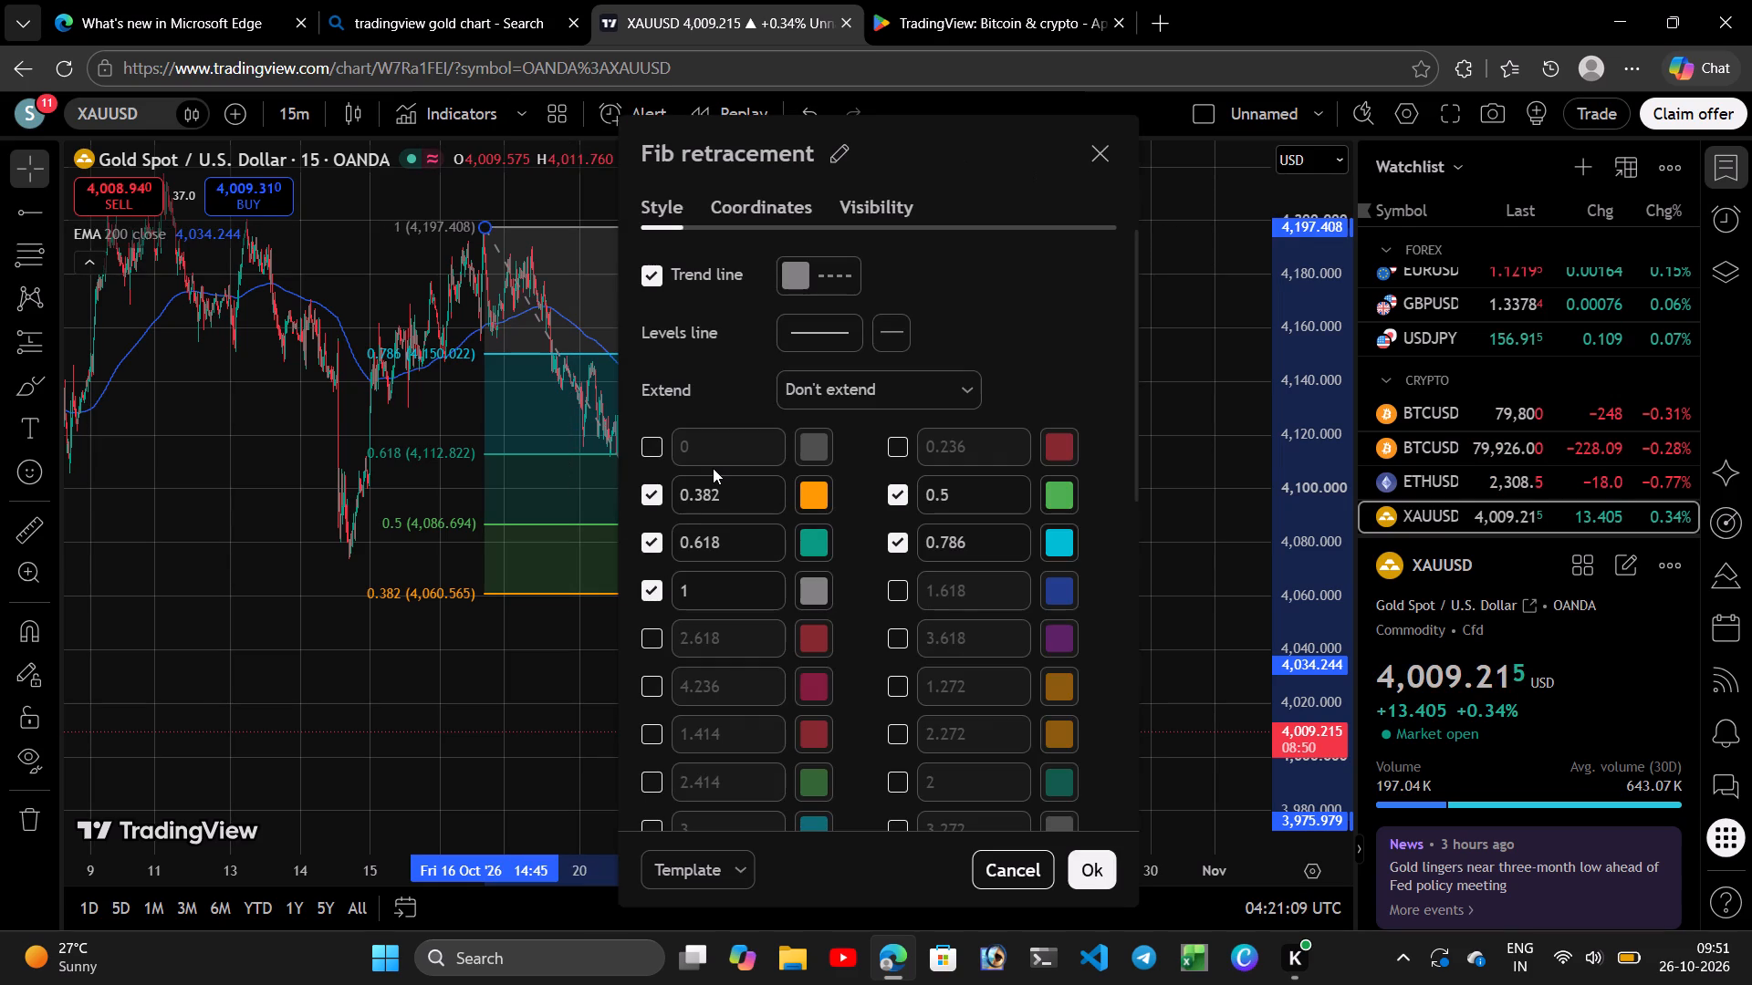
left_click(648, 444)
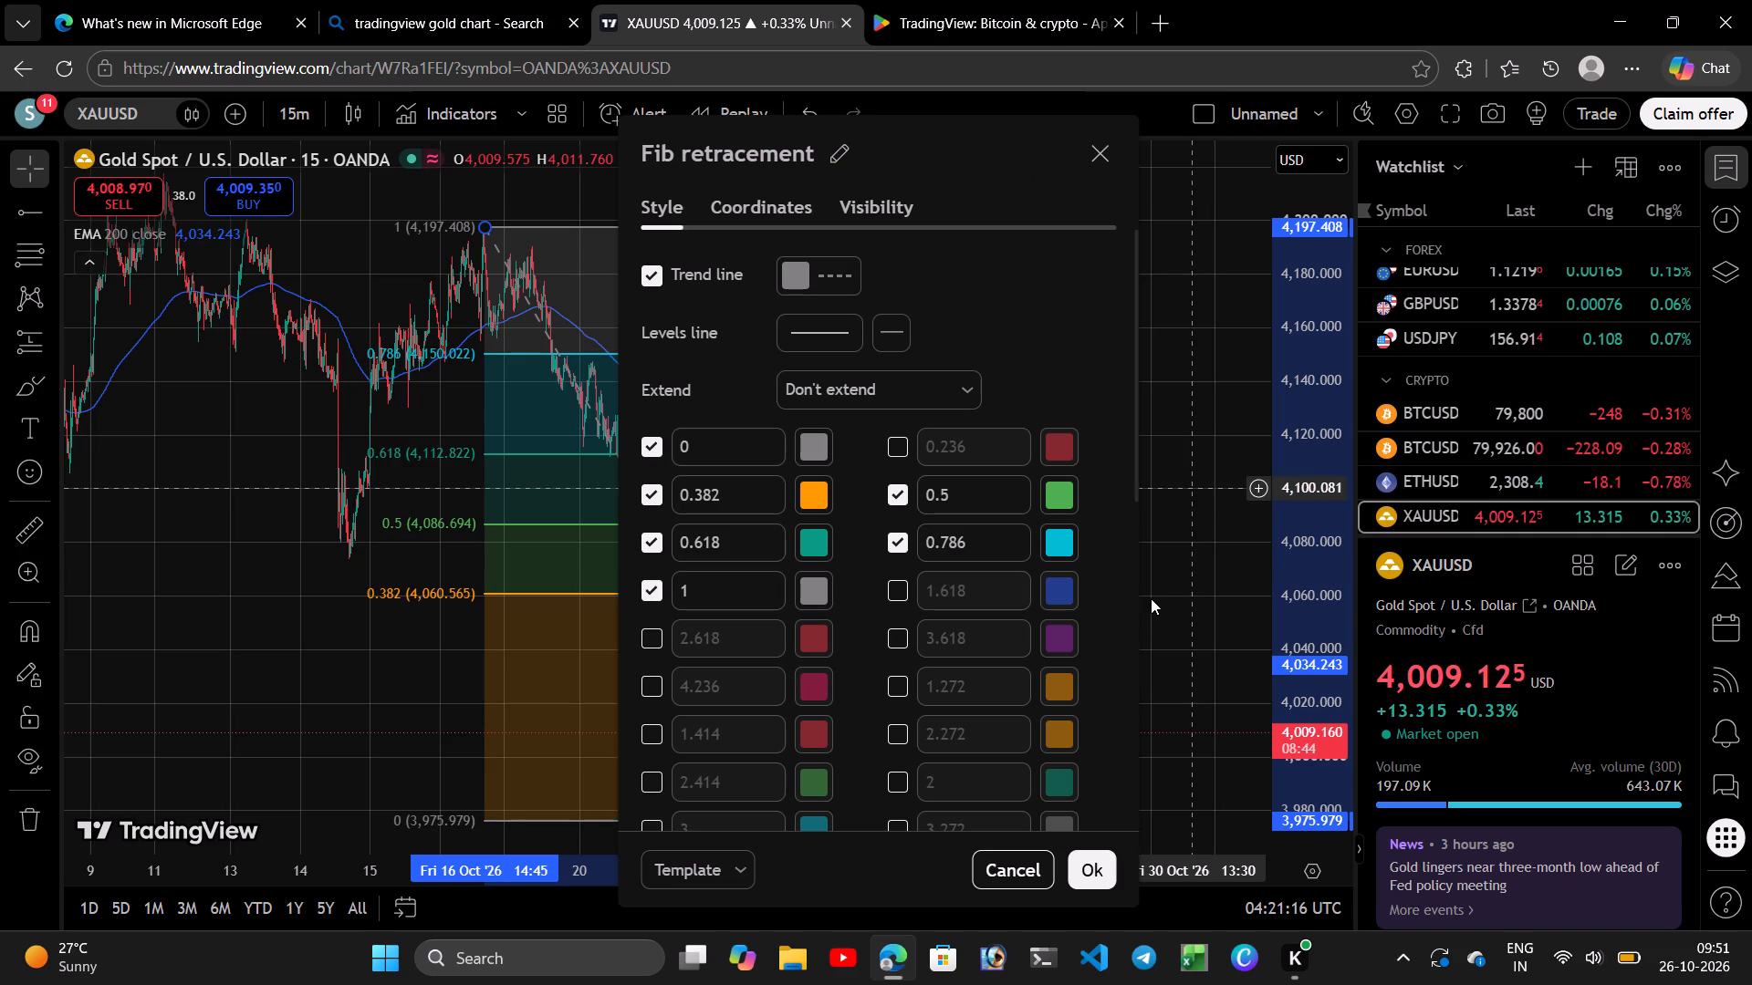
left_click(1091, 866)
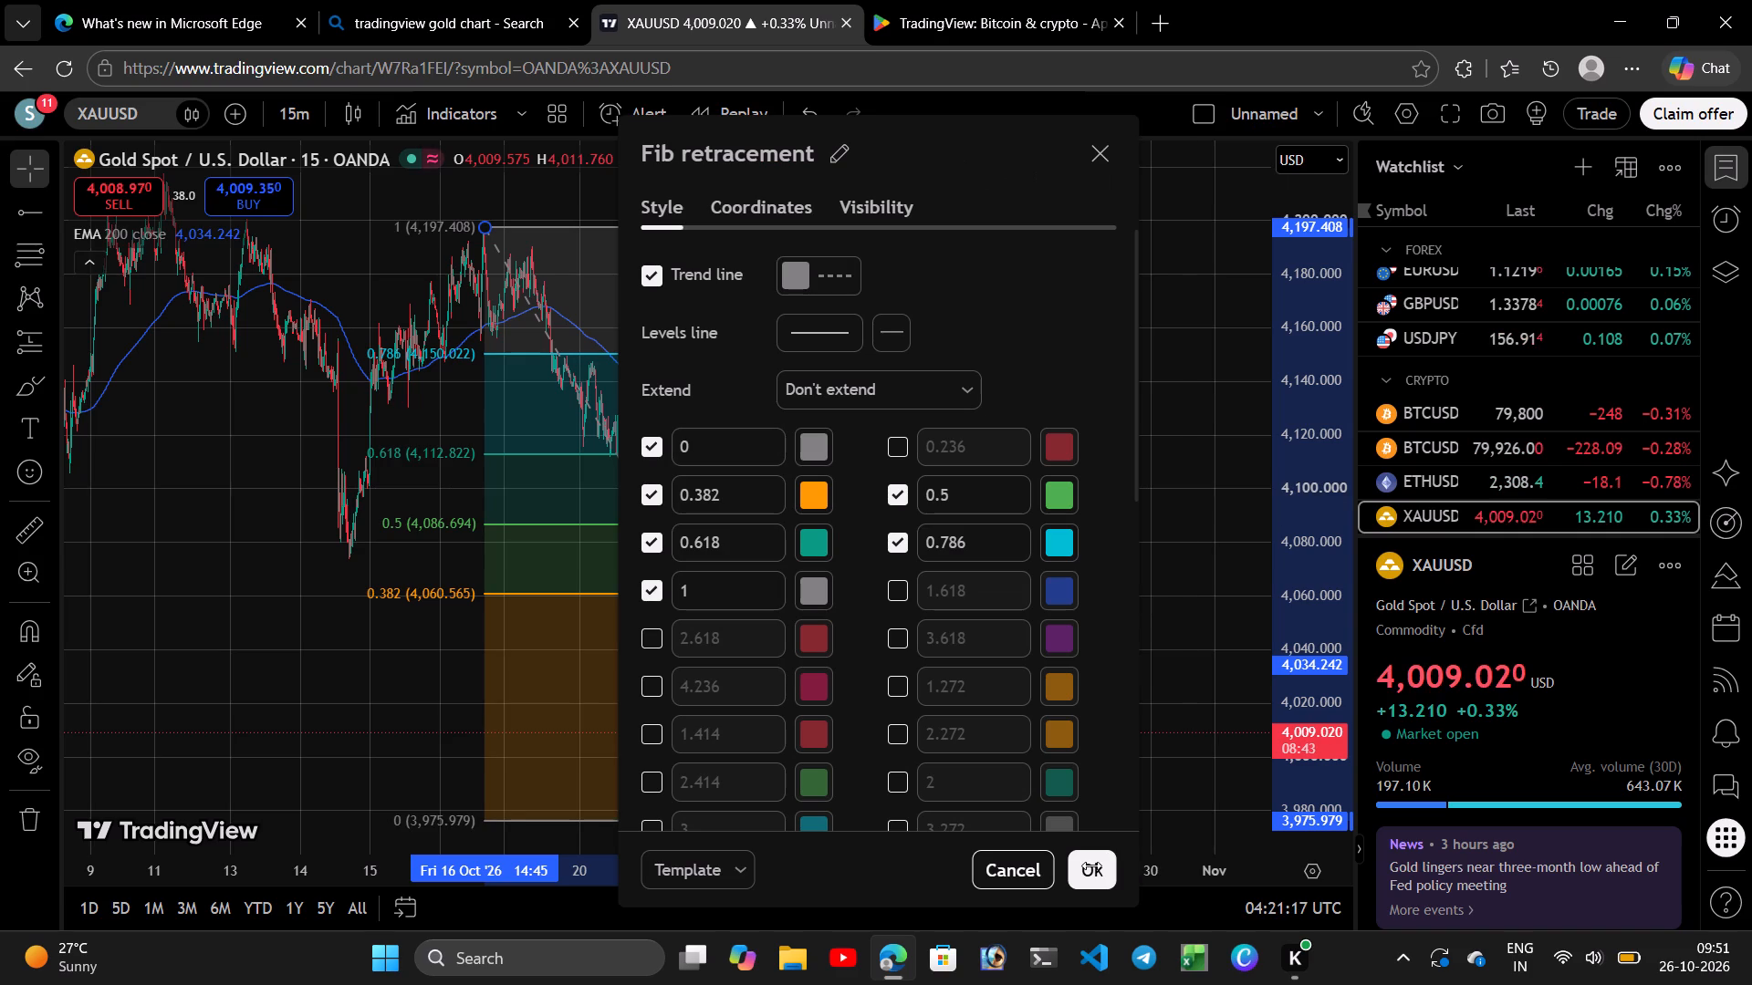
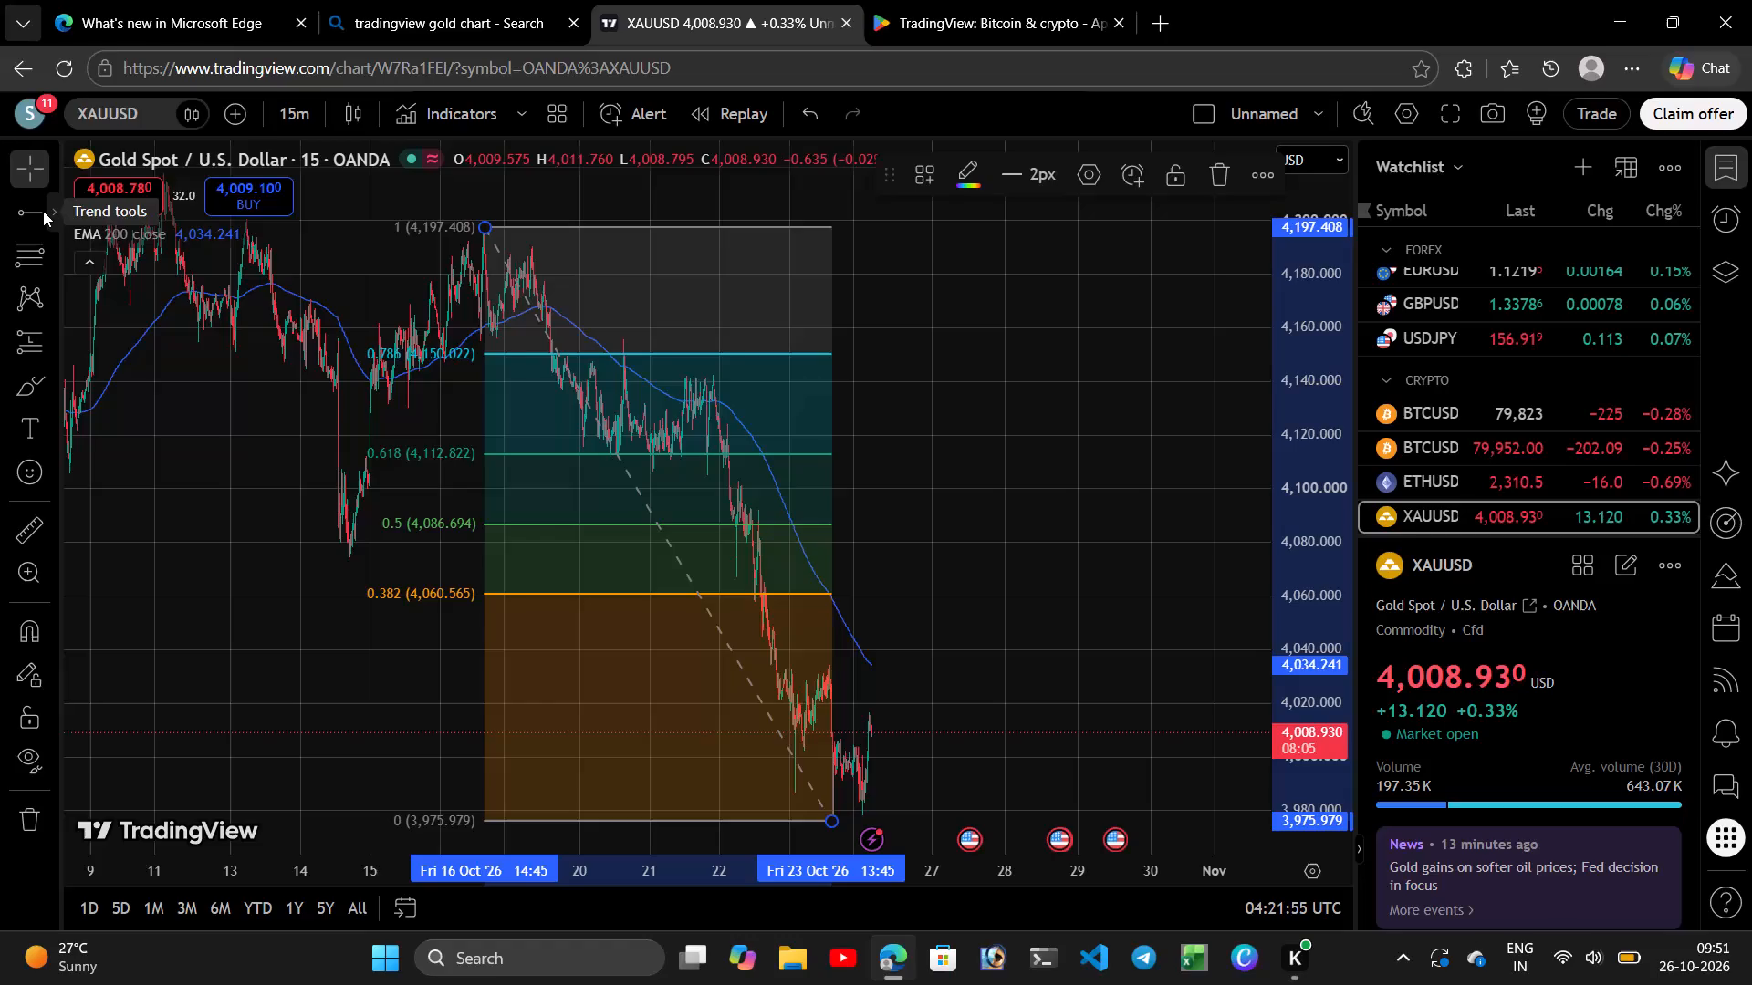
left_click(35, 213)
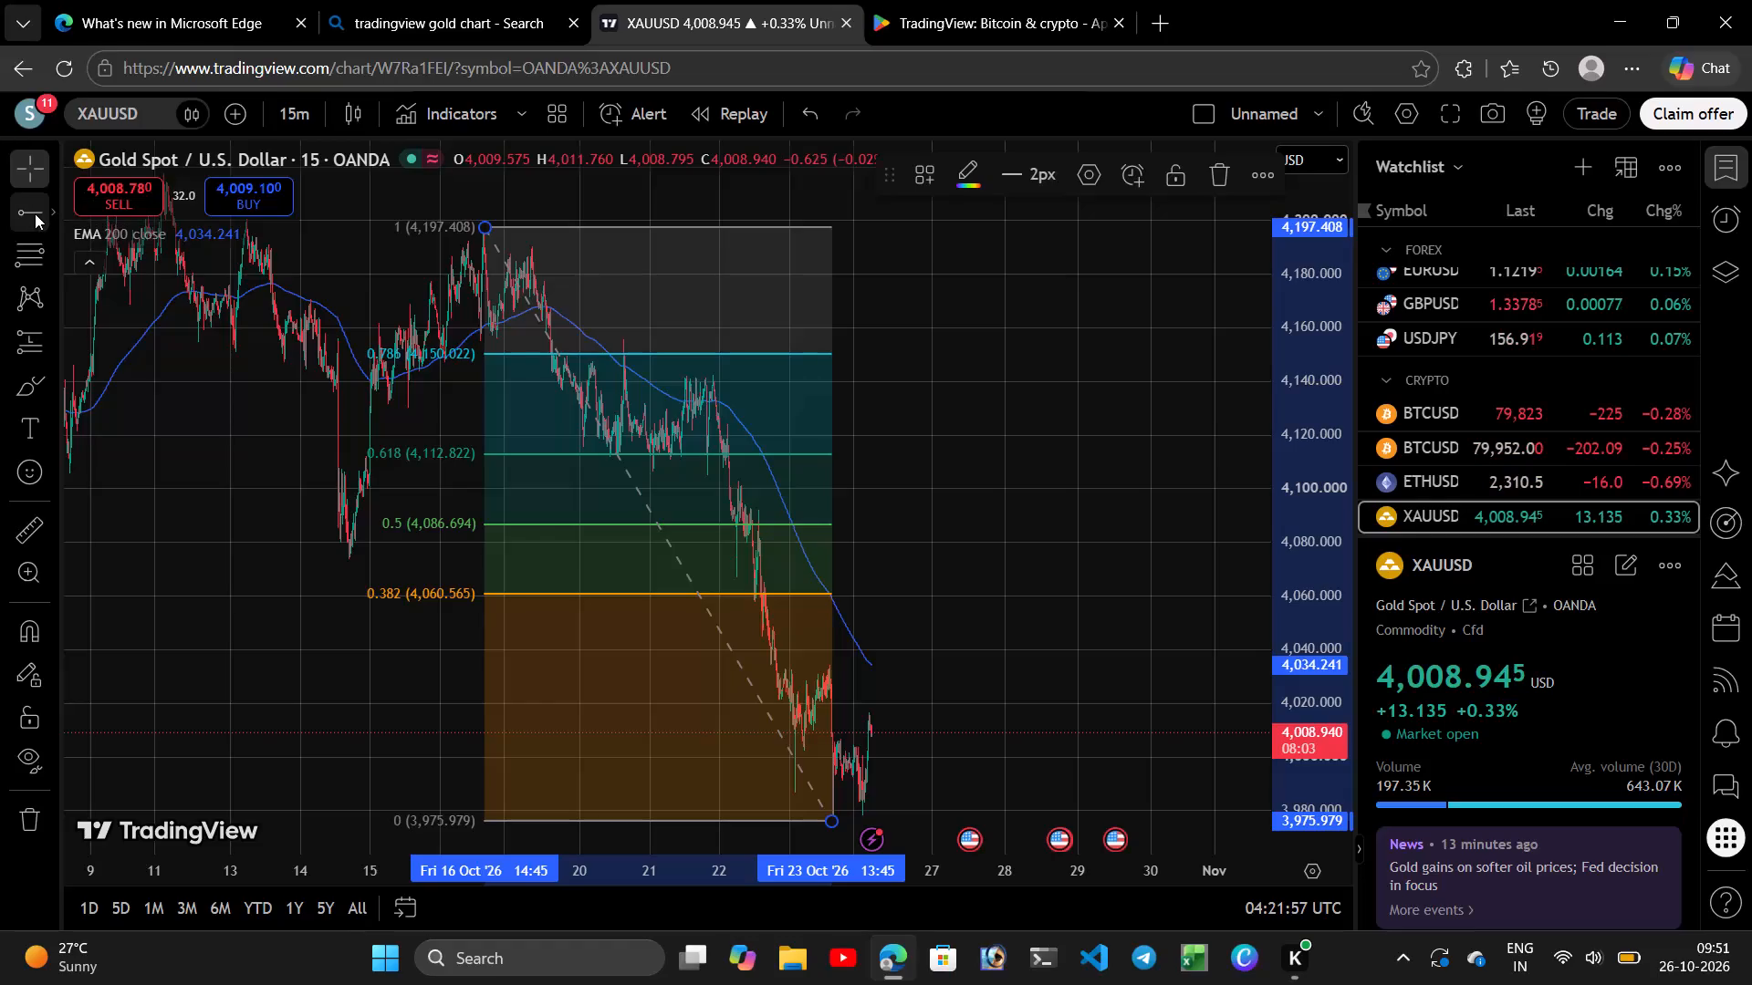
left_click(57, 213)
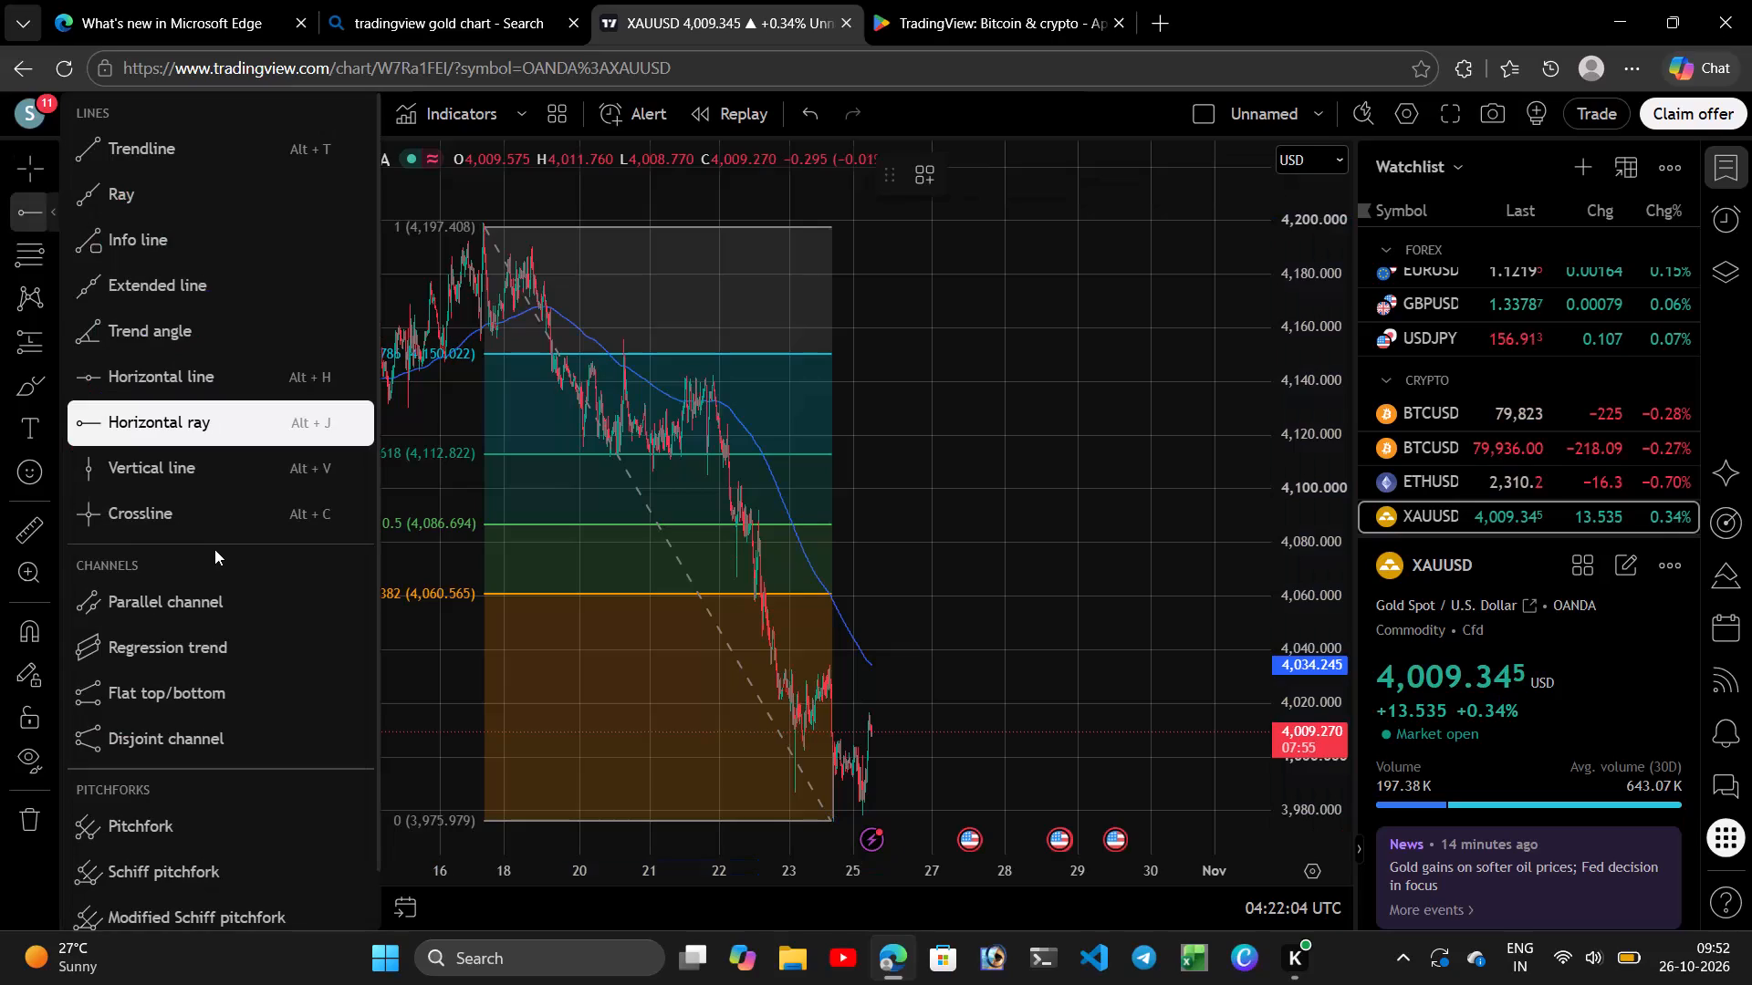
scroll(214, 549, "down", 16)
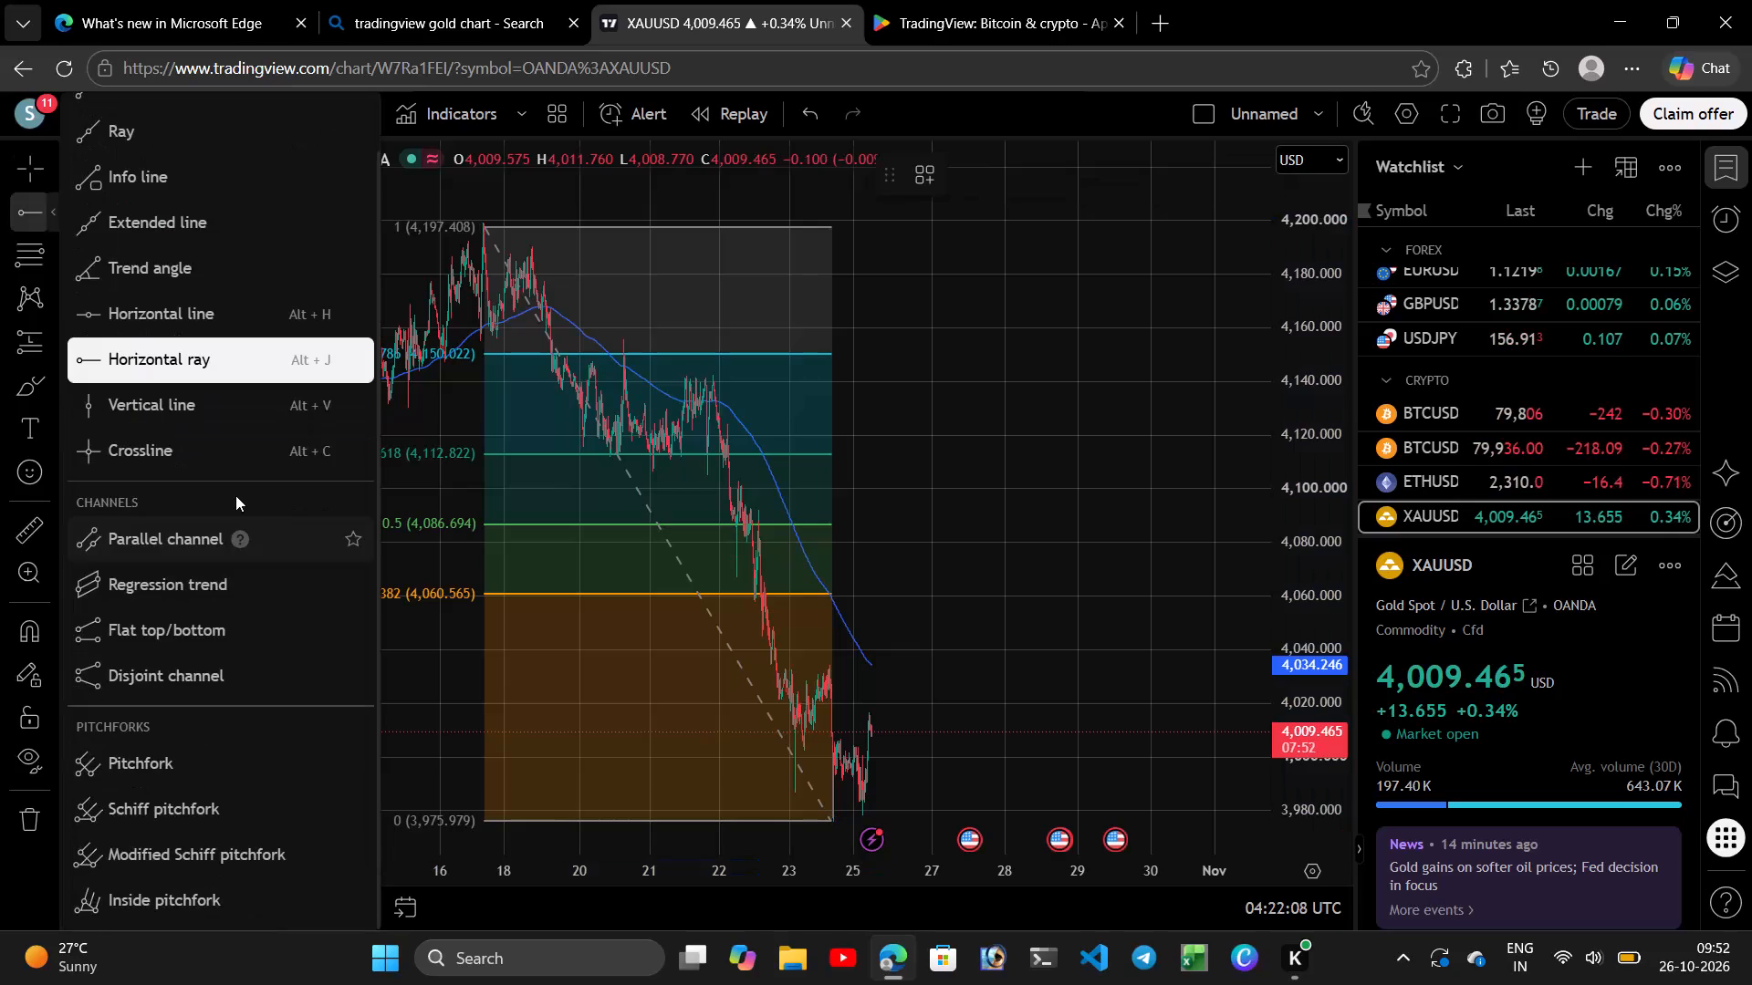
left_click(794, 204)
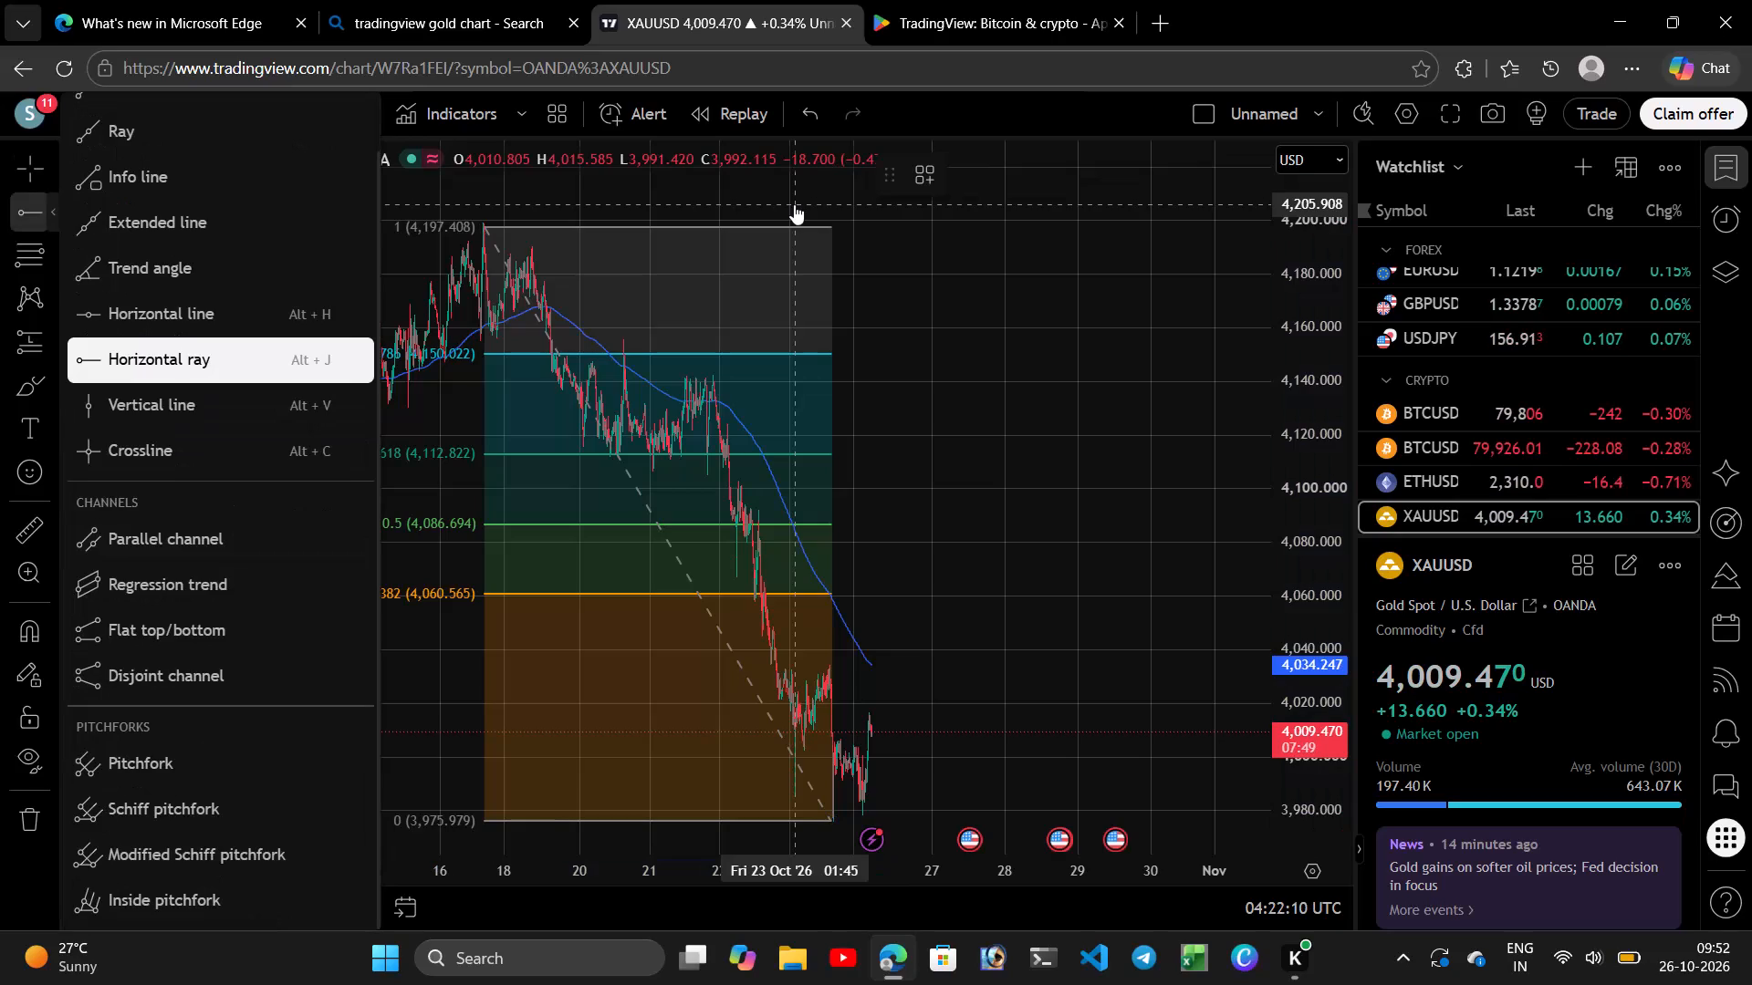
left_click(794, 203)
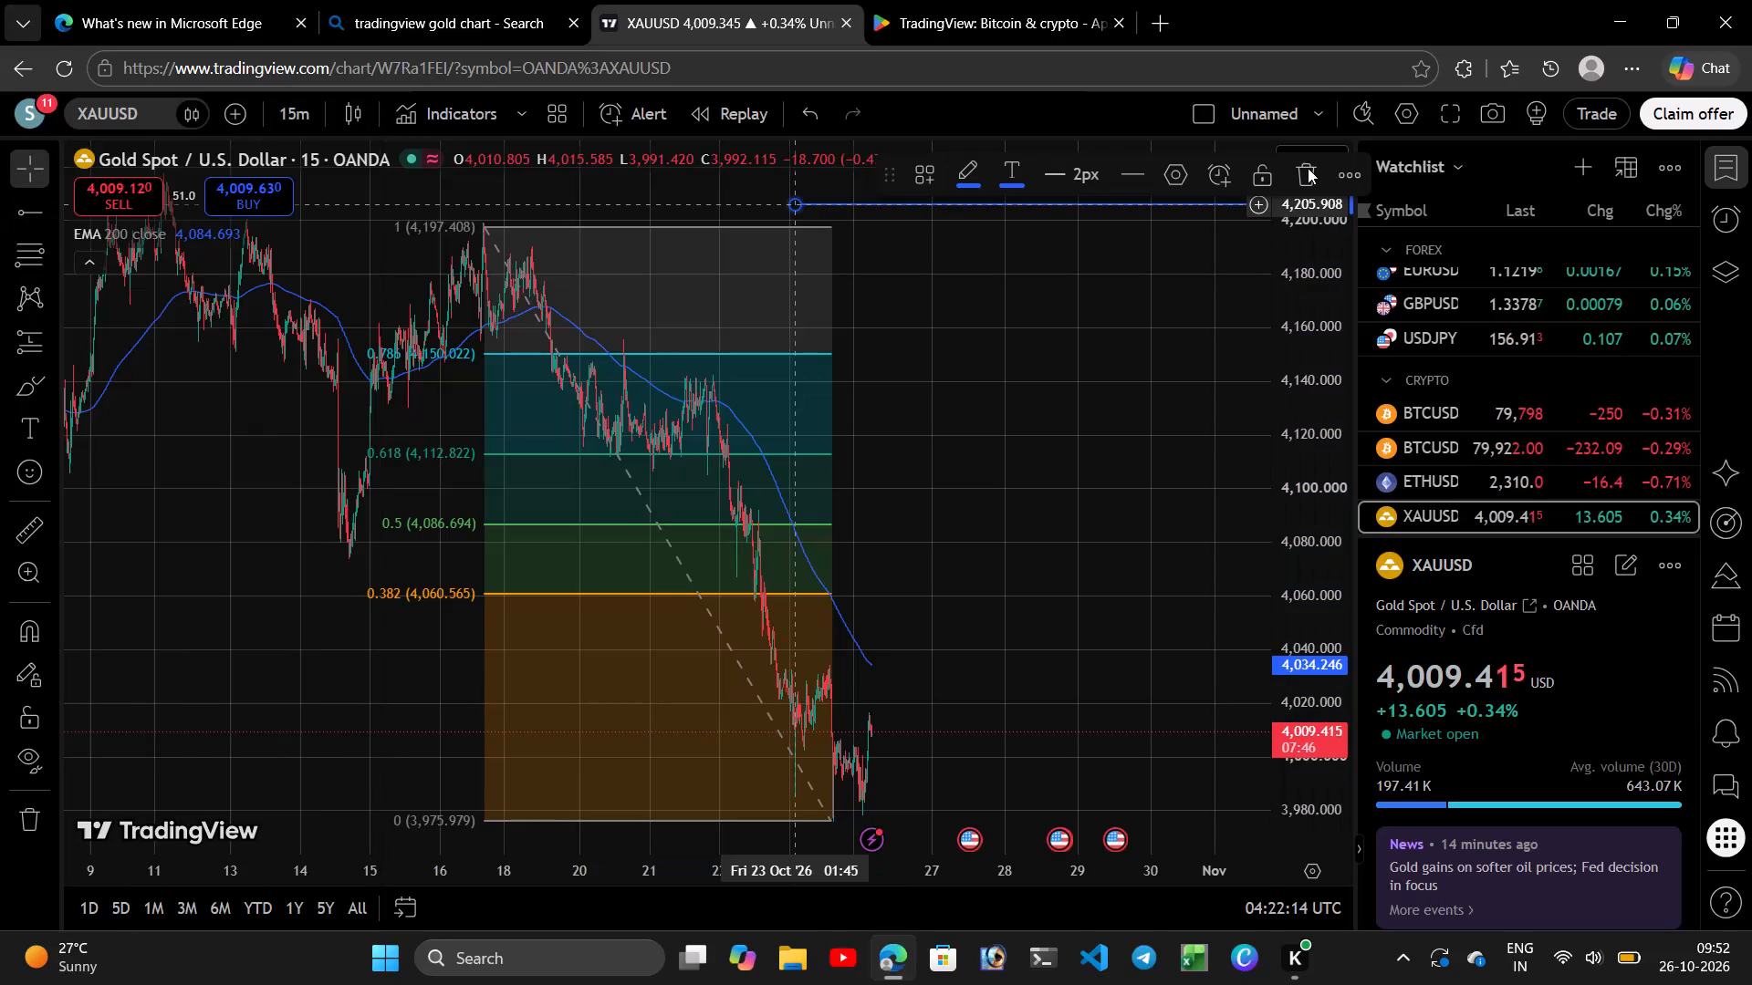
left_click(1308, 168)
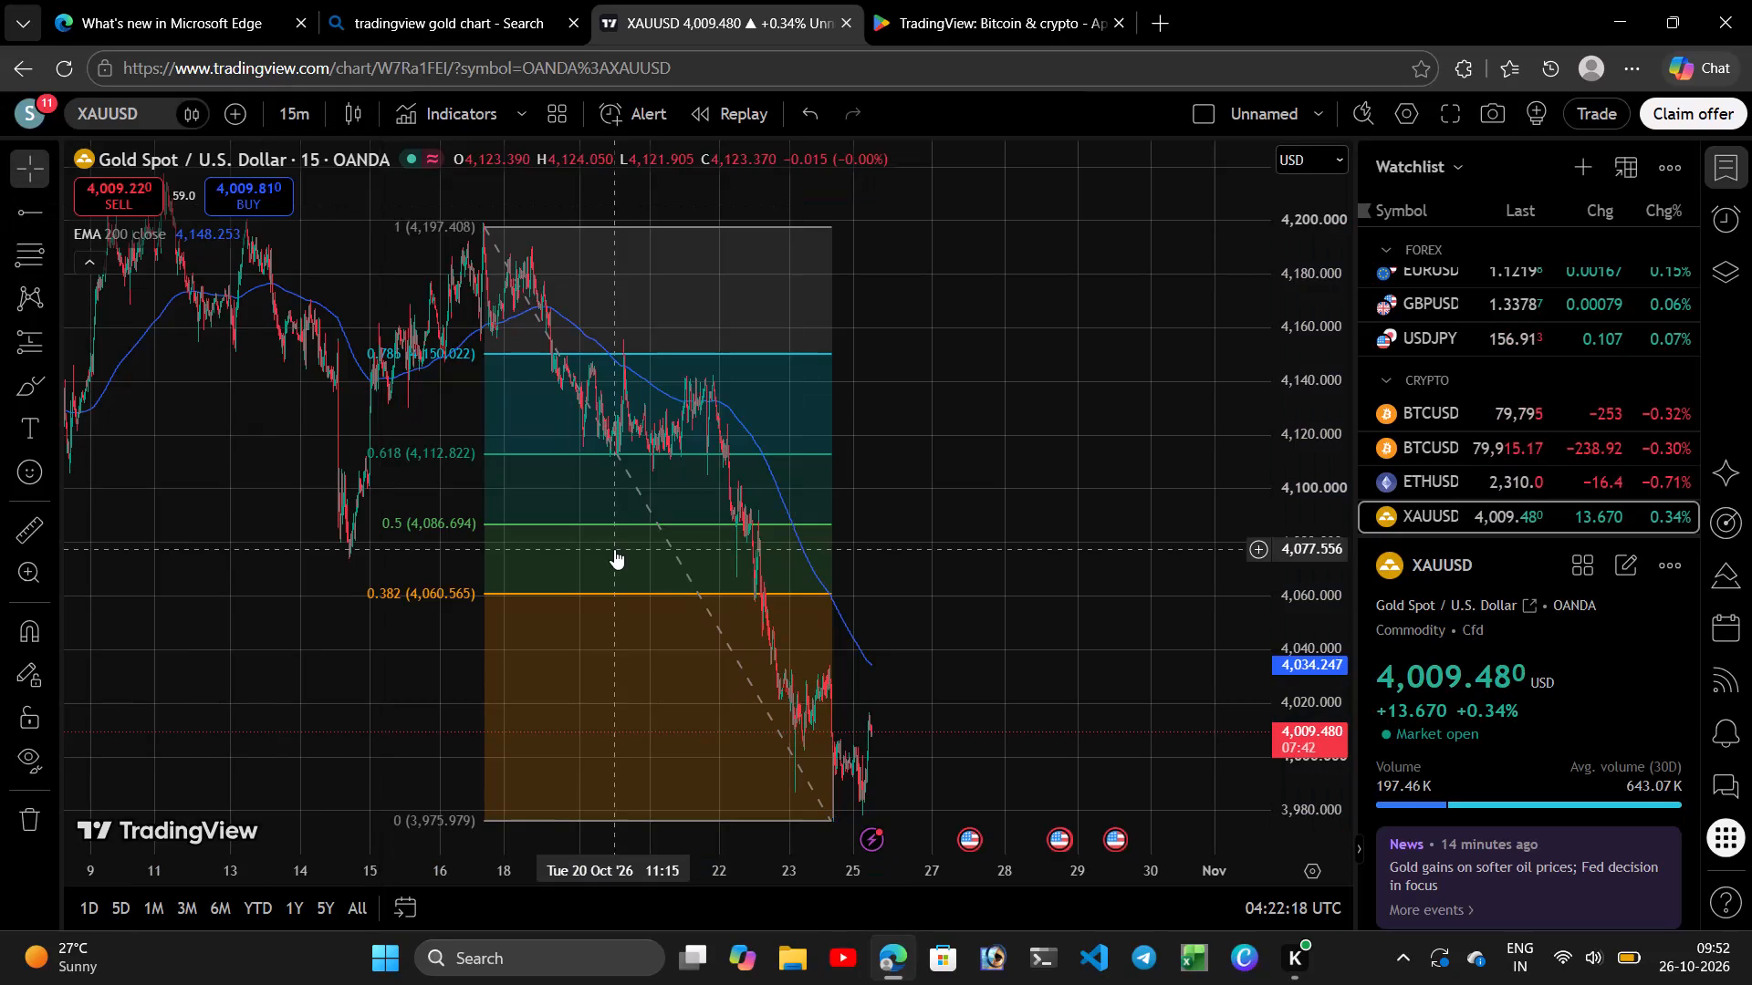
Move the whole Fib retracement slightly earlier and higher, so its upper point sits at 16 Oct 07:15, about 4,199.7.
left_click(788, 351)
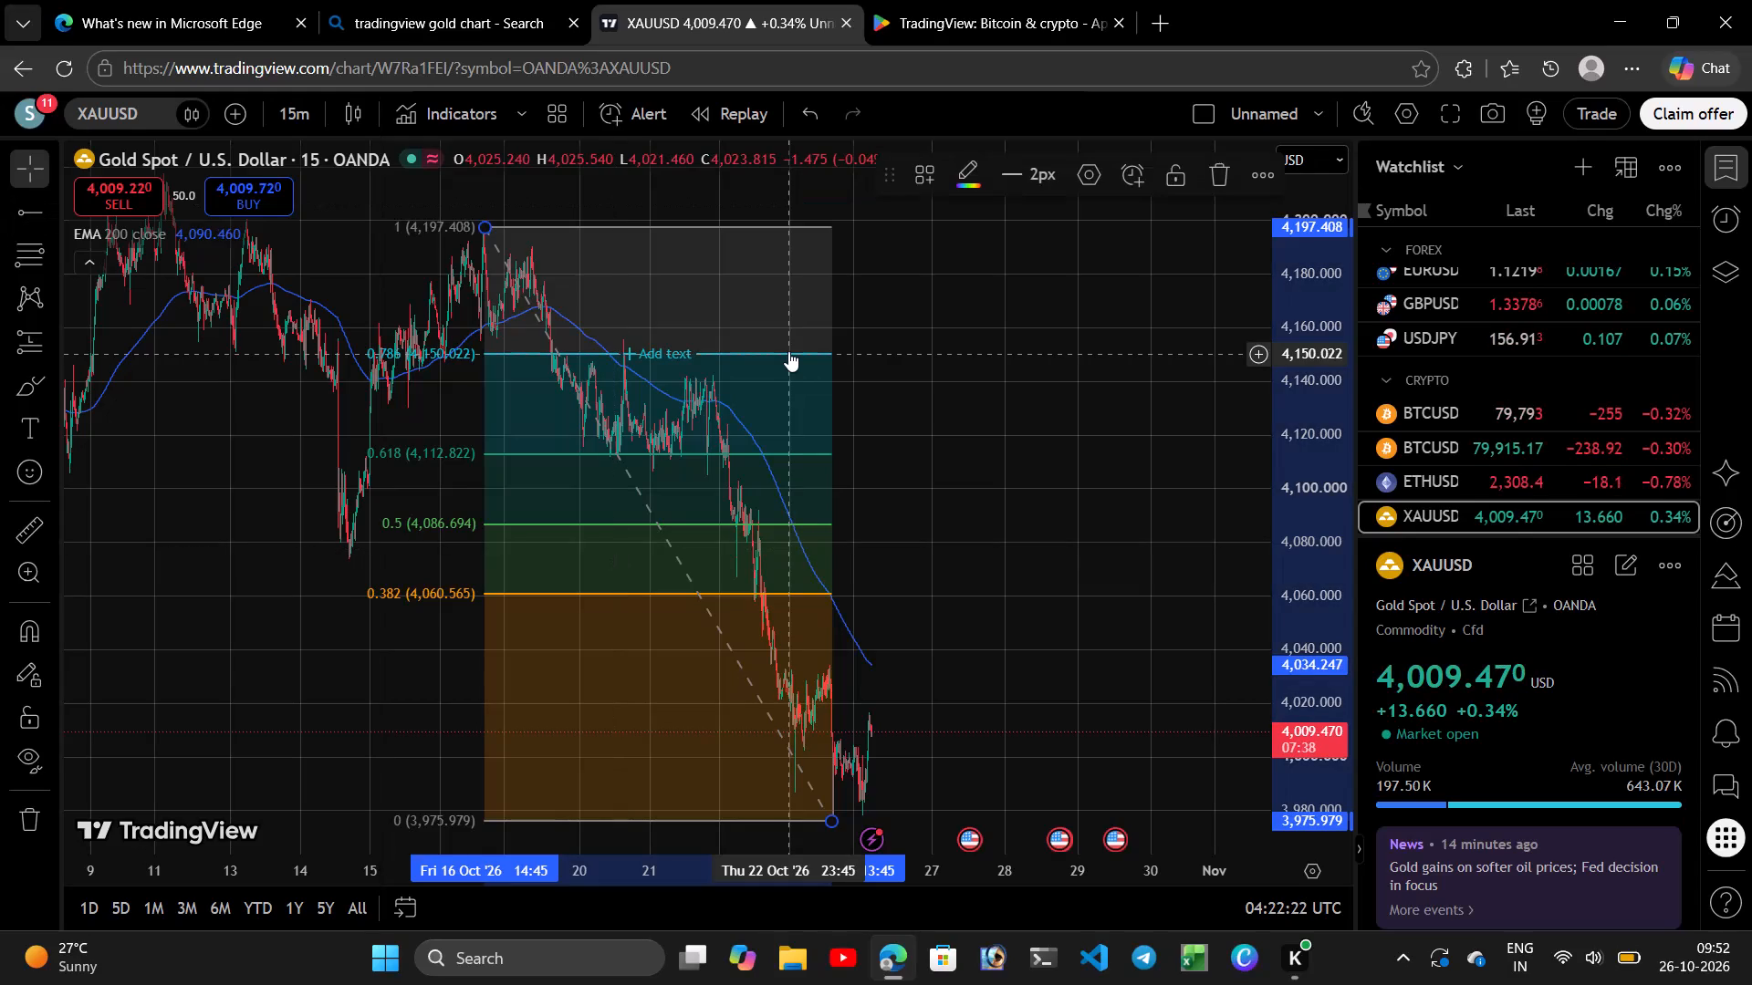
left_click_drag(819, 354, 800, 356)
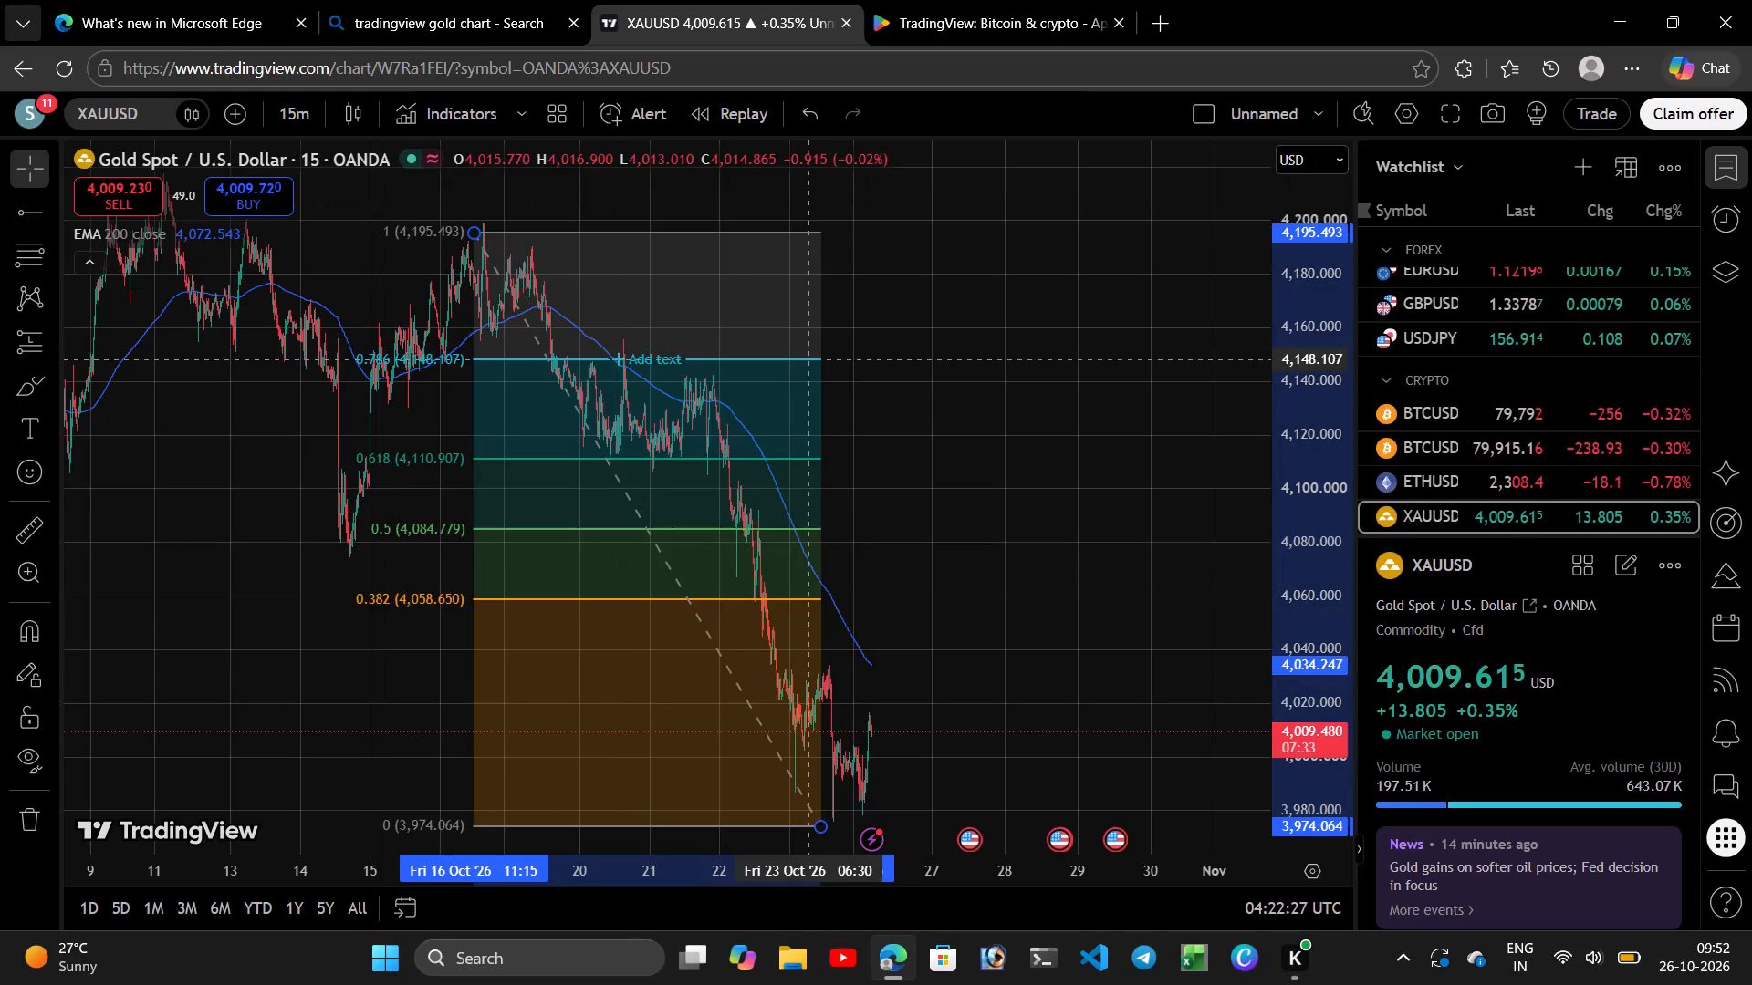
left_click_drag(800, 356, 797, 348)
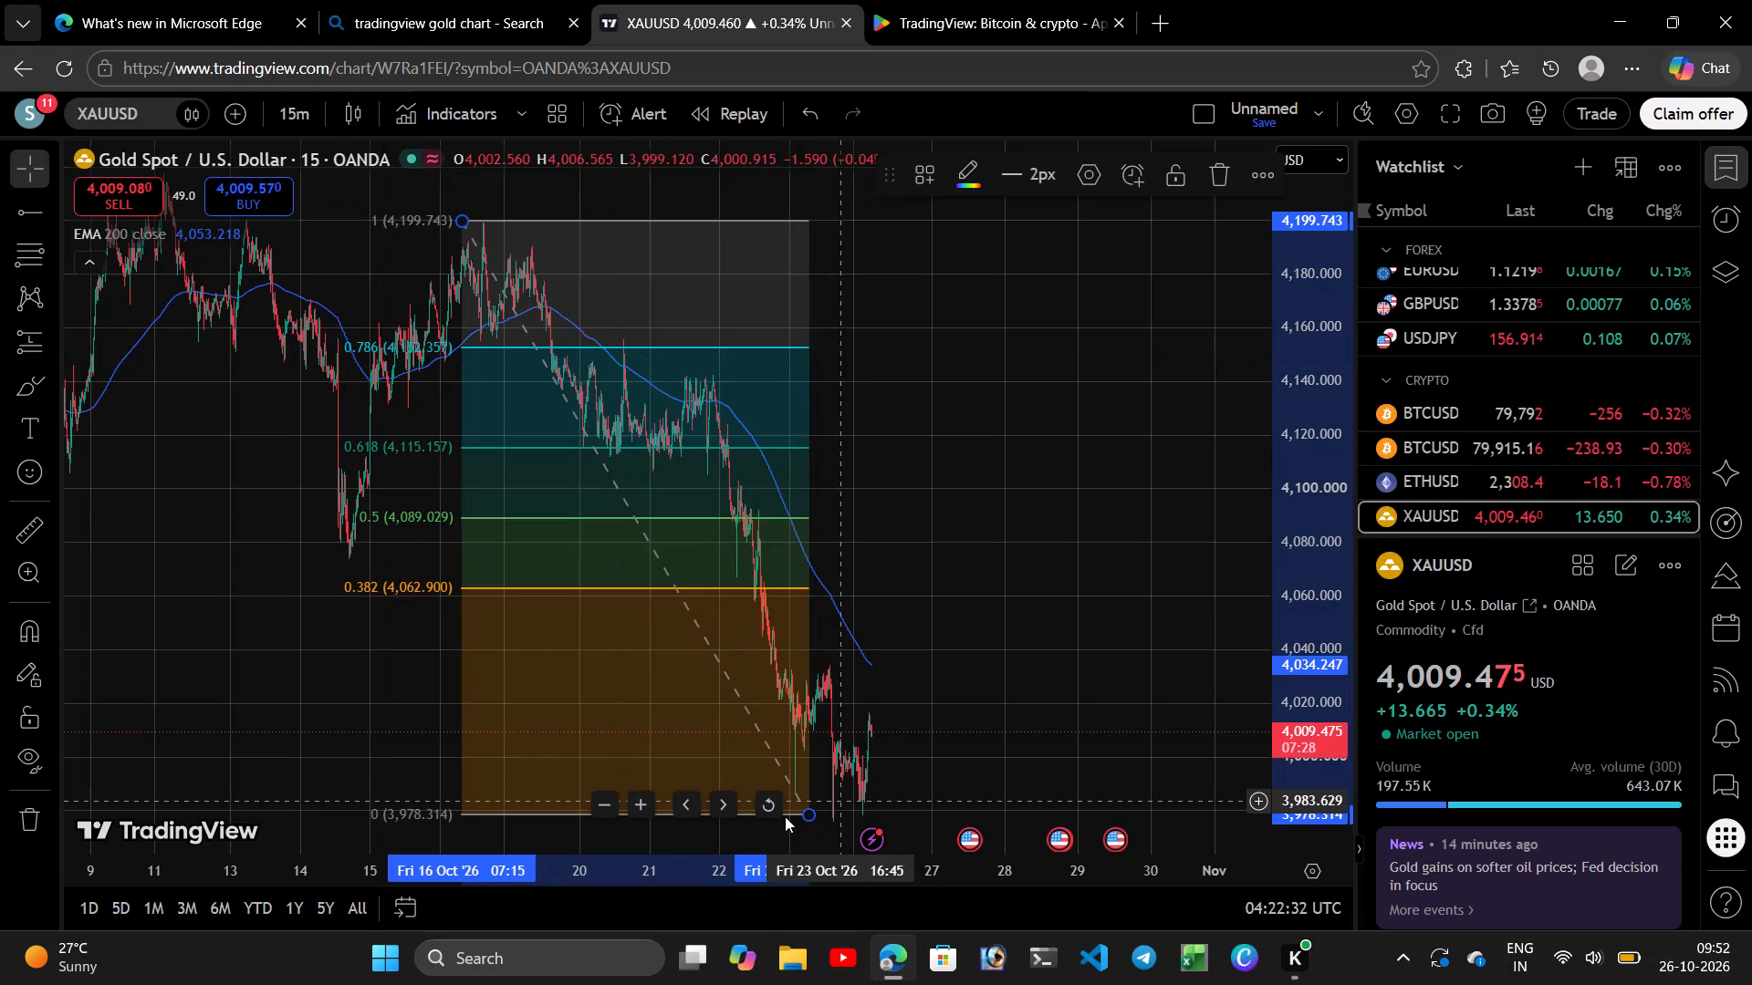
Extend the Fib retracement's lower end point forward in time to 29 Oct 16:45 at about 3,976.
left_click(721, 802)
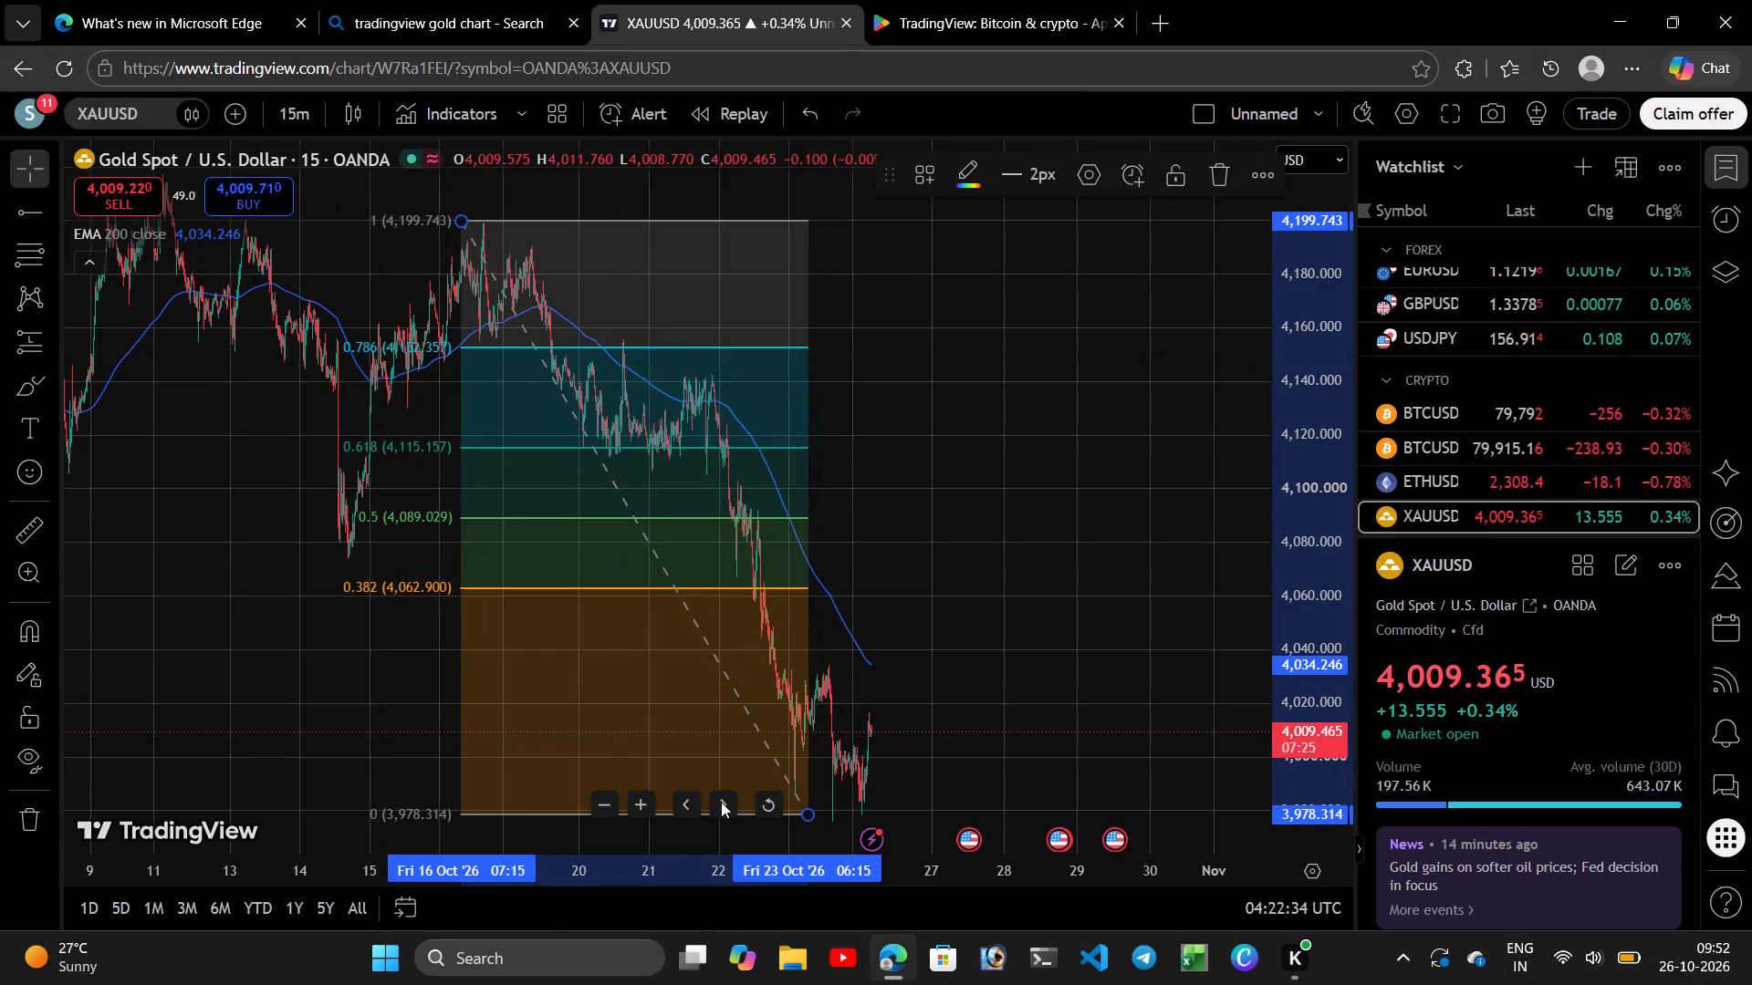
left_click(721, 802)
triple_click(721, 802)
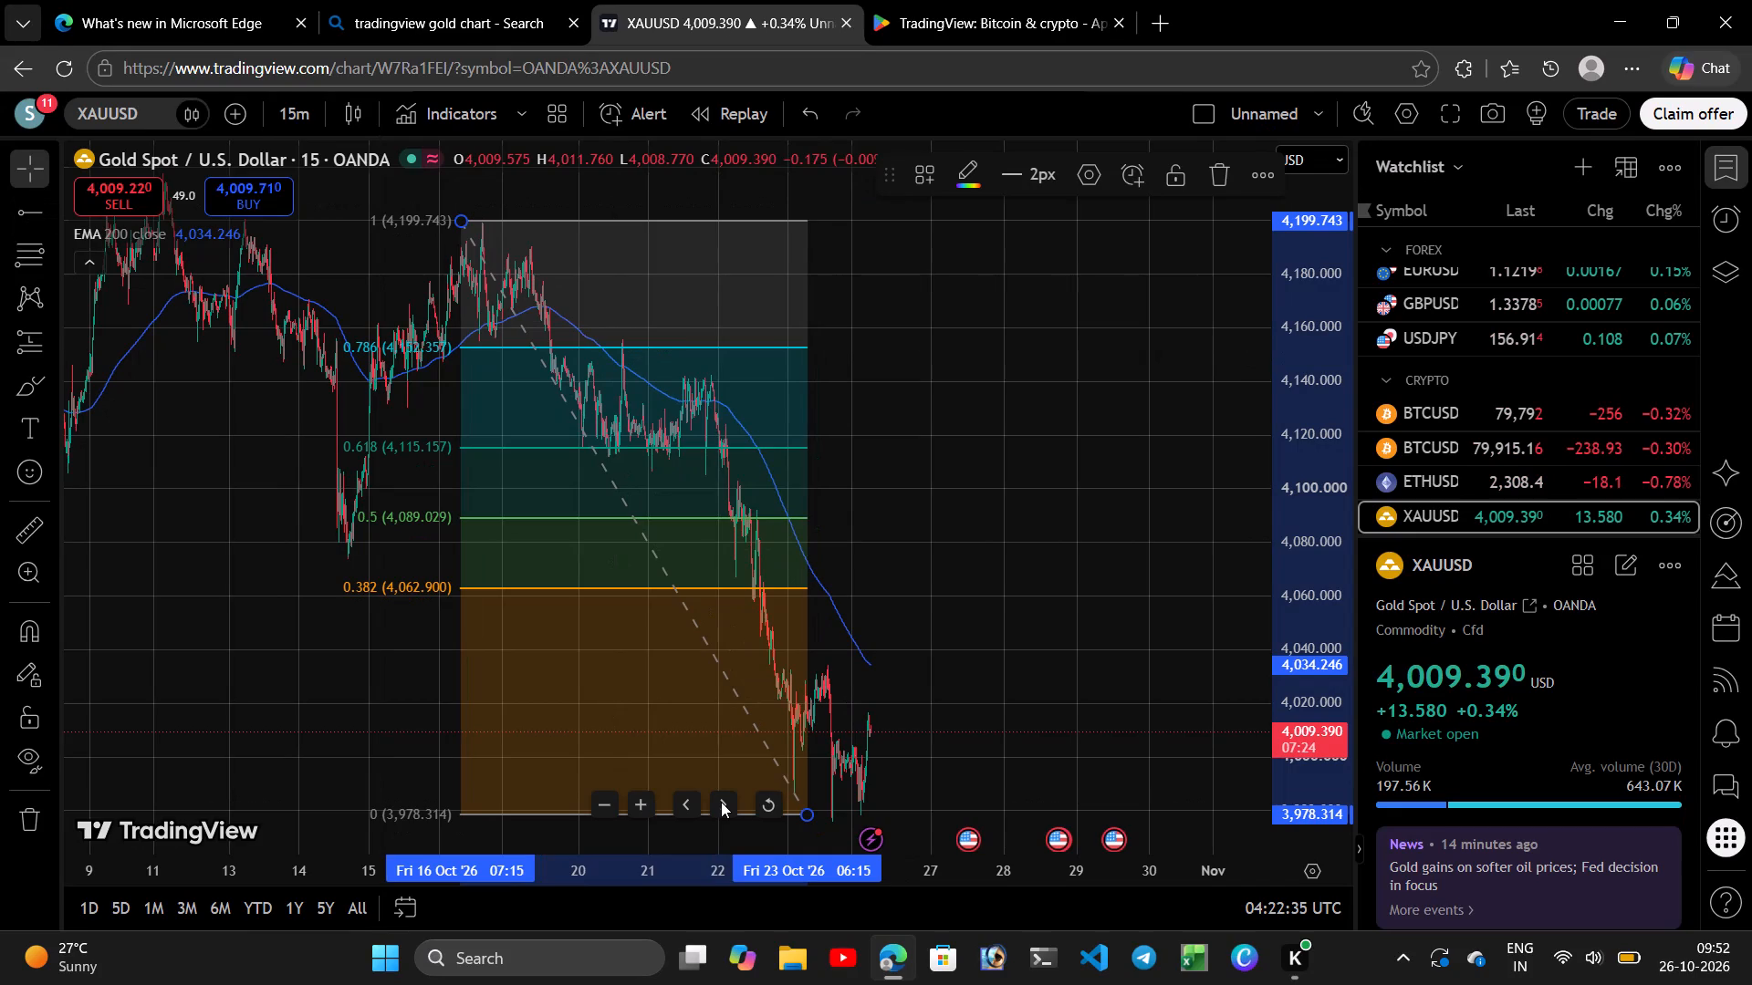
left_click_drag(727, 552, 860, 556)
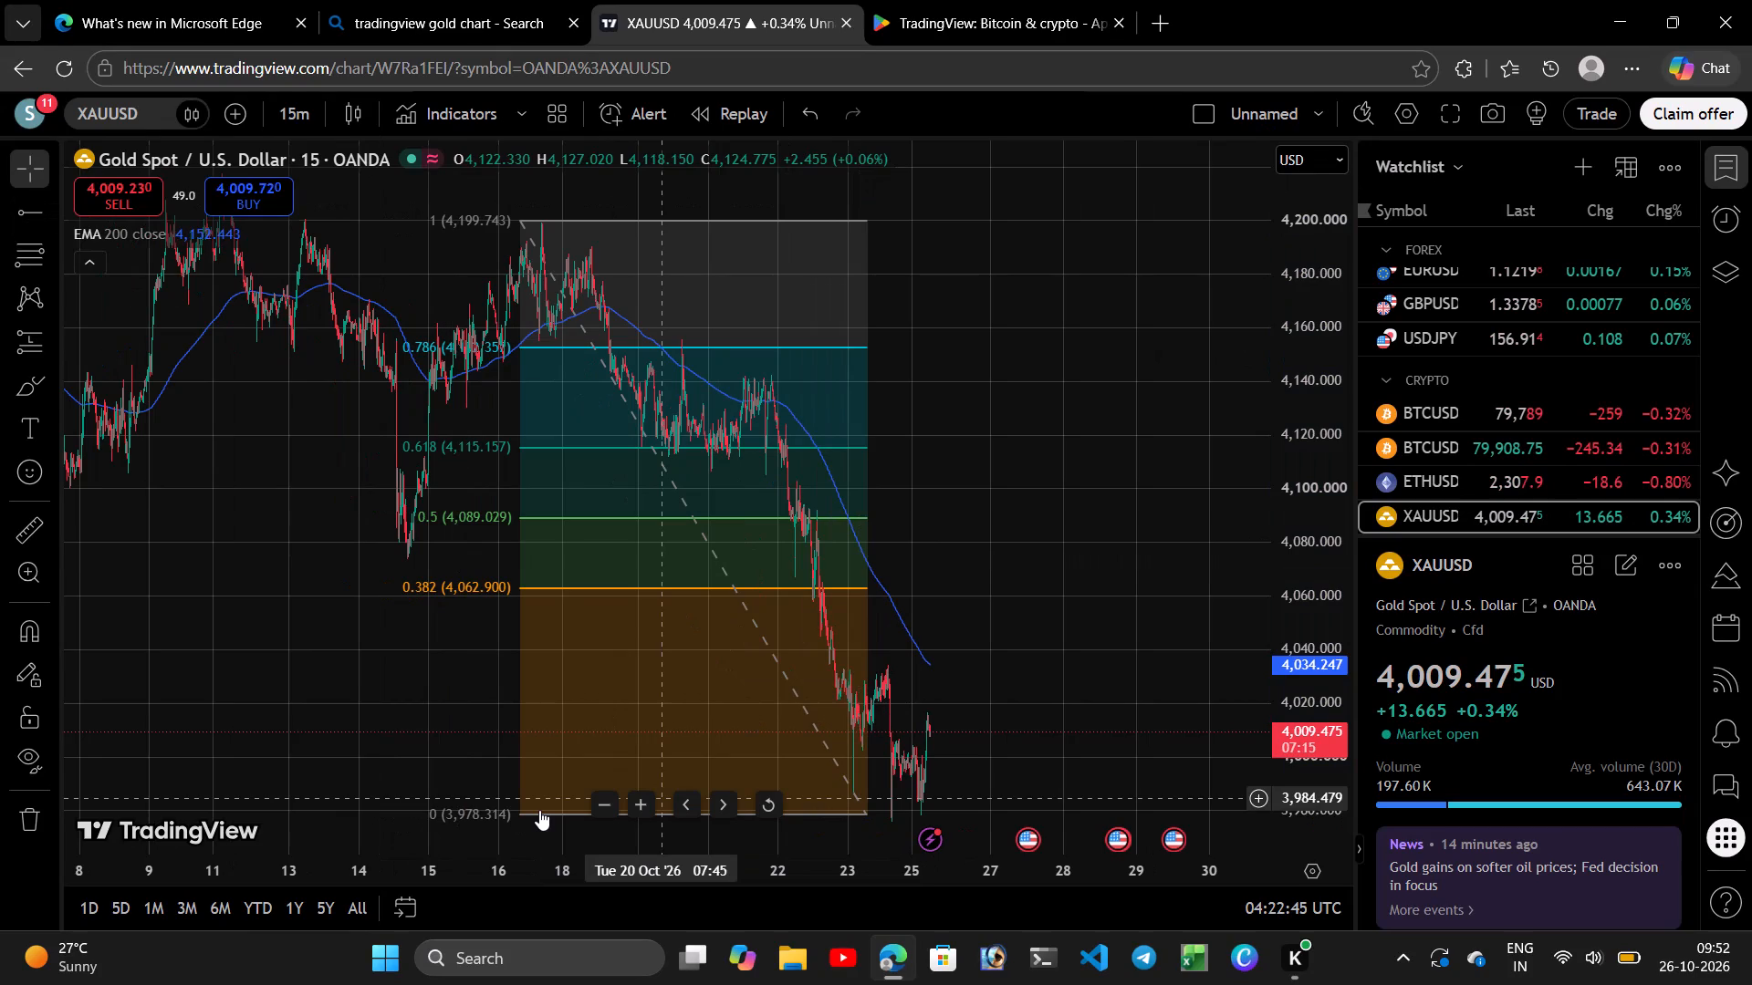
left_click_drag(862, 818, 539, 810)
left_click_drag(539, 810, 1174, 822)
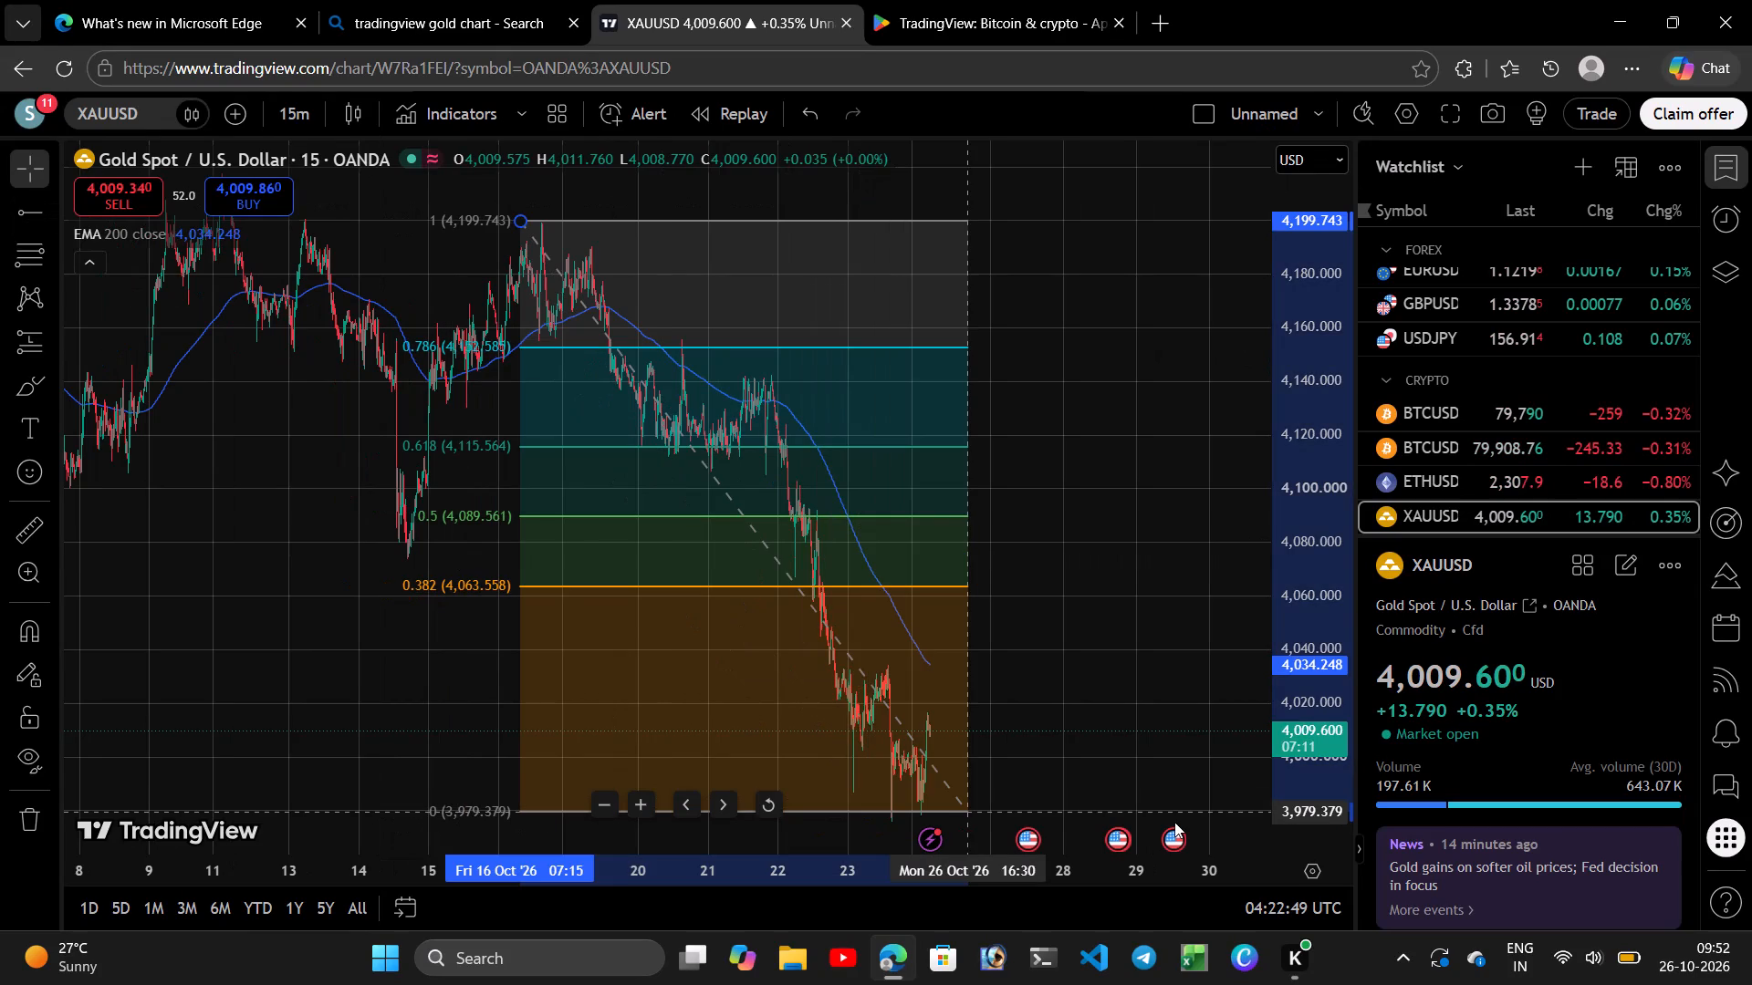
left_click_drag(1174, 822, 1186, 821)
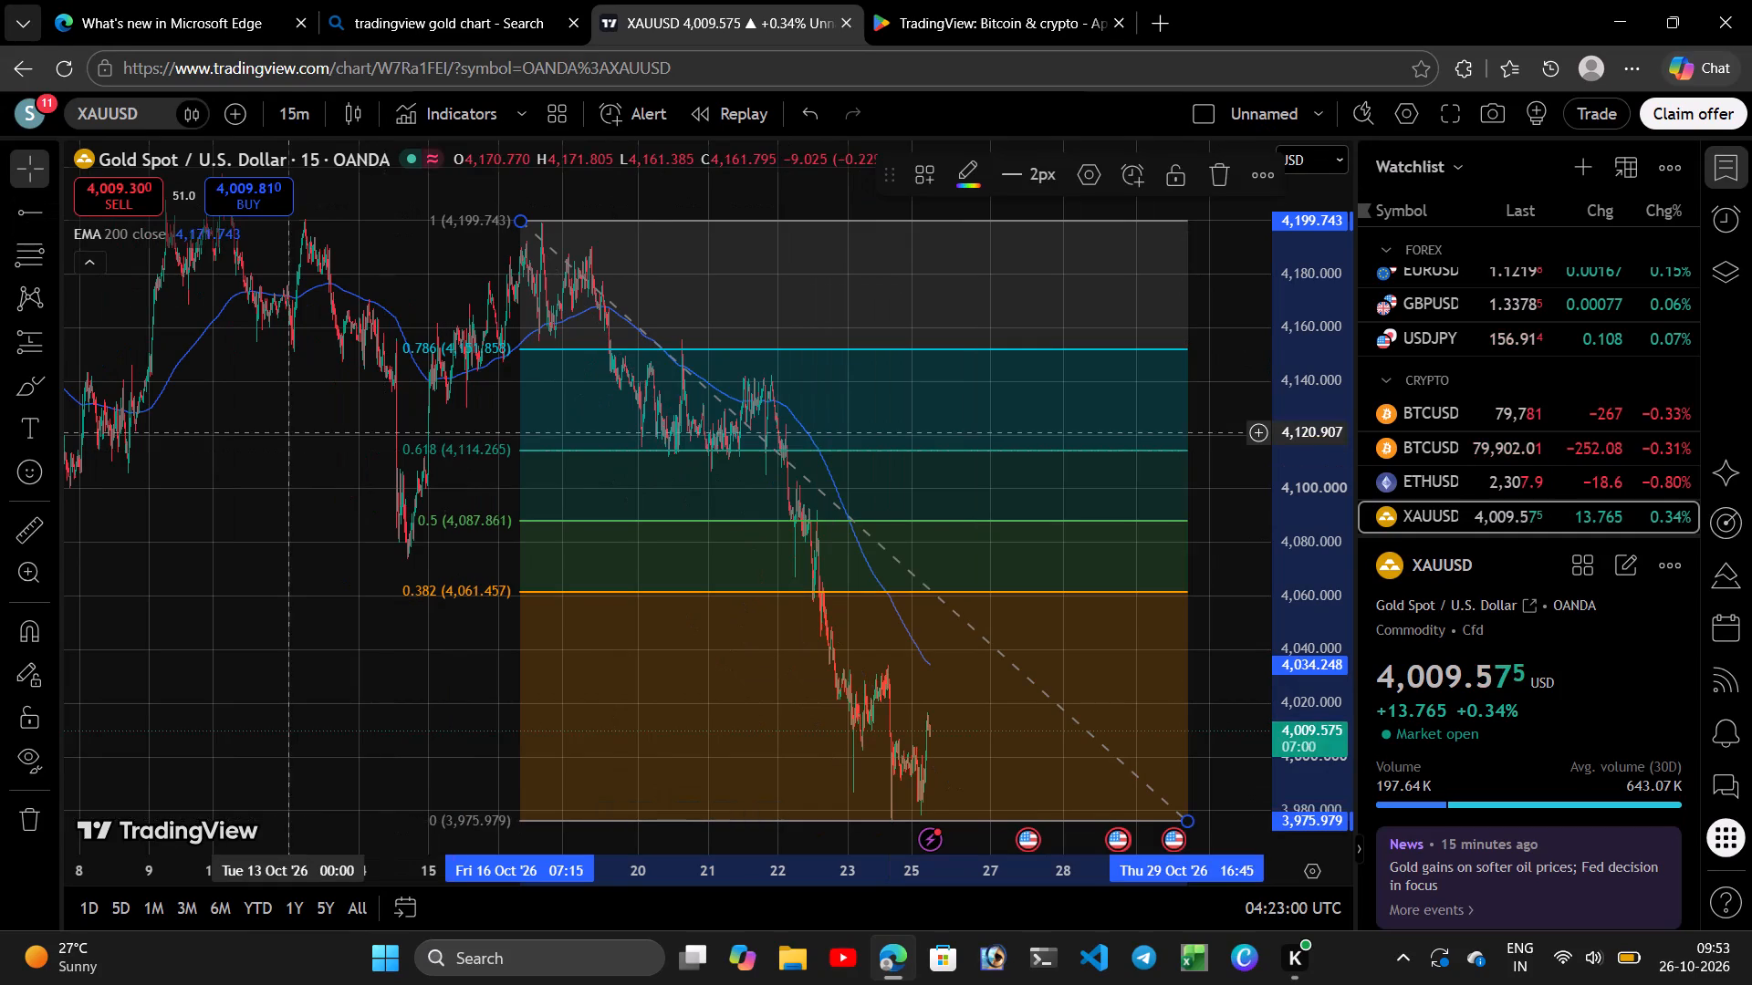
left_click(369, 474)
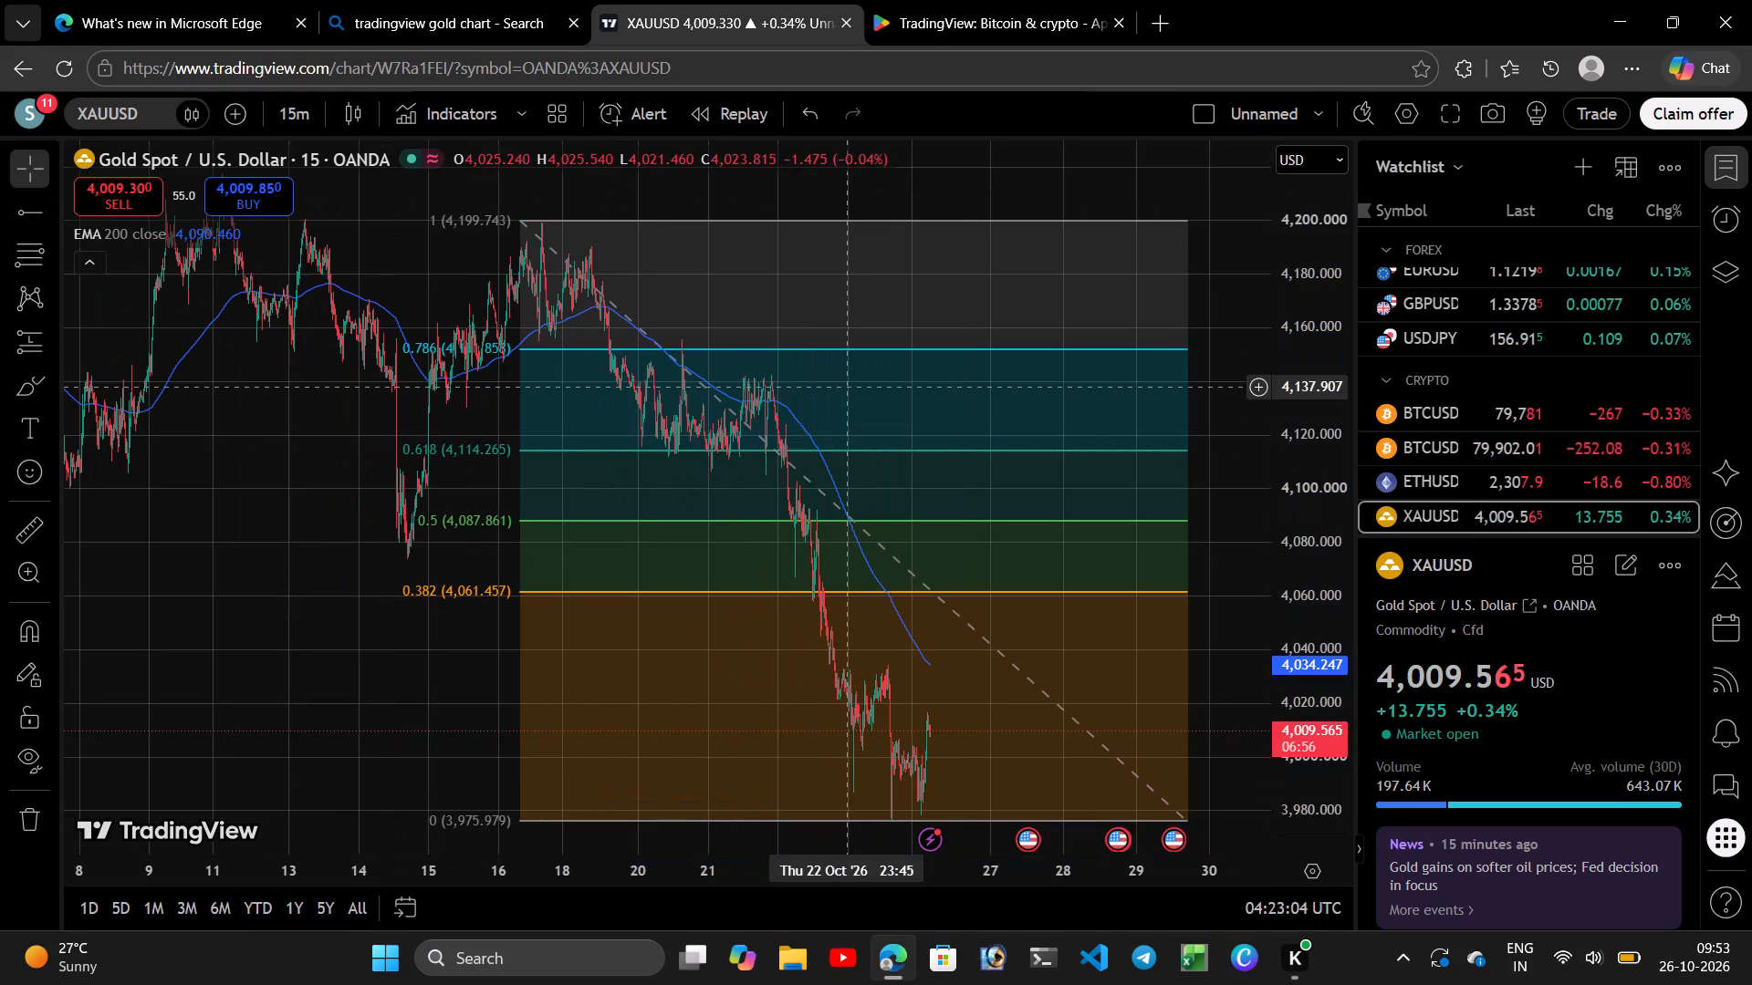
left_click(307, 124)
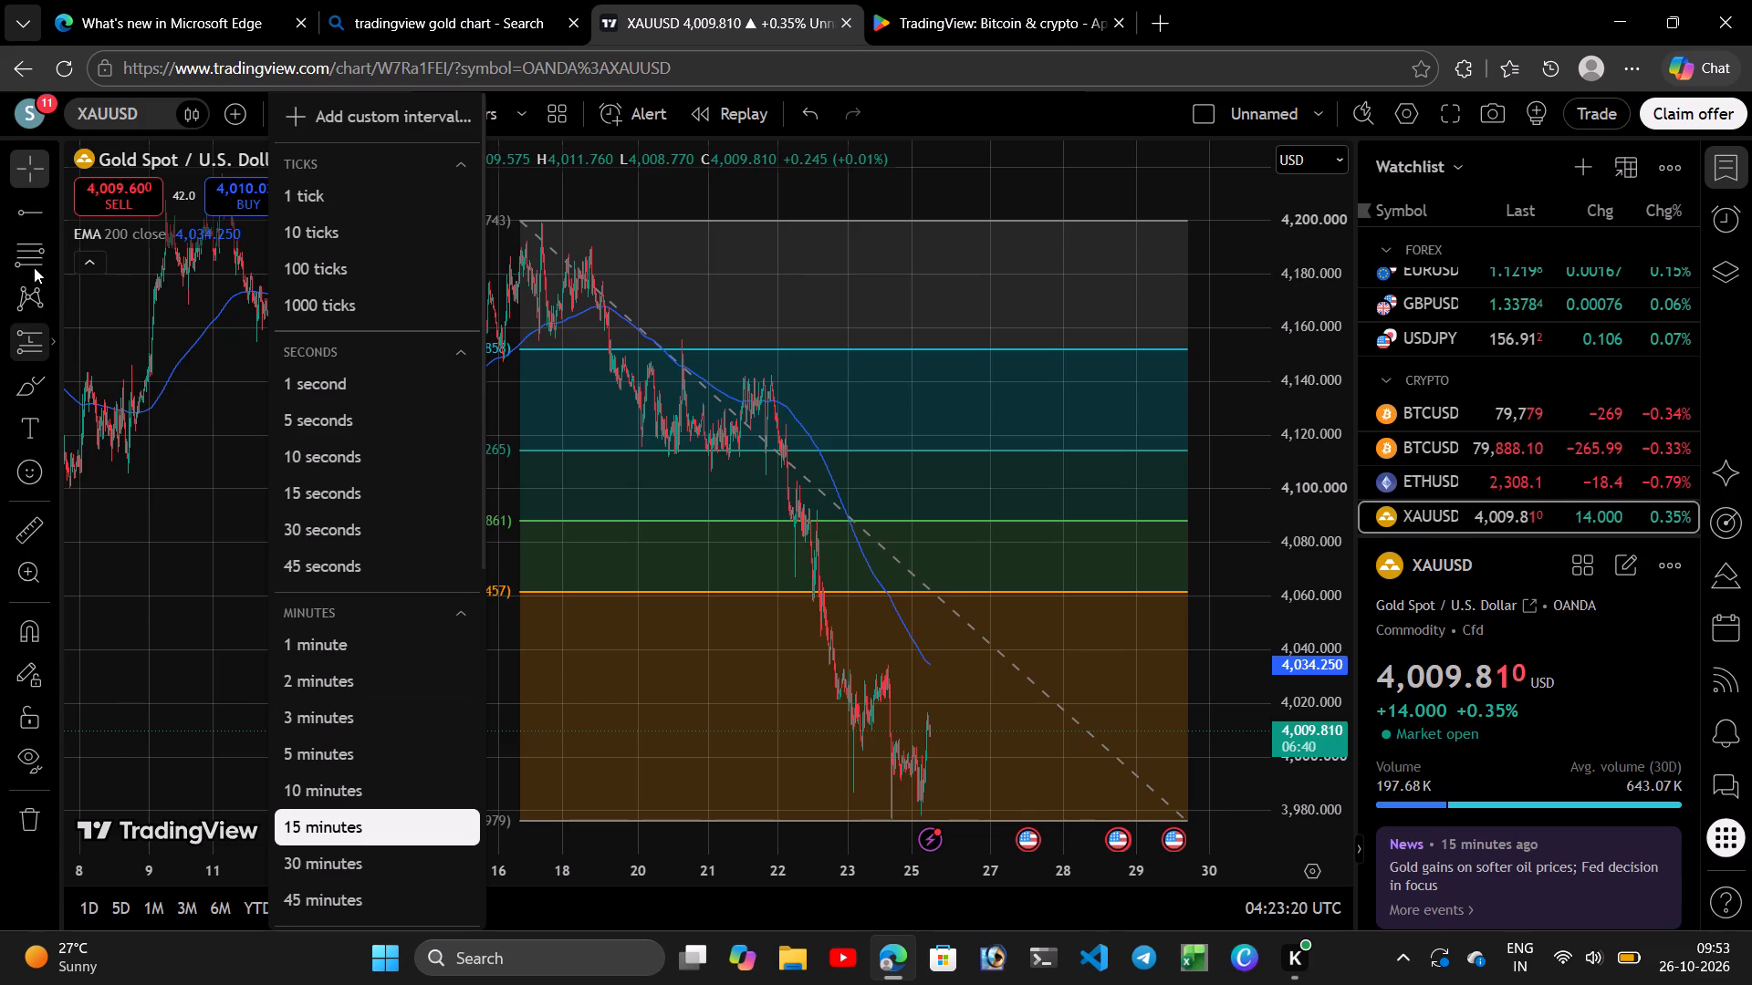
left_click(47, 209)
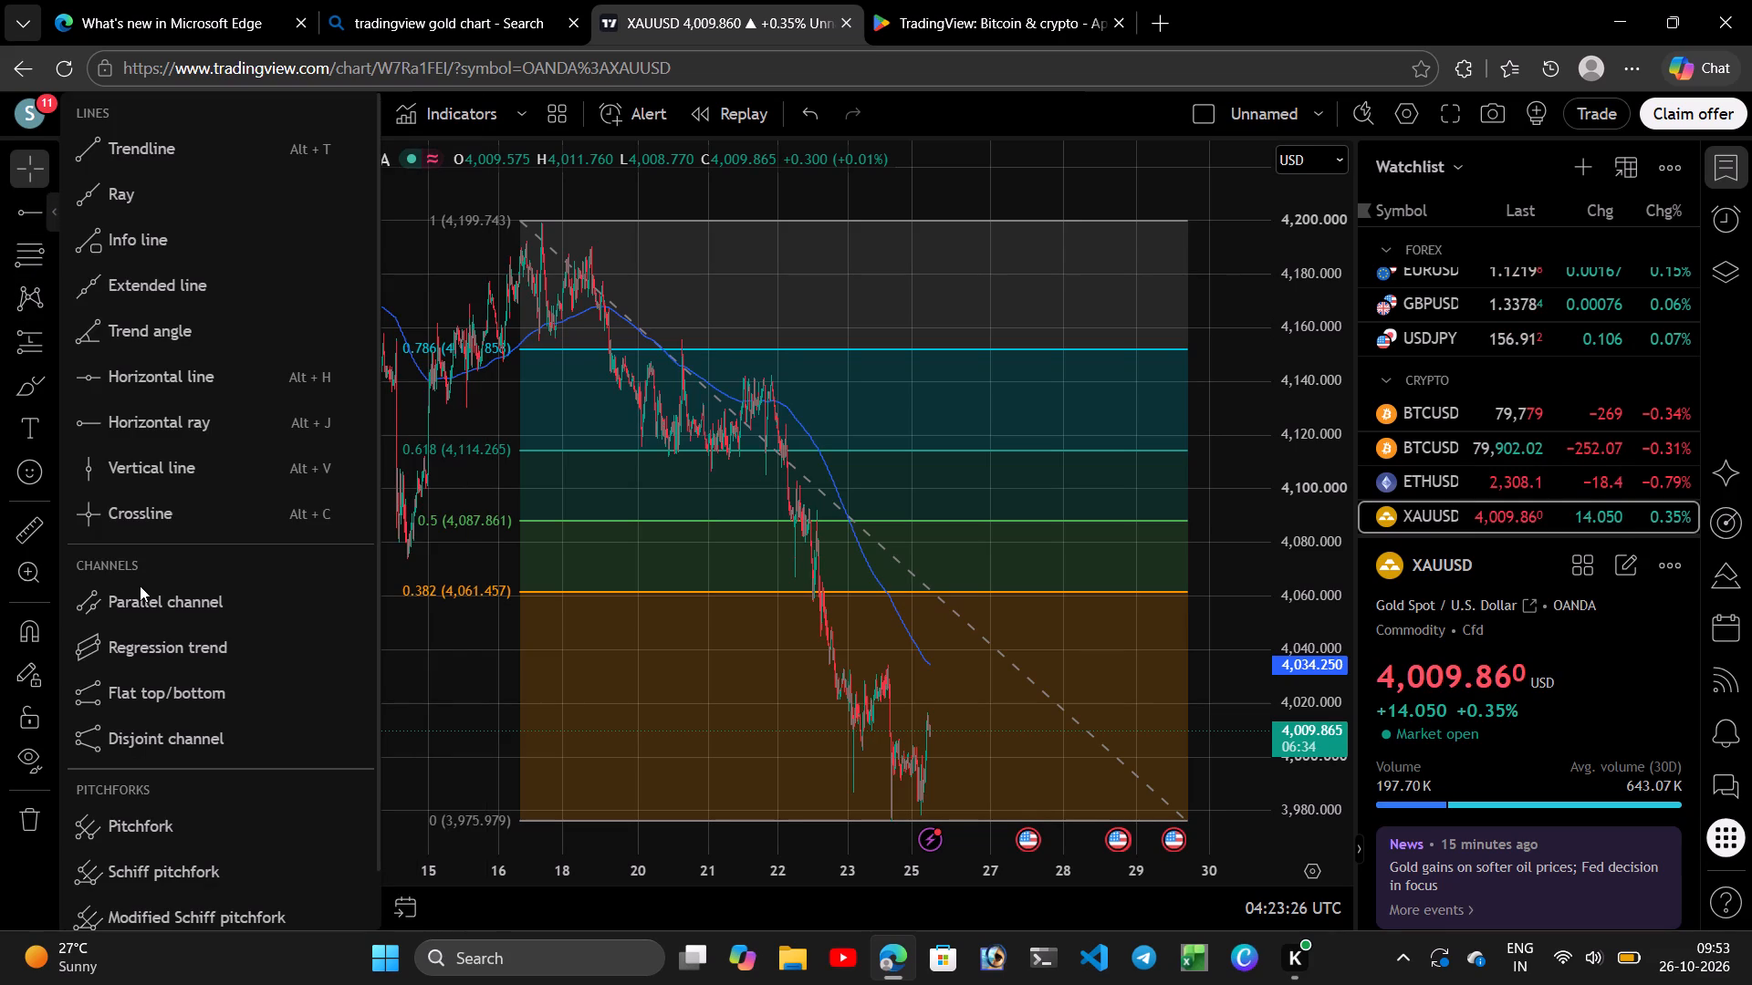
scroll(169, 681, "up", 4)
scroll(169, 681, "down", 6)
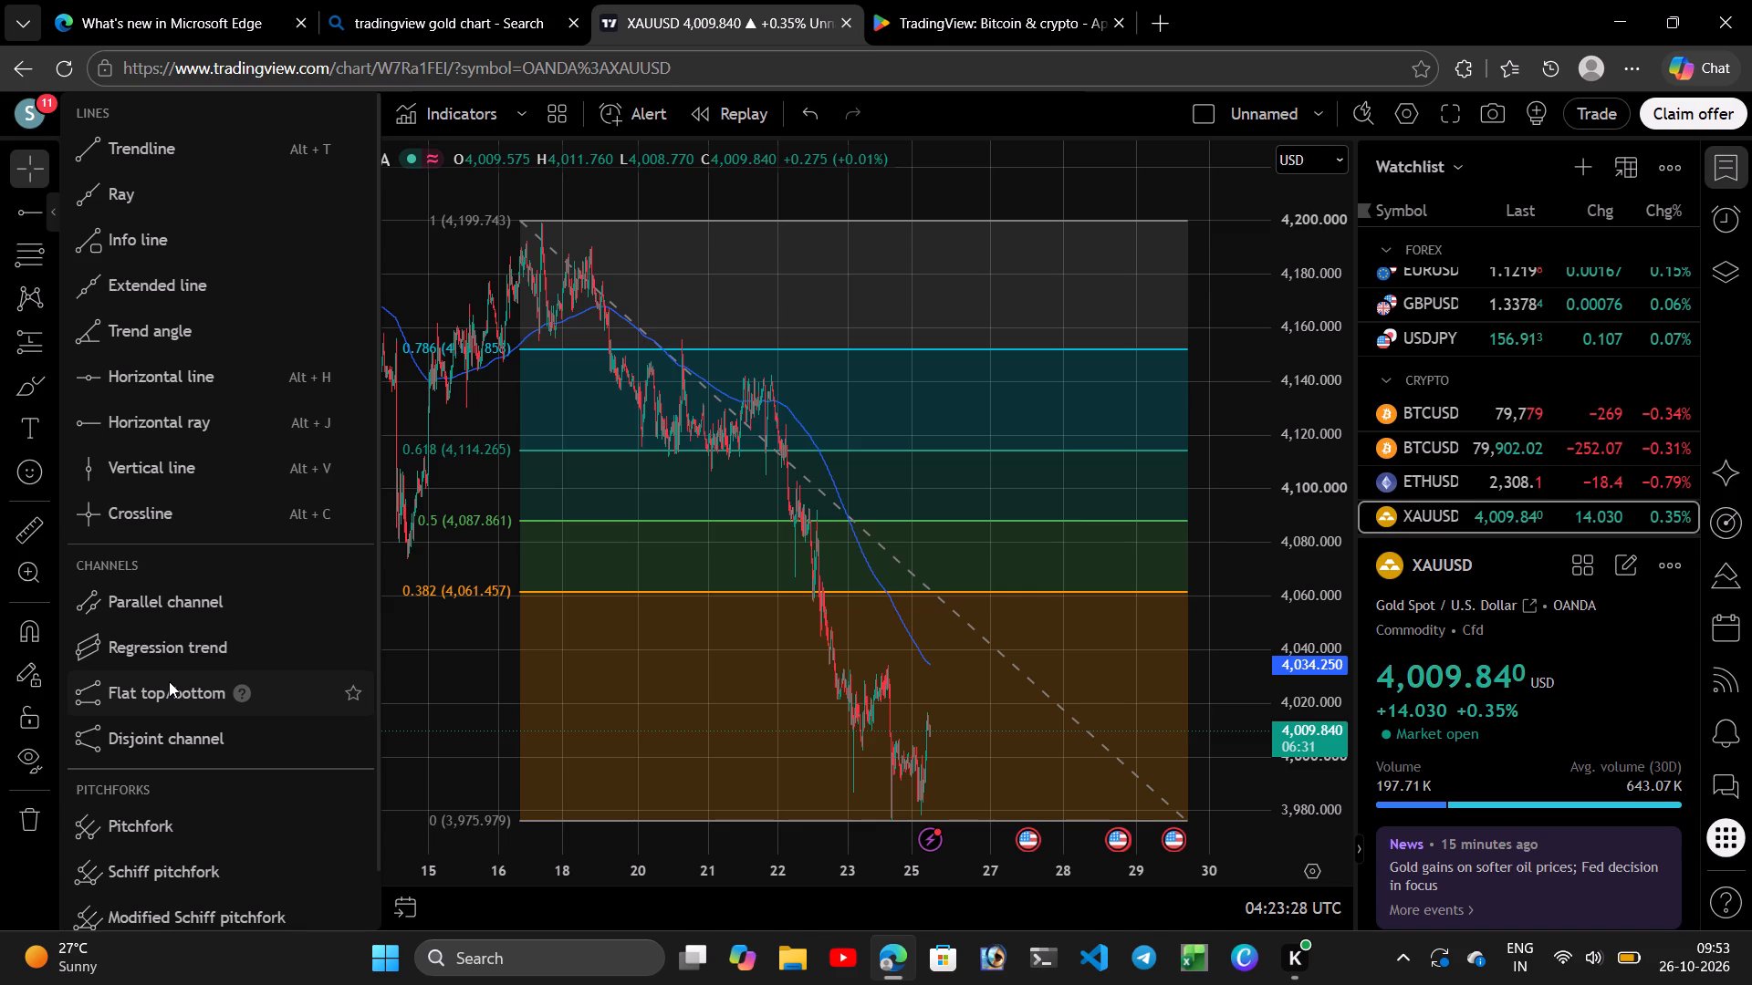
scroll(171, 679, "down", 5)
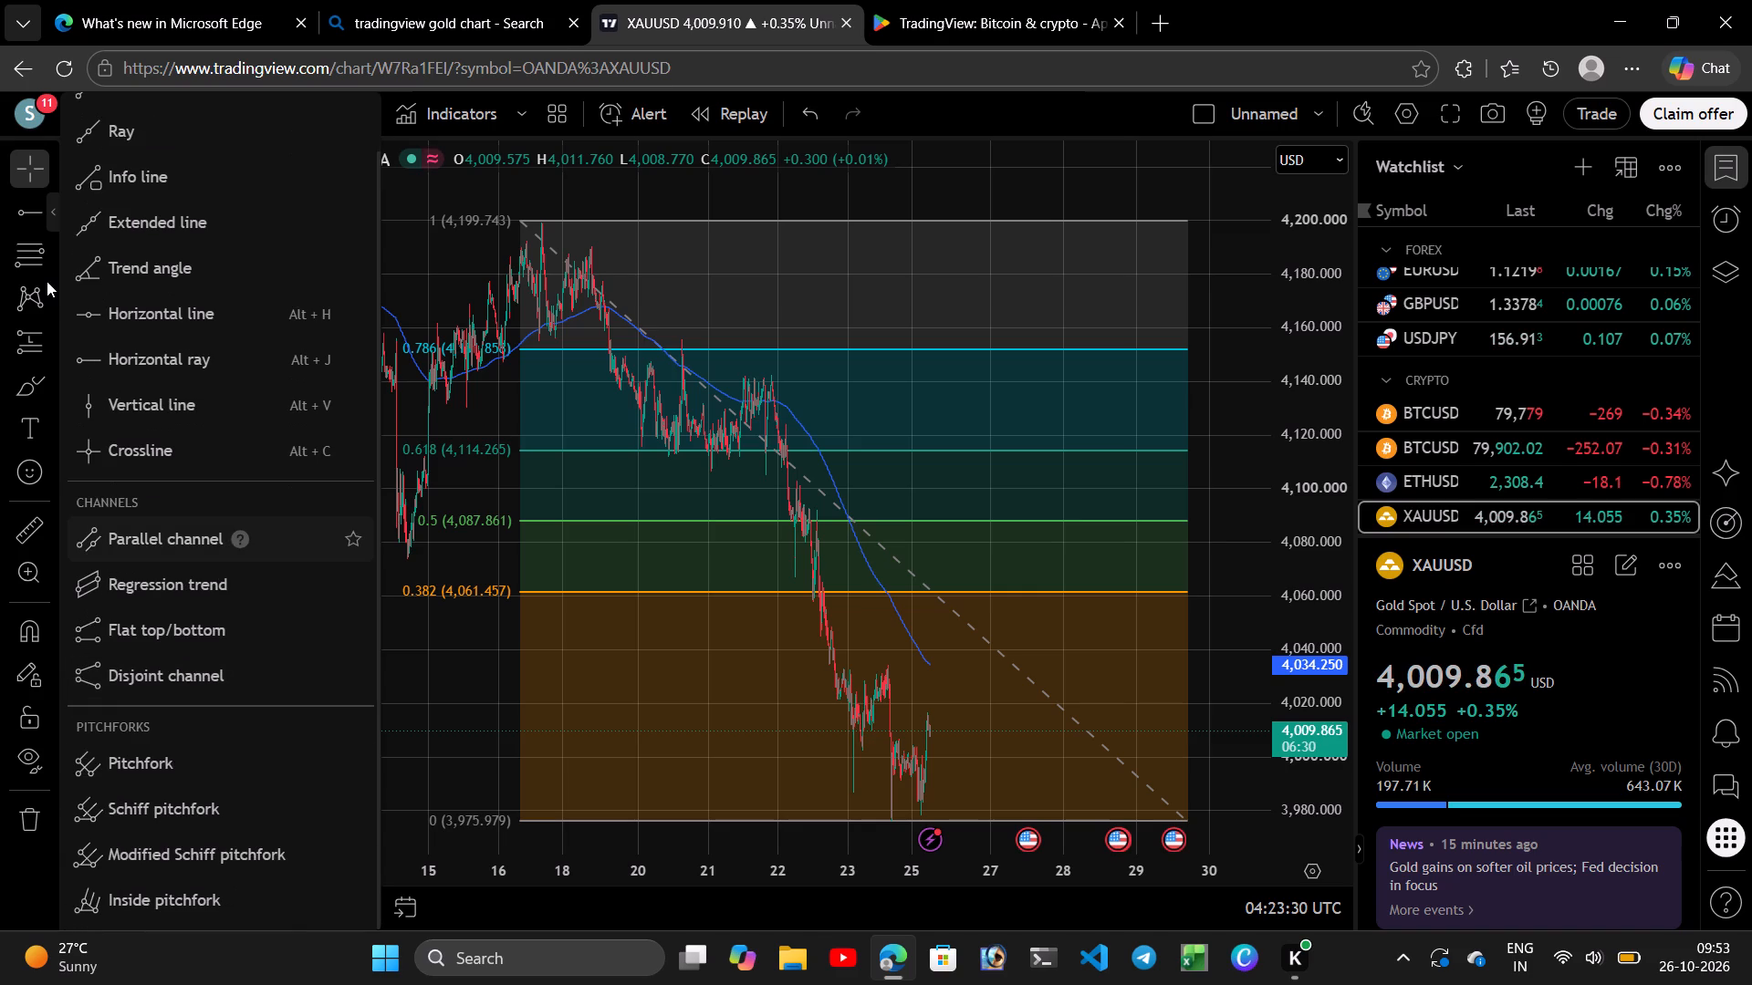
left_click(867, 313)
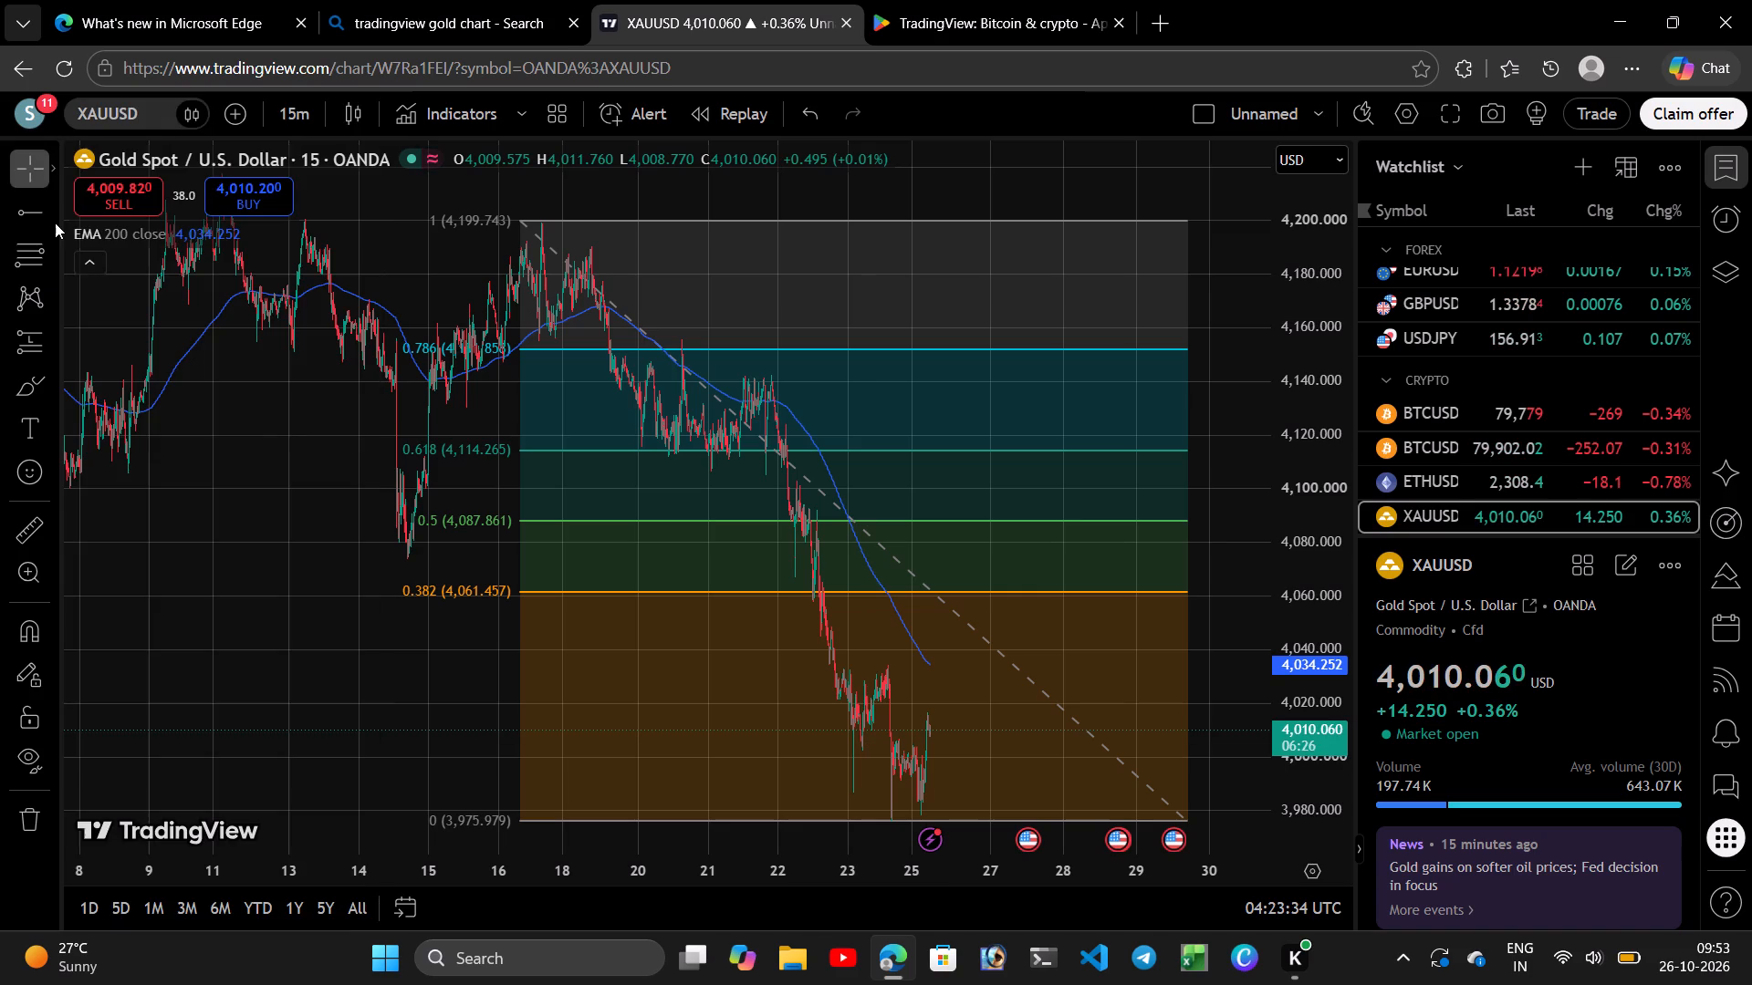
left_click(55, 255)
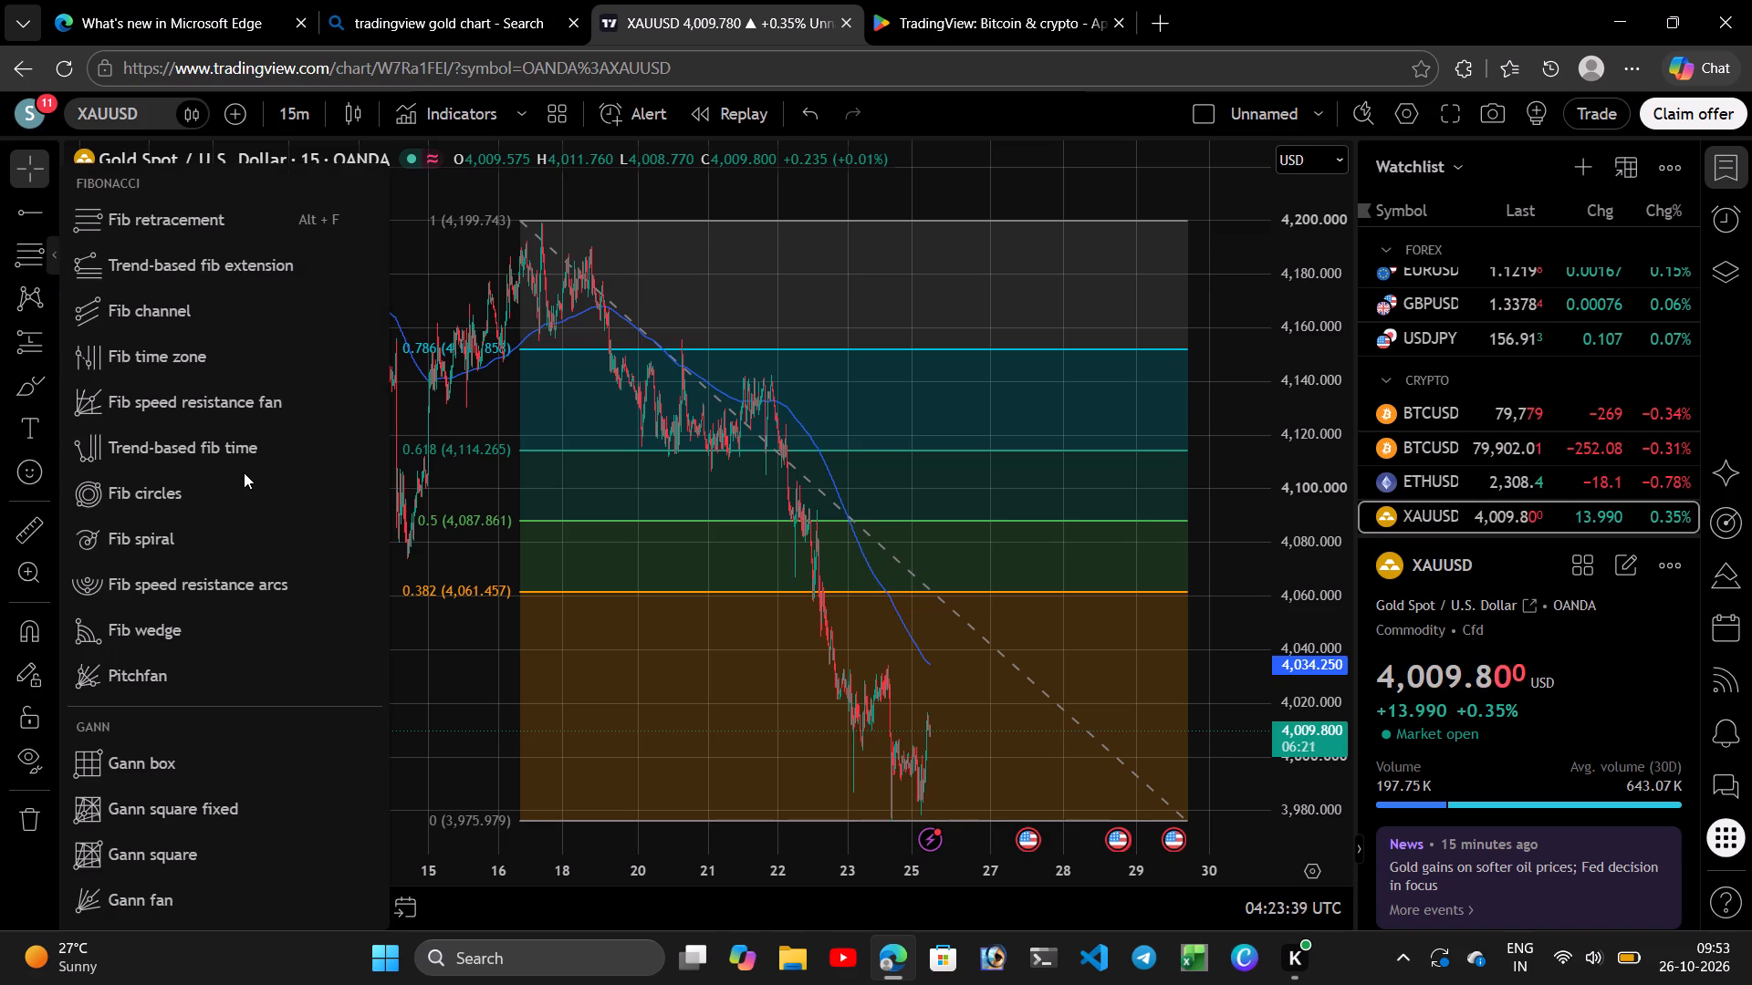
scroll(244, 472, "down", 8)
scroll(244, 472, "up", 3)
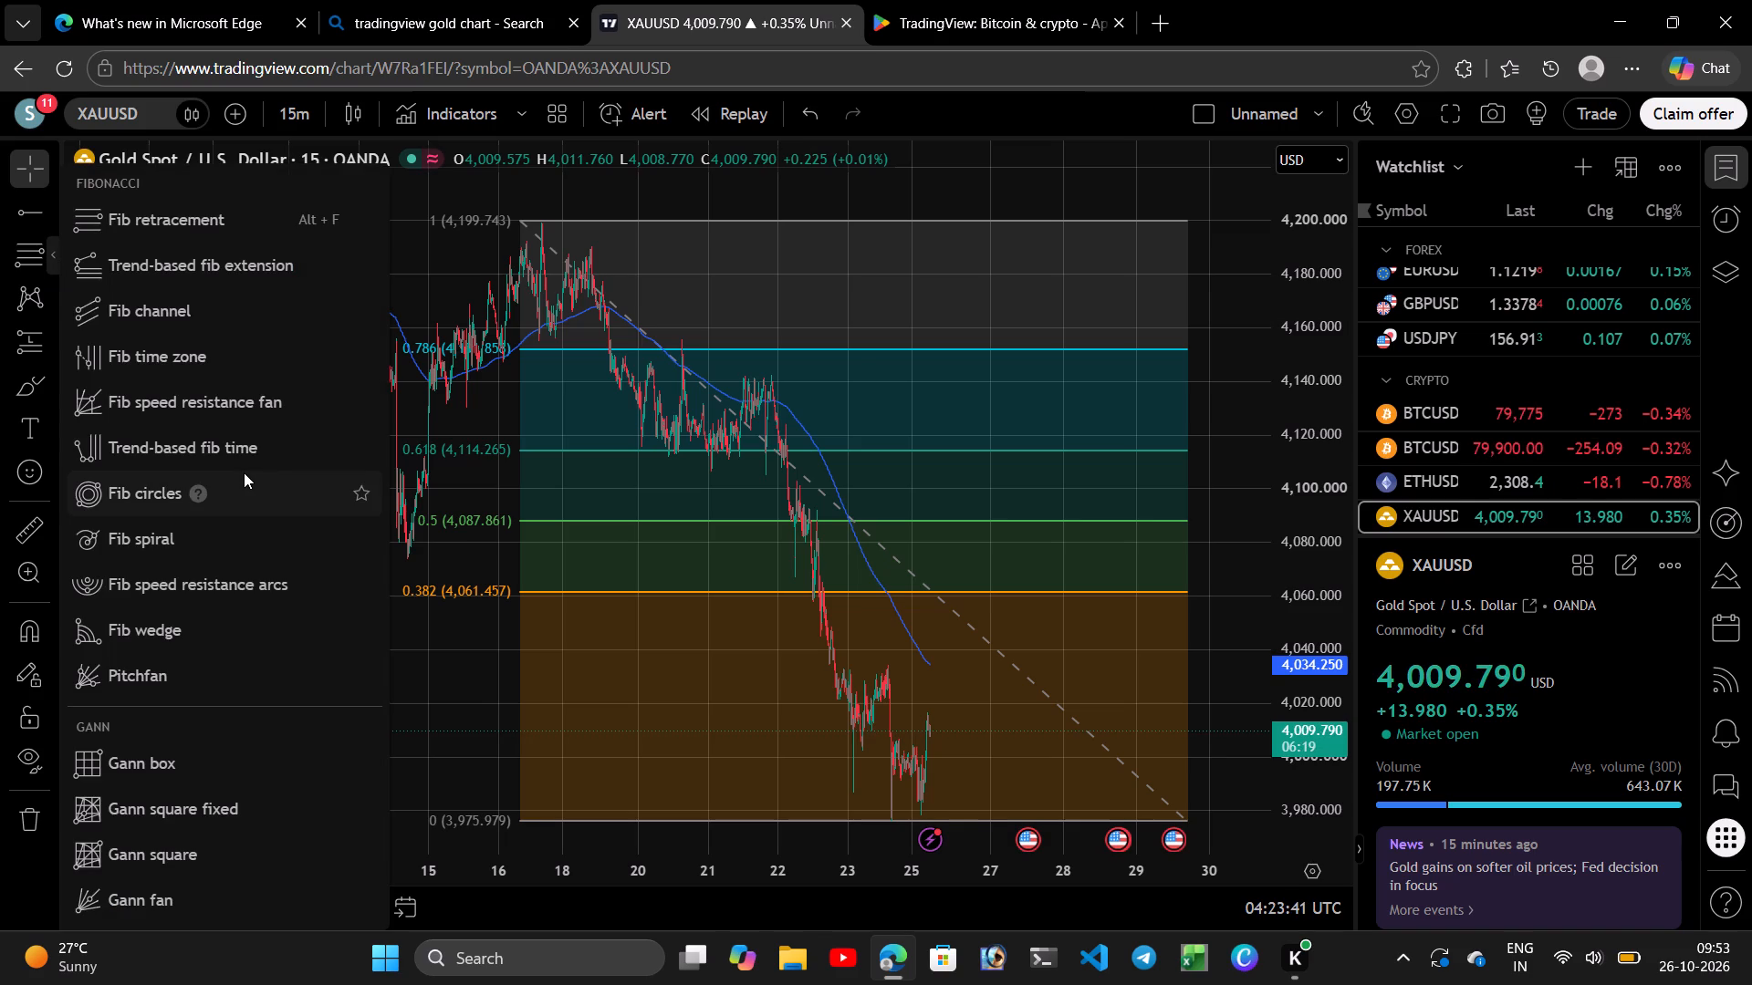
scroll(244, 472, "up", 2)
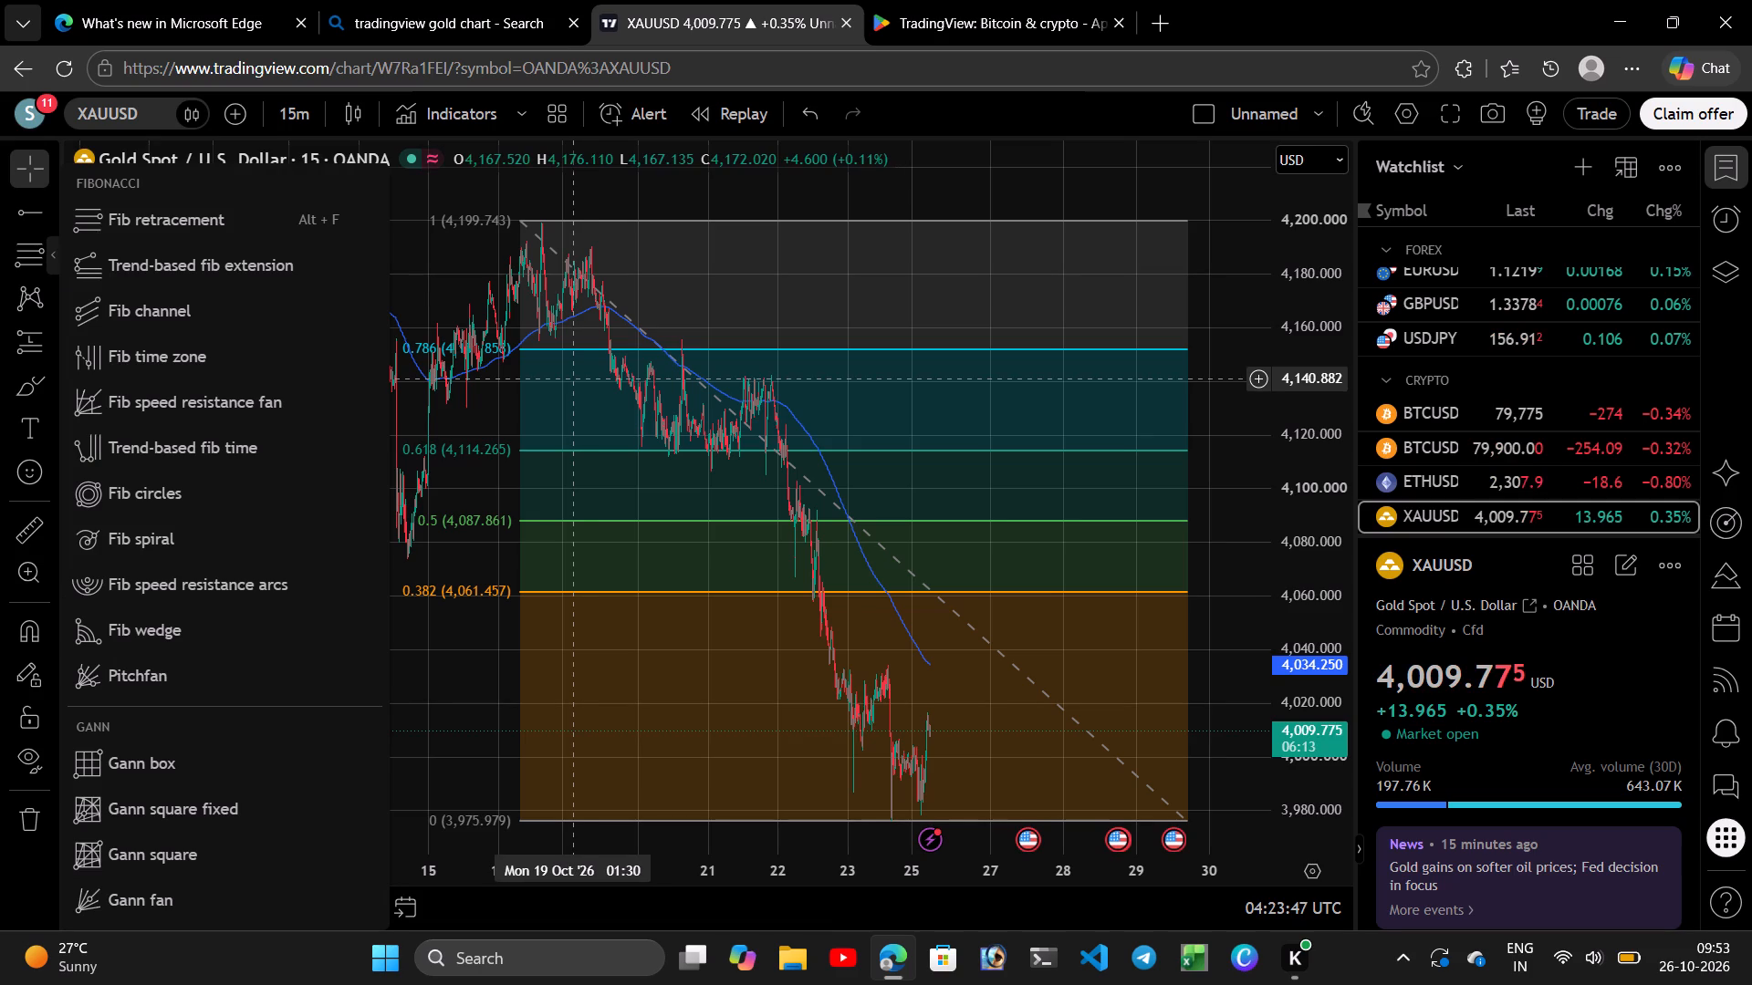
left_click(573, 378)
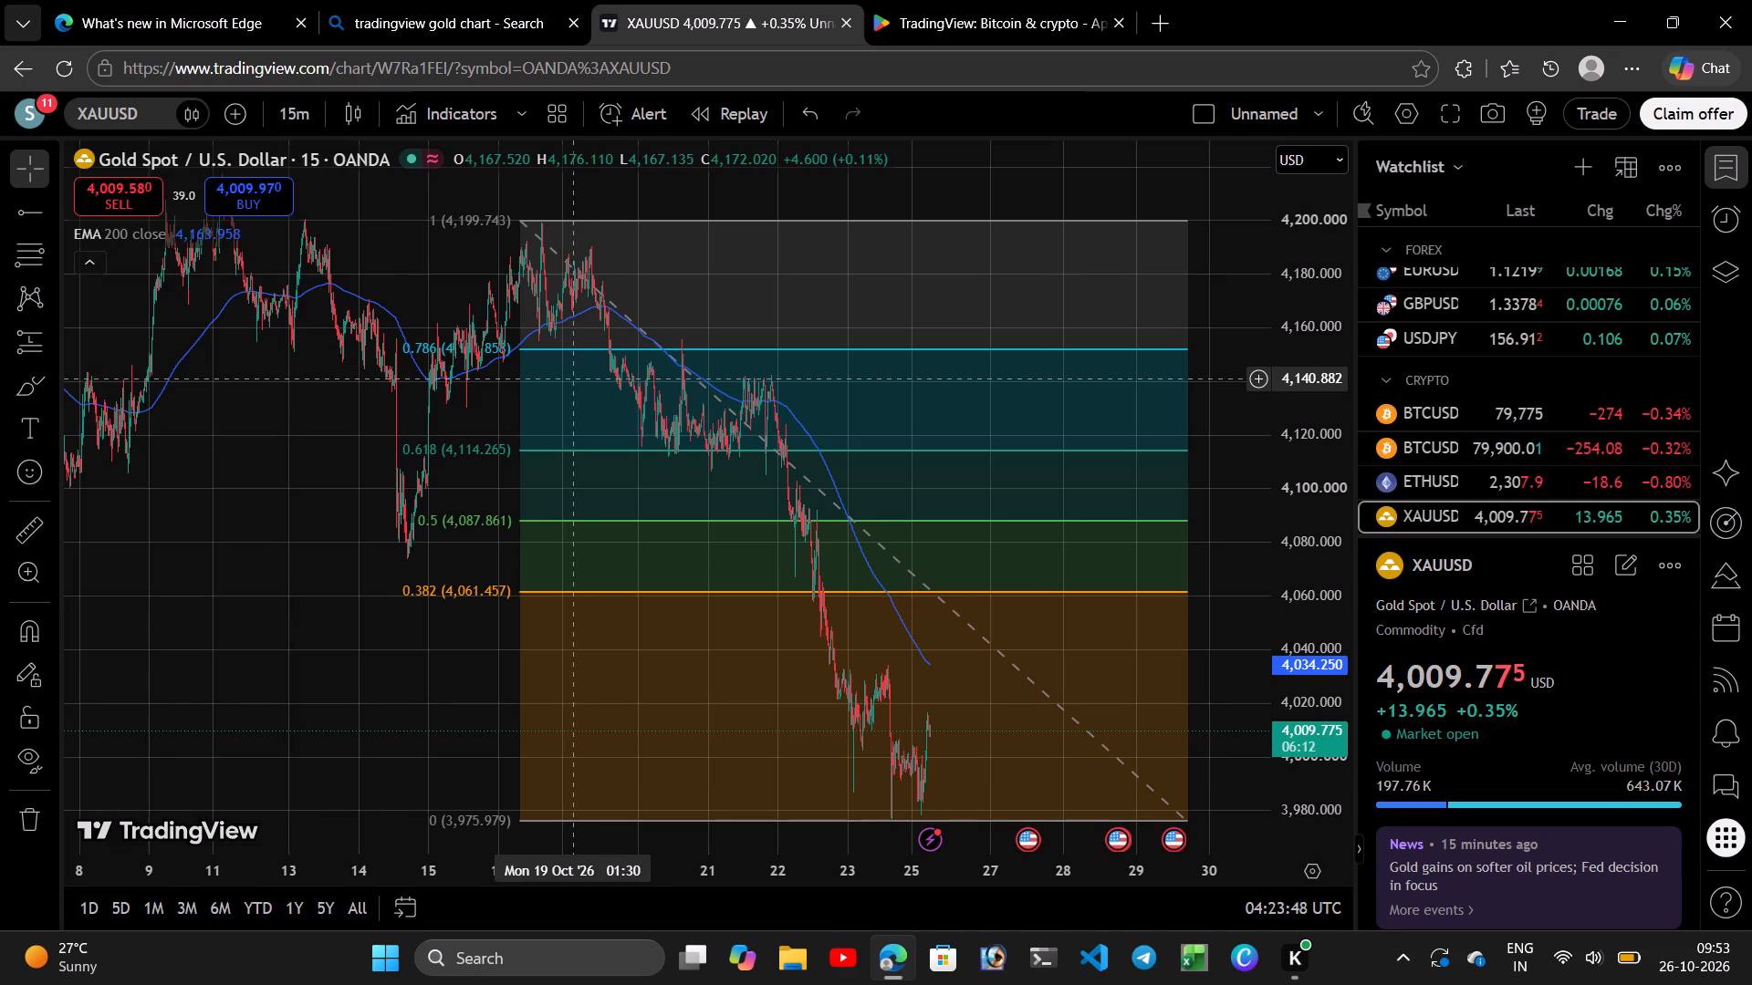
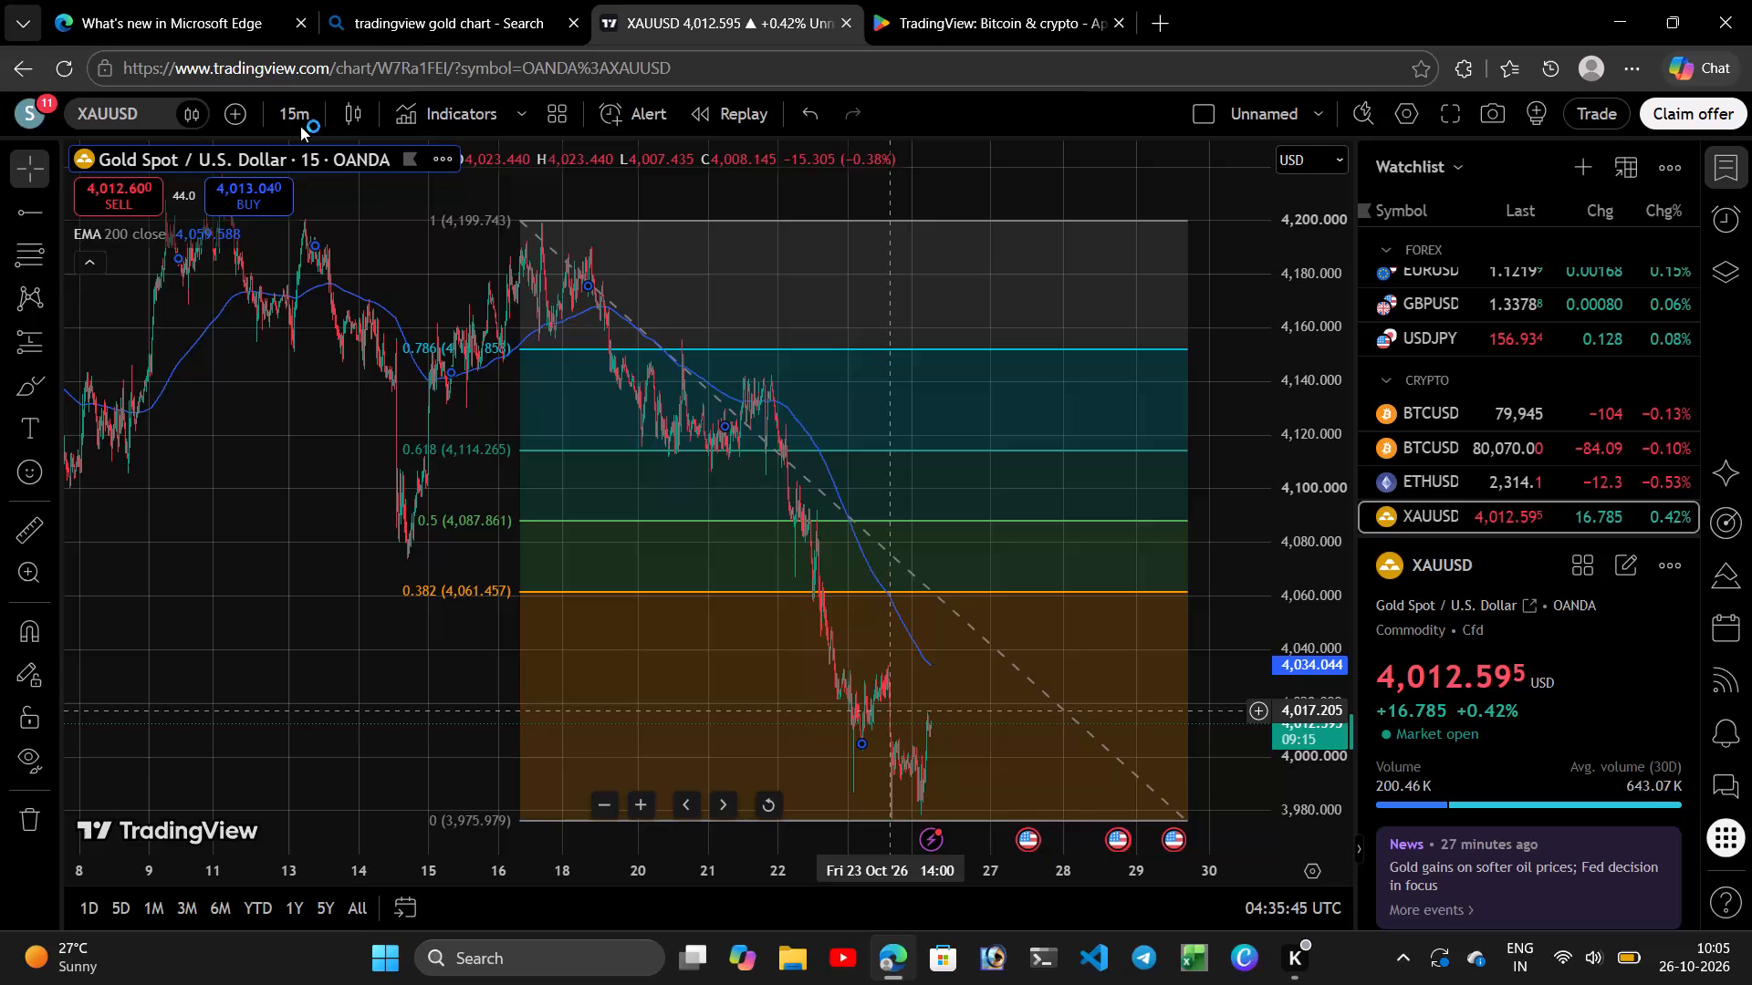
Switch the XAUUSD chart to the 5-minute timeframe.
scroll(645, 457, "up", 8)
left_click_drag(645, 457, 901, 457)
left_click_drag(610, 460, 300, 126)
left_click_drag(300, 126, 1051, 581)
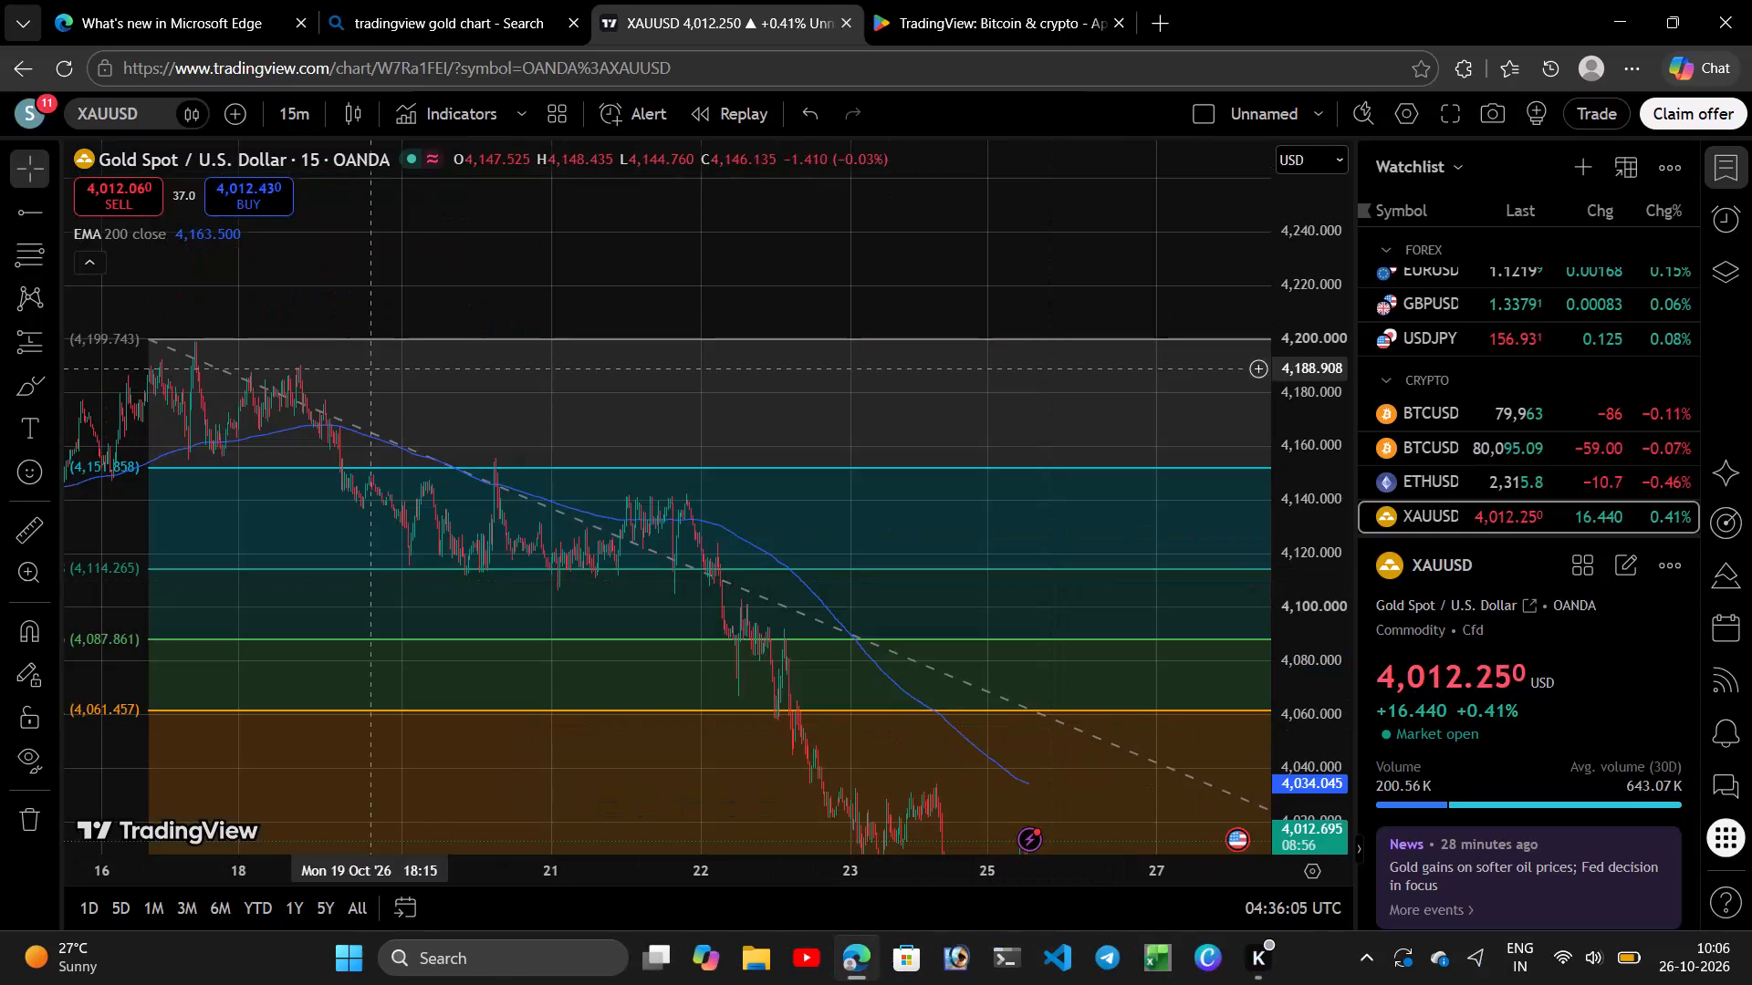
left_click(298, 121)
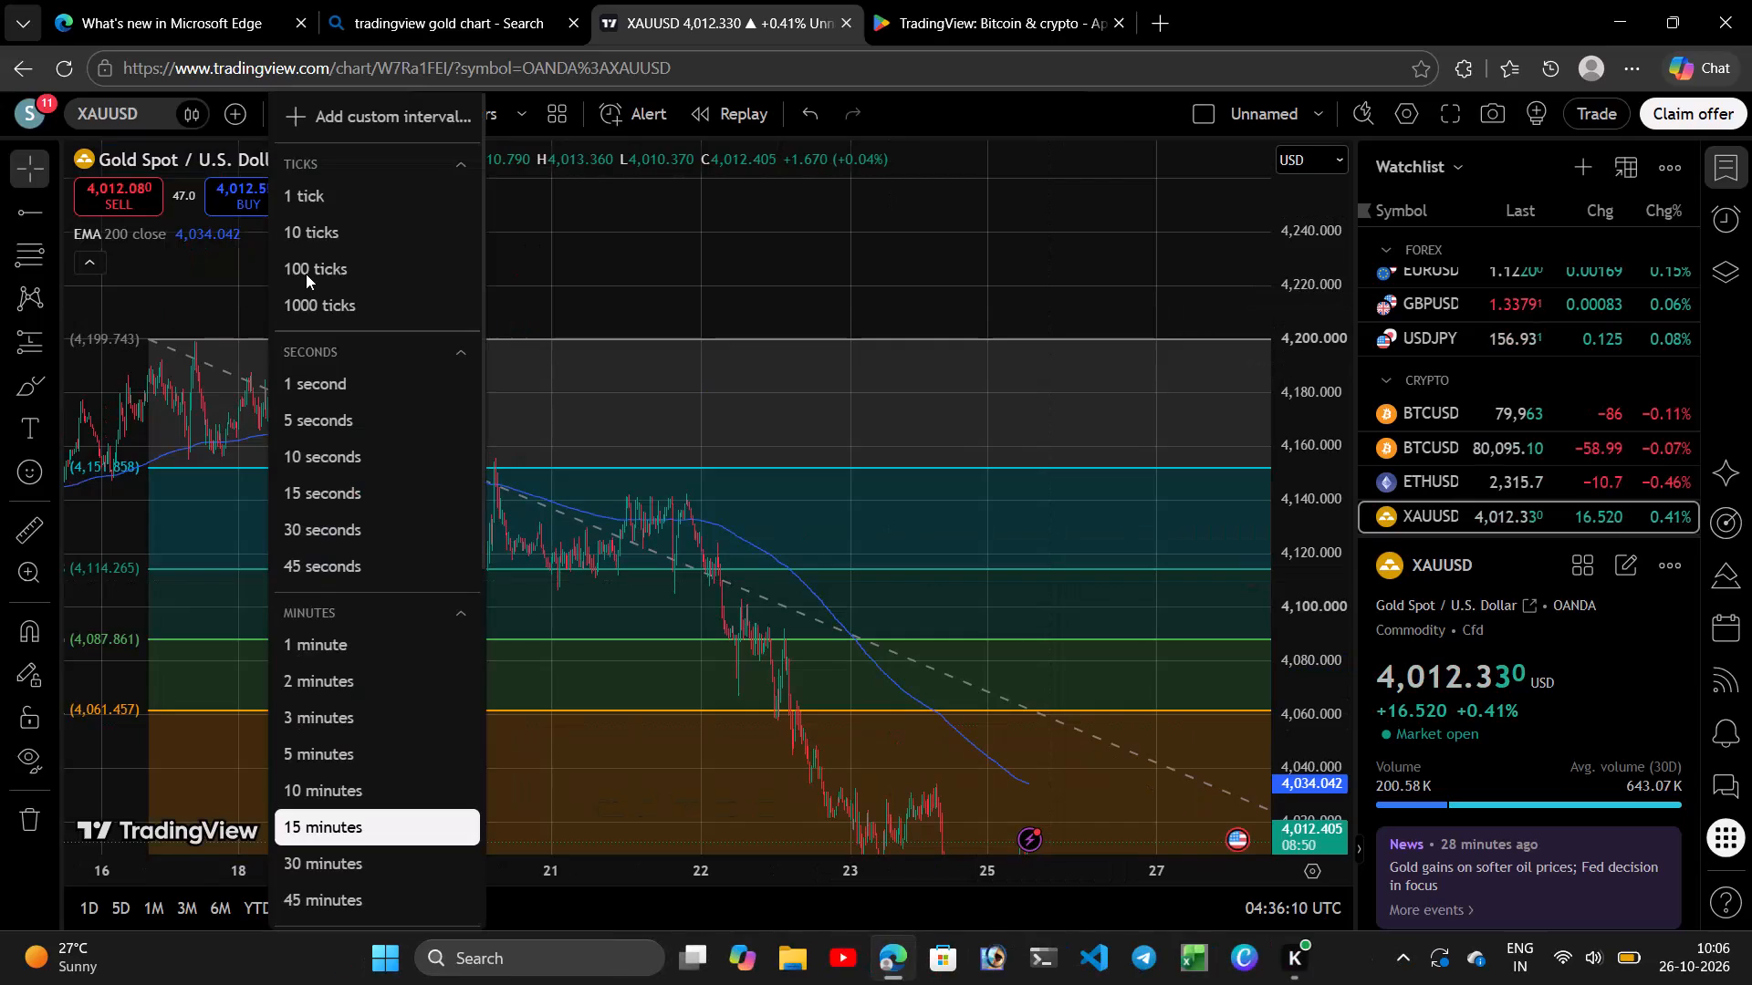
left_click(332, 751)
Examine the 23–26 Oct price action on the 5-minute chart against the 200 EMA and the Fib 0 level.
left_click_drag(643, 494, 622, 242)
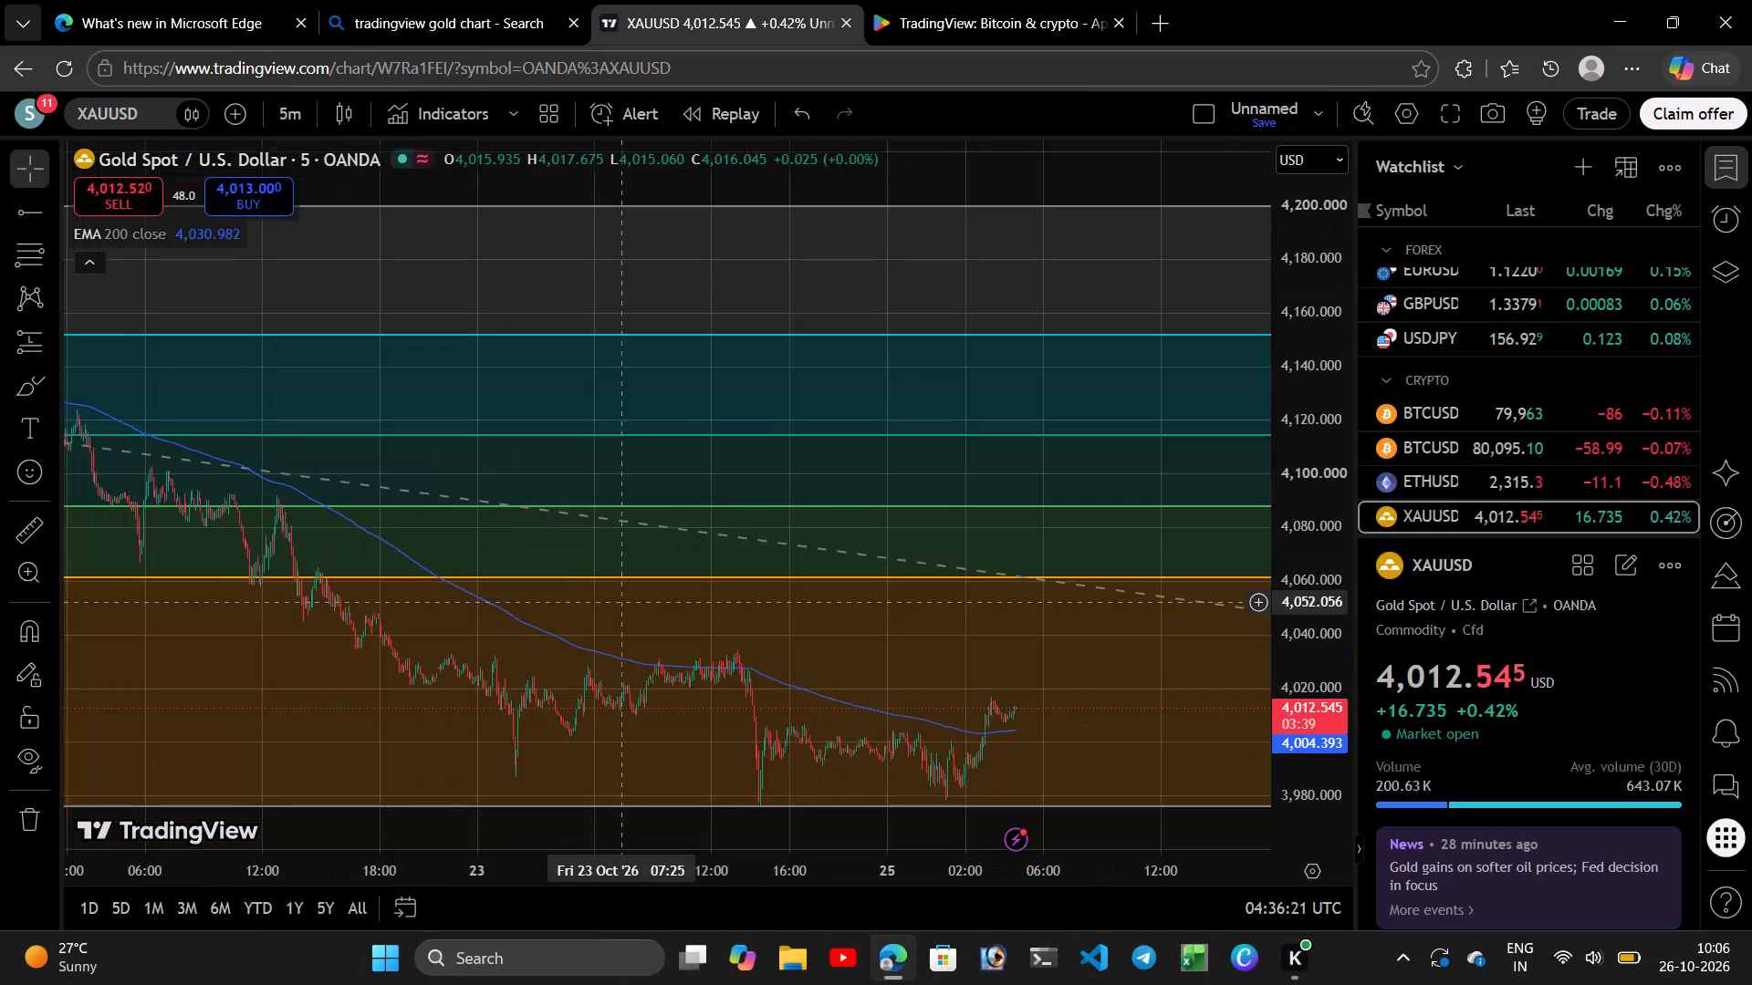
scroll(564, 564, "up", 20)
scroll(564, 564, "up", 14)
left_click_drag(554, 568, 564, 564)
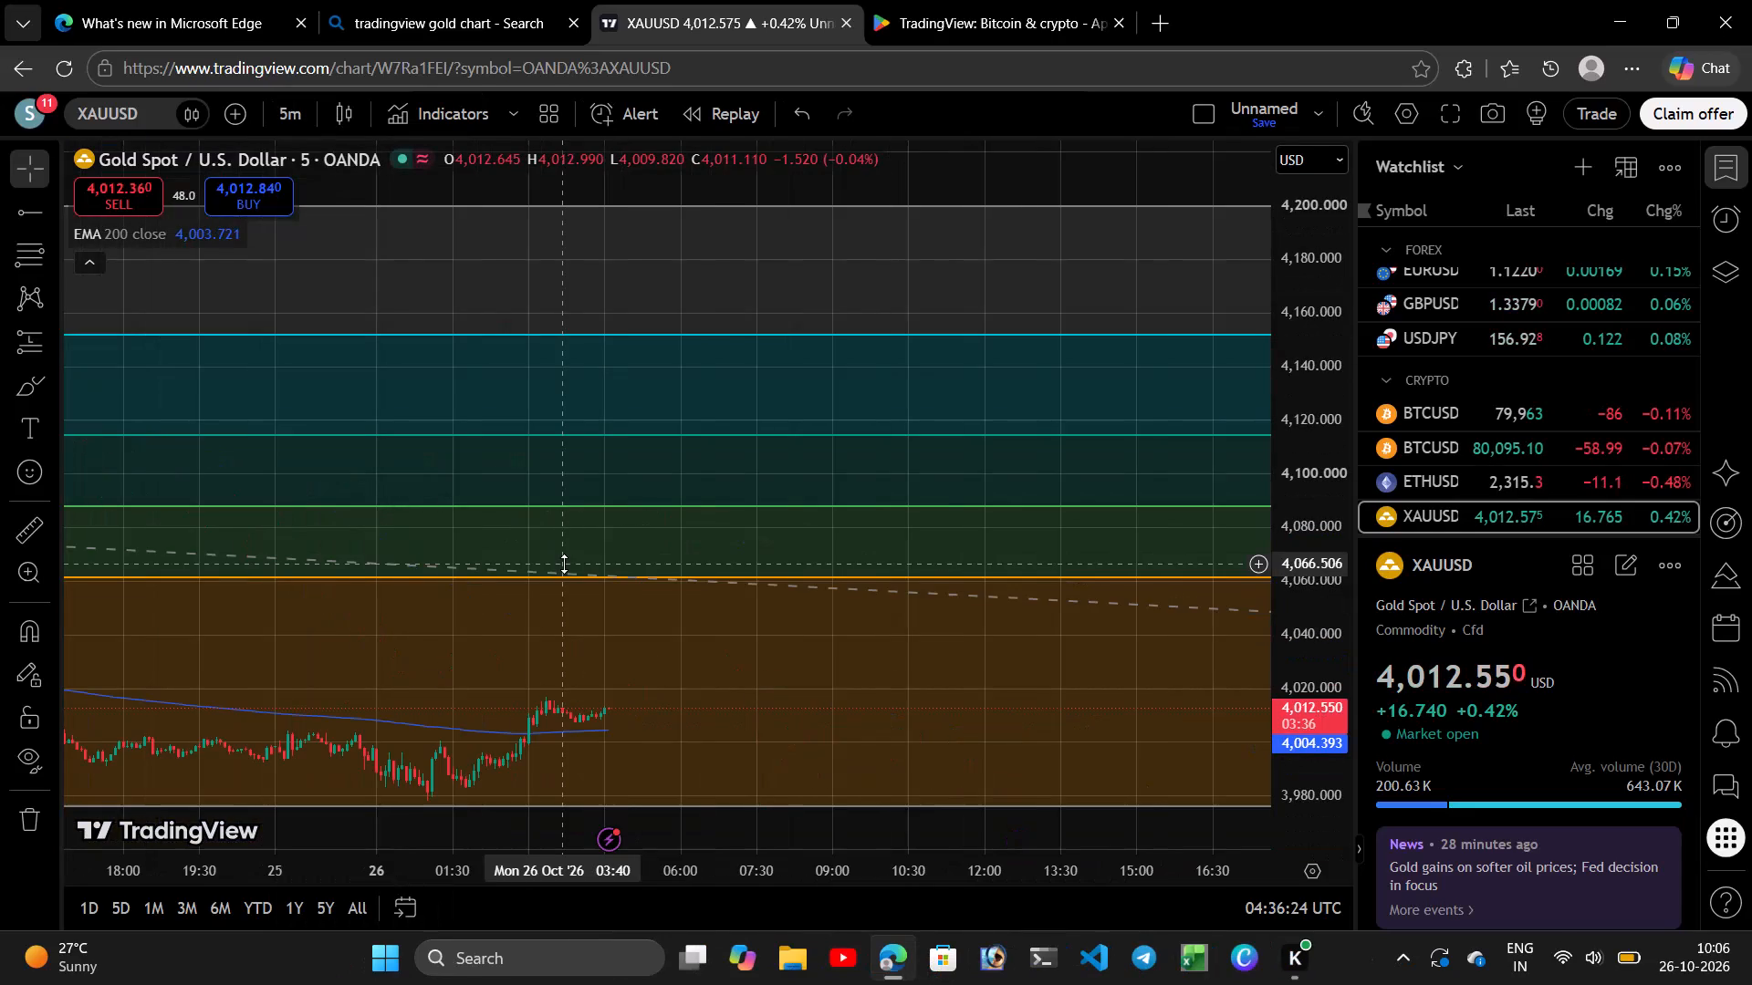
left_click_drag(564, 564, 851, 362)
left_click_drag(1305, 627, 564, 564)
left_click_drag(564, 564, 1305, 734)
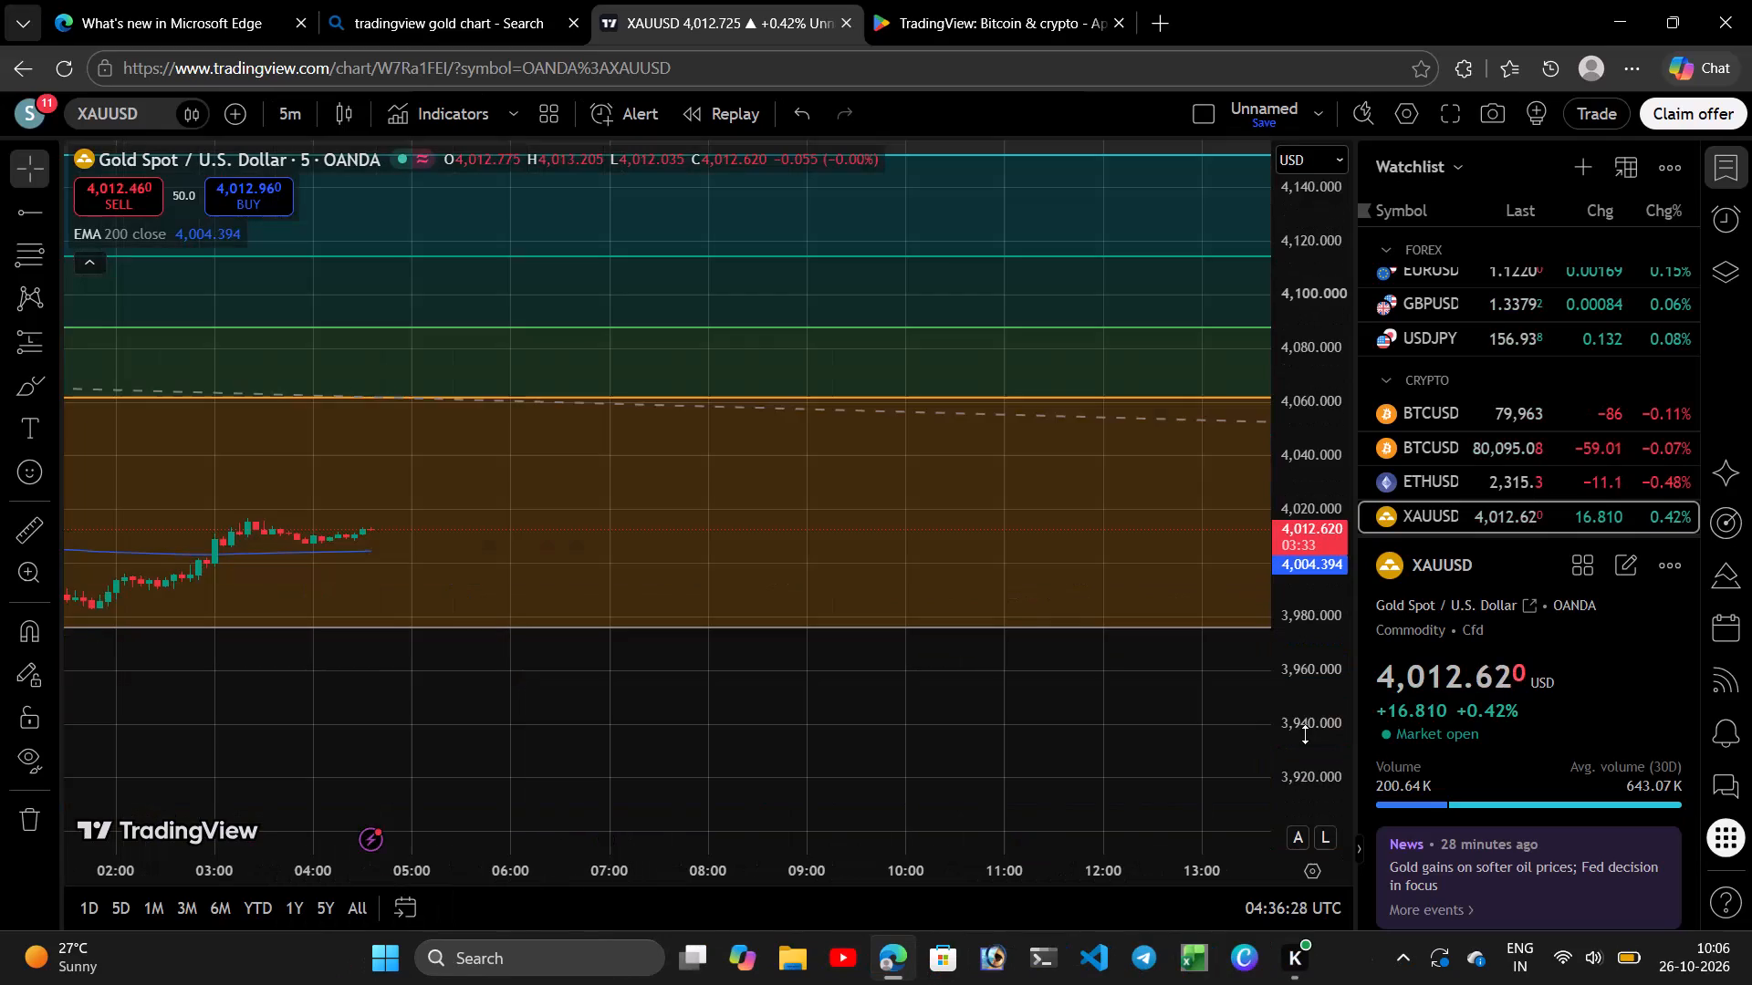
left_click_drag(1305, 734, 1302, 21)
left_click_drag(1298, 703, 1298, 444)
left_click_drag(534, 576, 1298, 445)
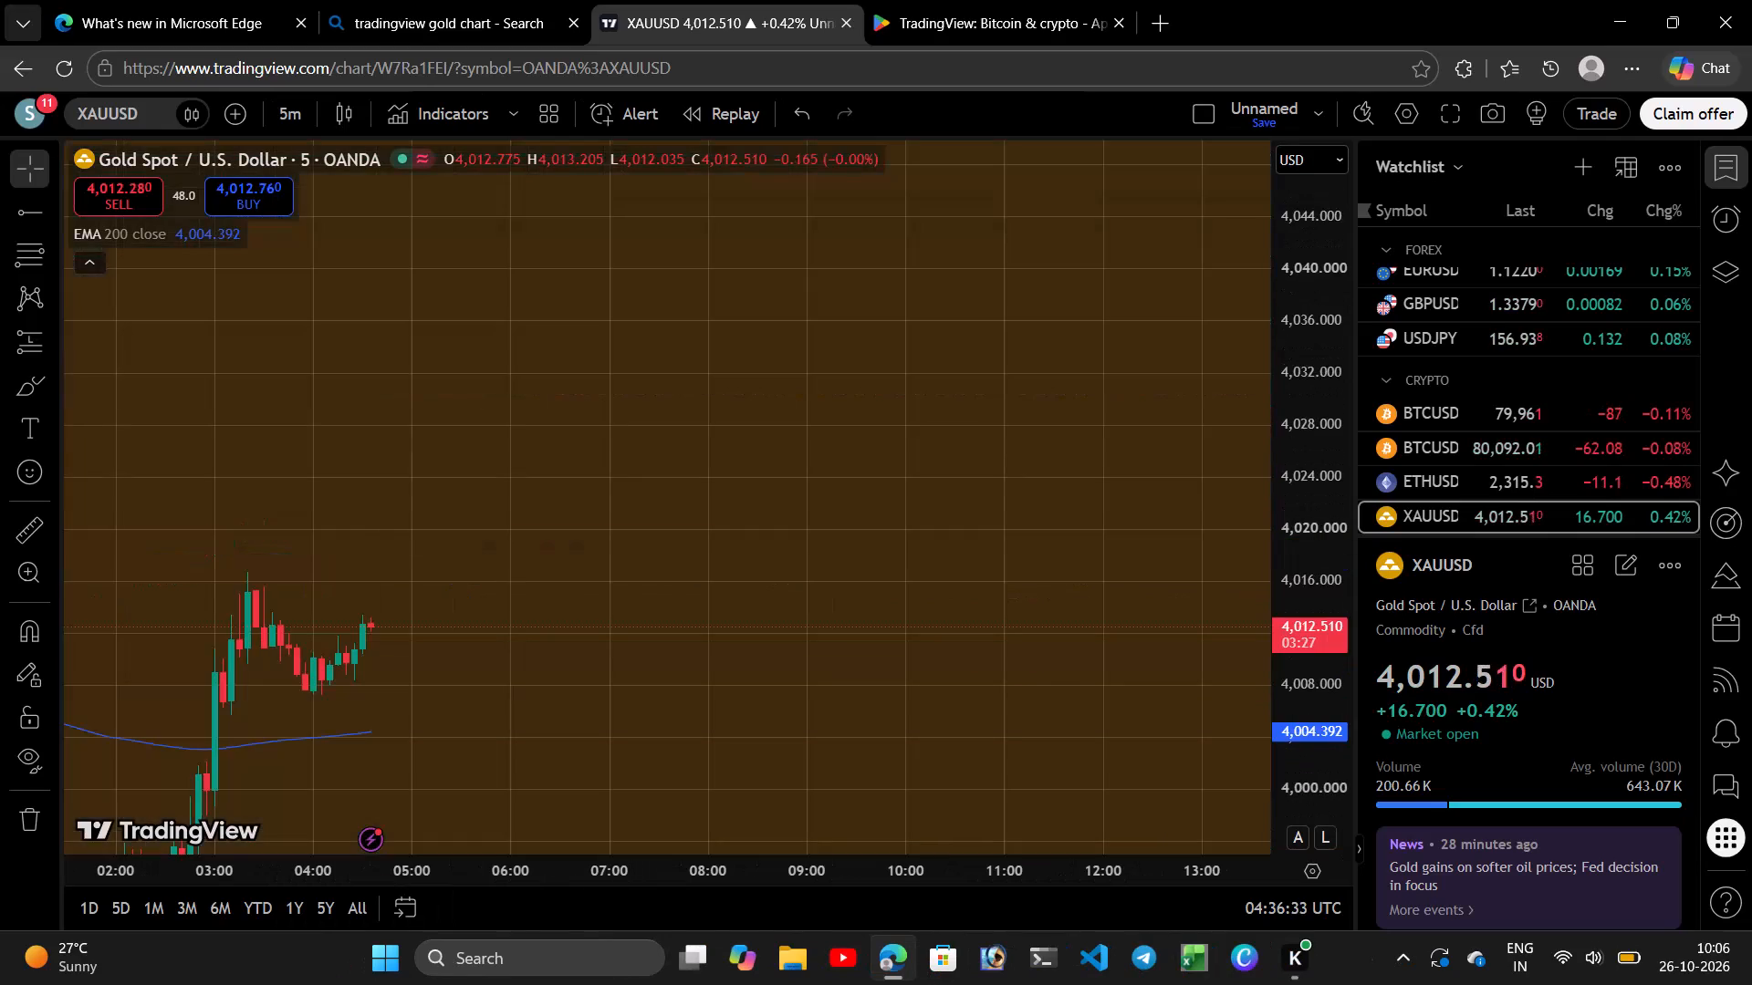
left_click_drag(1298, 445, 732, 499)
left_click_drag(312, 565, 1298, 445)
left_click_drag(1298, 445, 620, 533)
left_click_drag(185, 618, 186, 618)
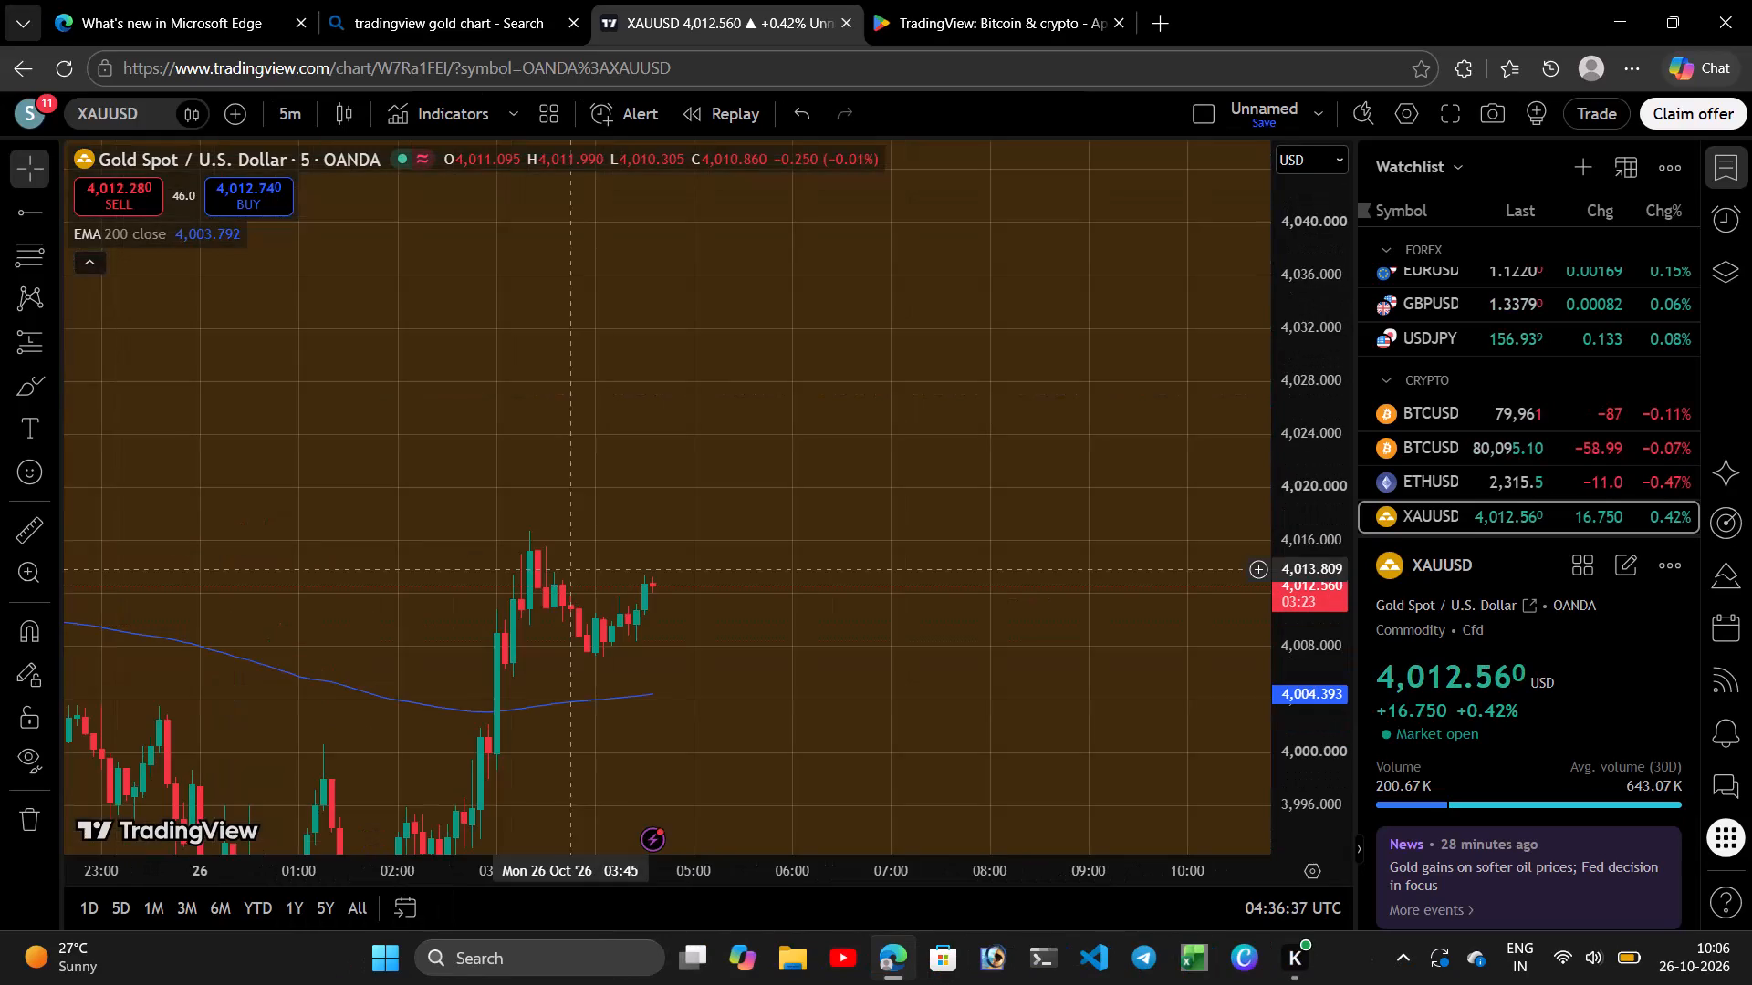
left_click_drag(186, 618, 468, 586)
scroll(460, 589, "down", 7)
left_click_drag(428, 600, 460, 589)
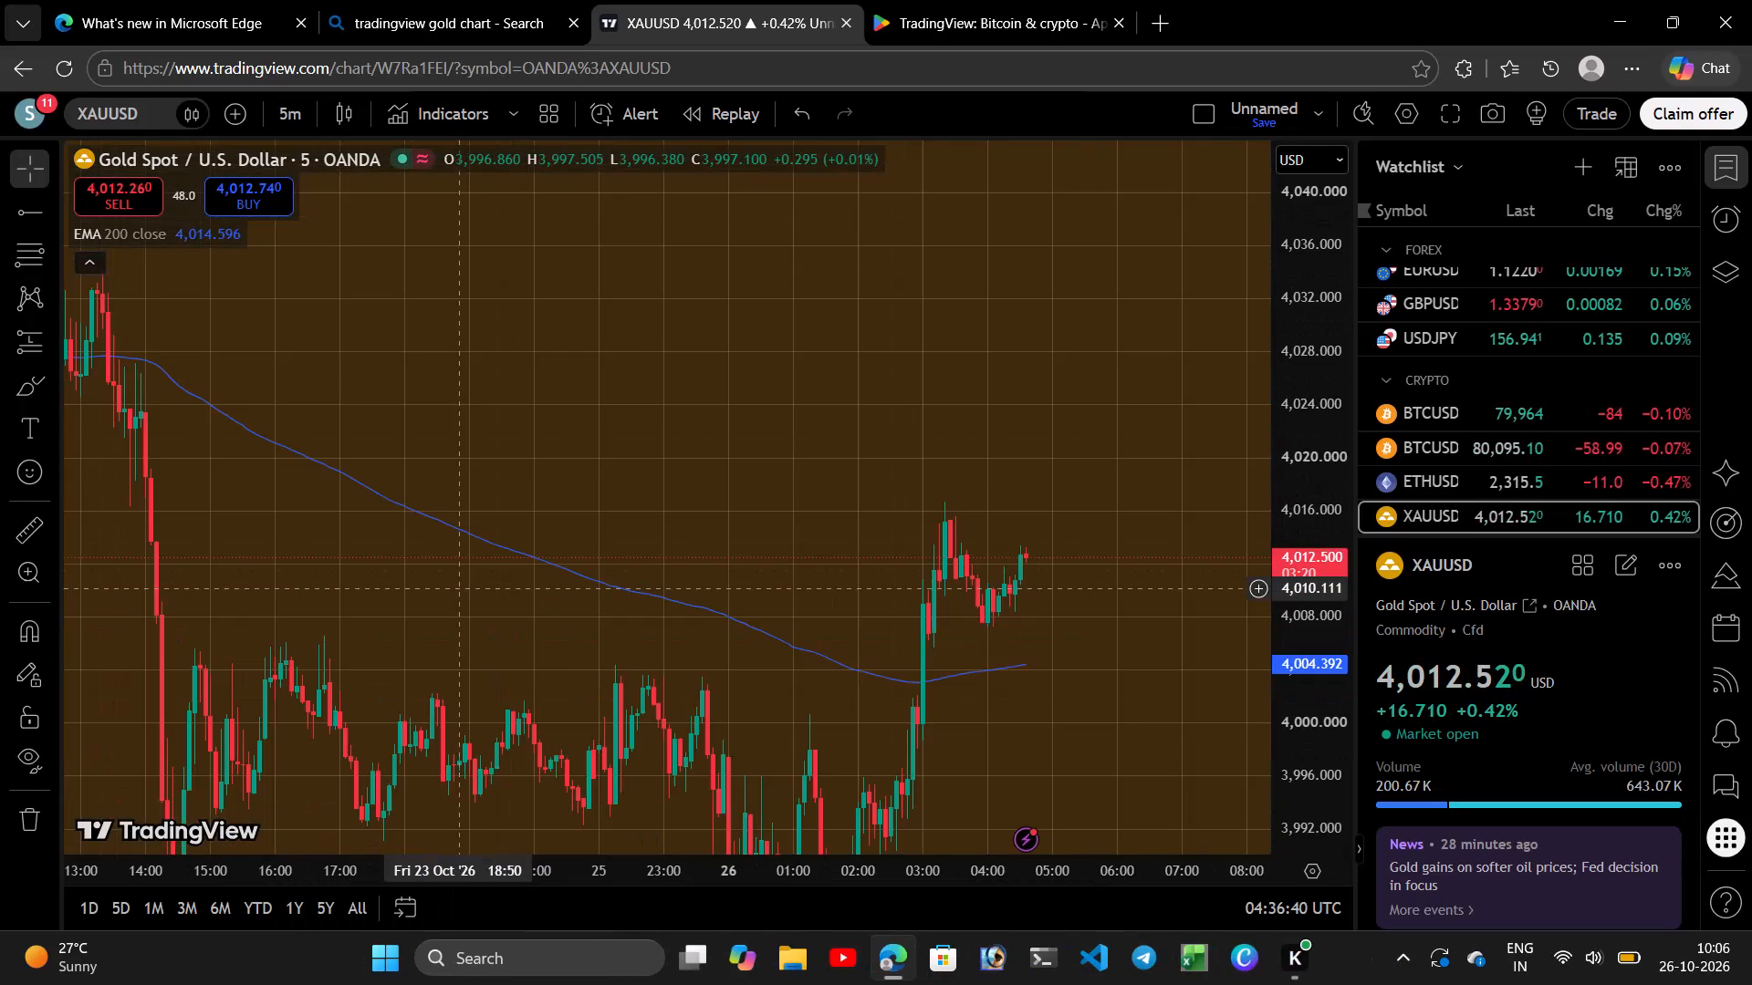
left_click_drag(460, 589, 405, 344)
left_click_drag(399, 529, 405, 344)
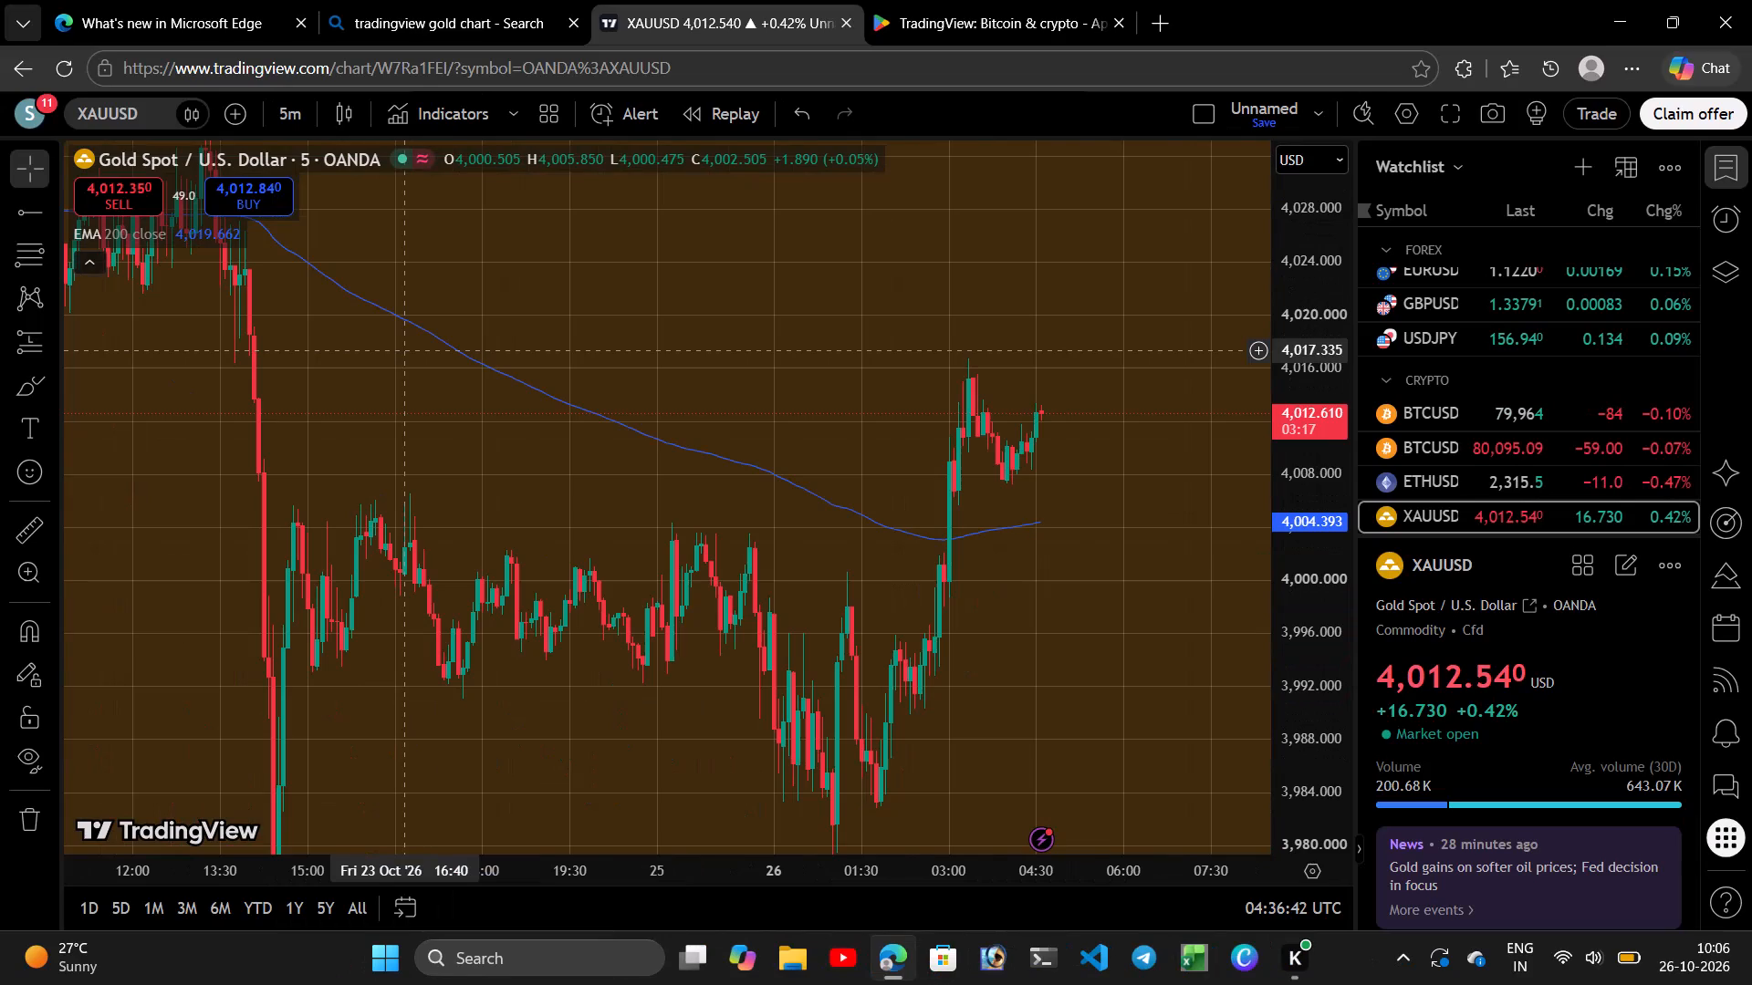
left_click_drag(405, 344, 398, 441)
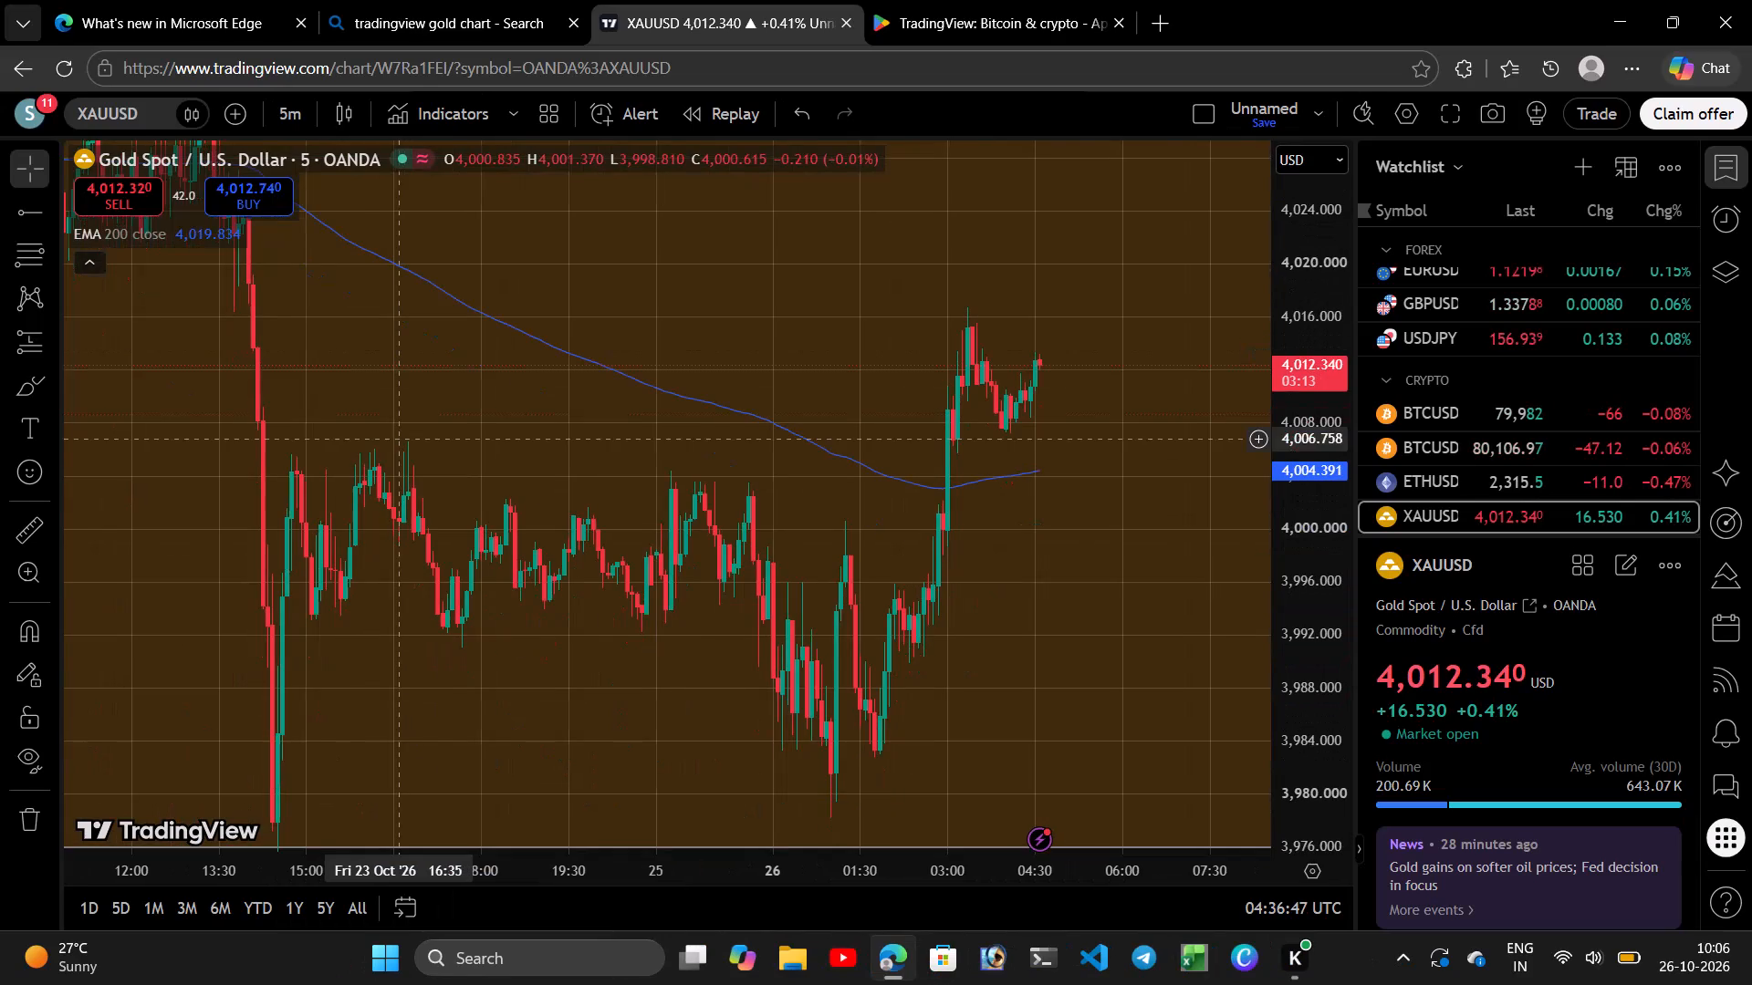
left_click_drag(401, 601, 406, 515)
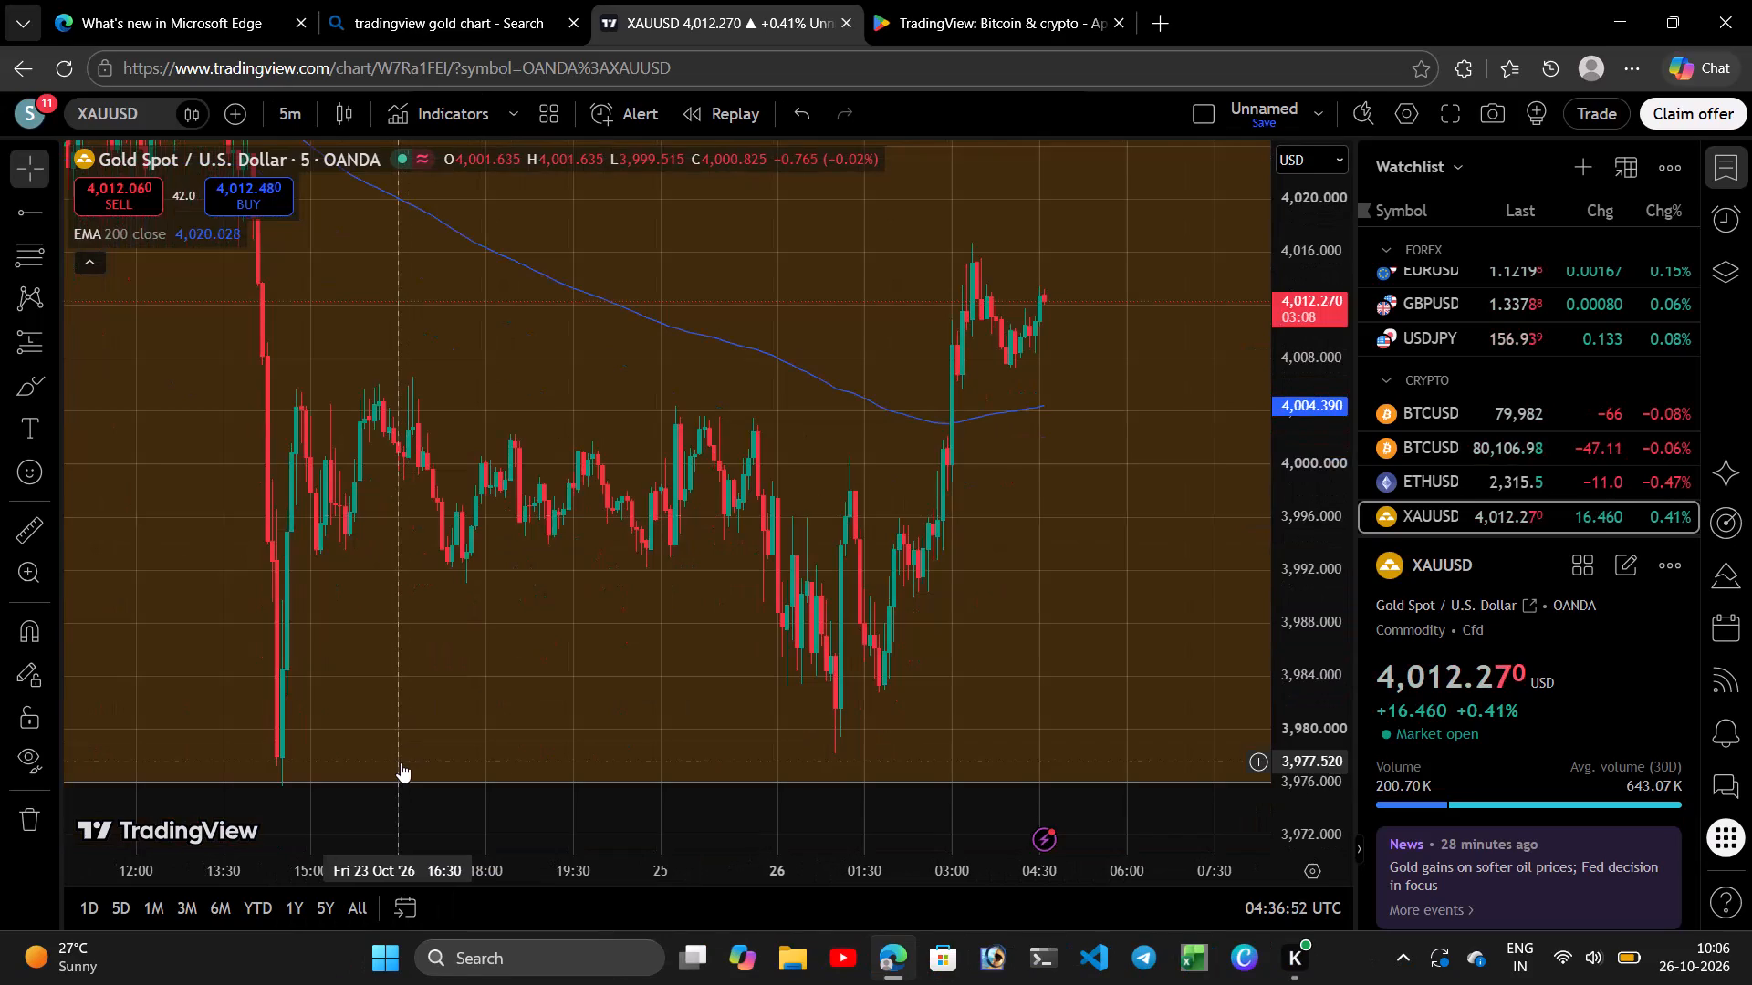
Shift the Fib retracement slightly down so its 0 level sits at about 3,975.7, by the 23 Oct low.
left_click(375, 780)
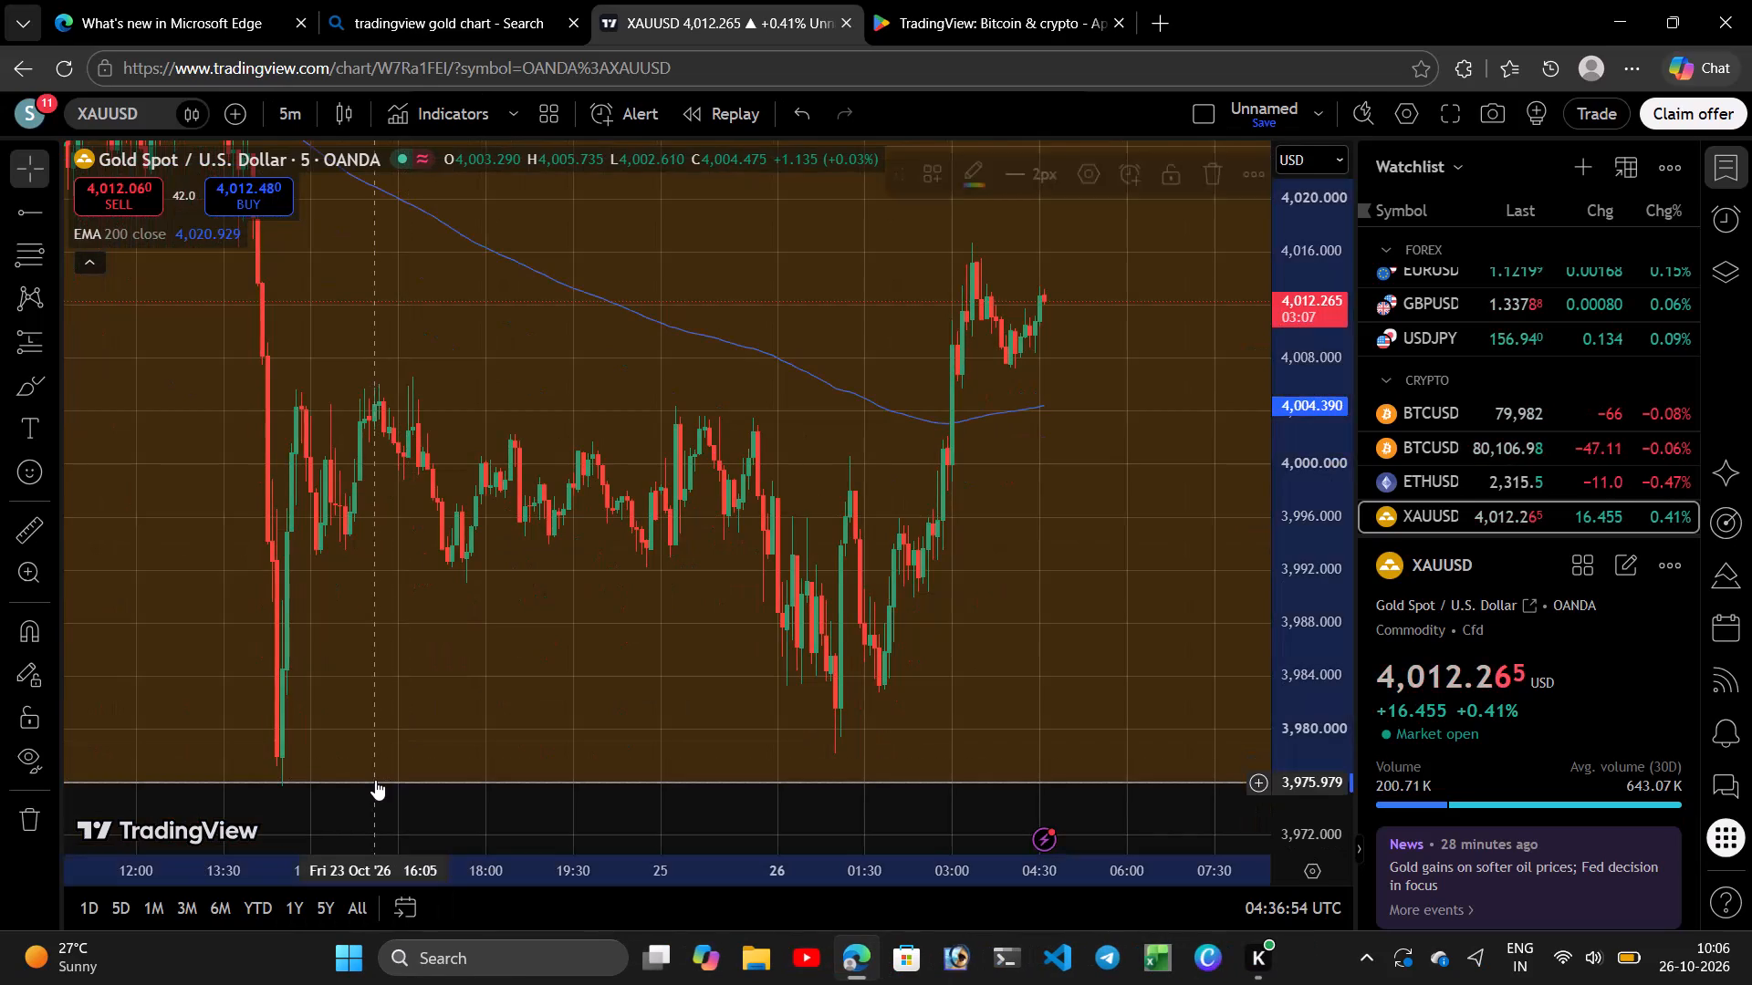
left_click(375, 780)
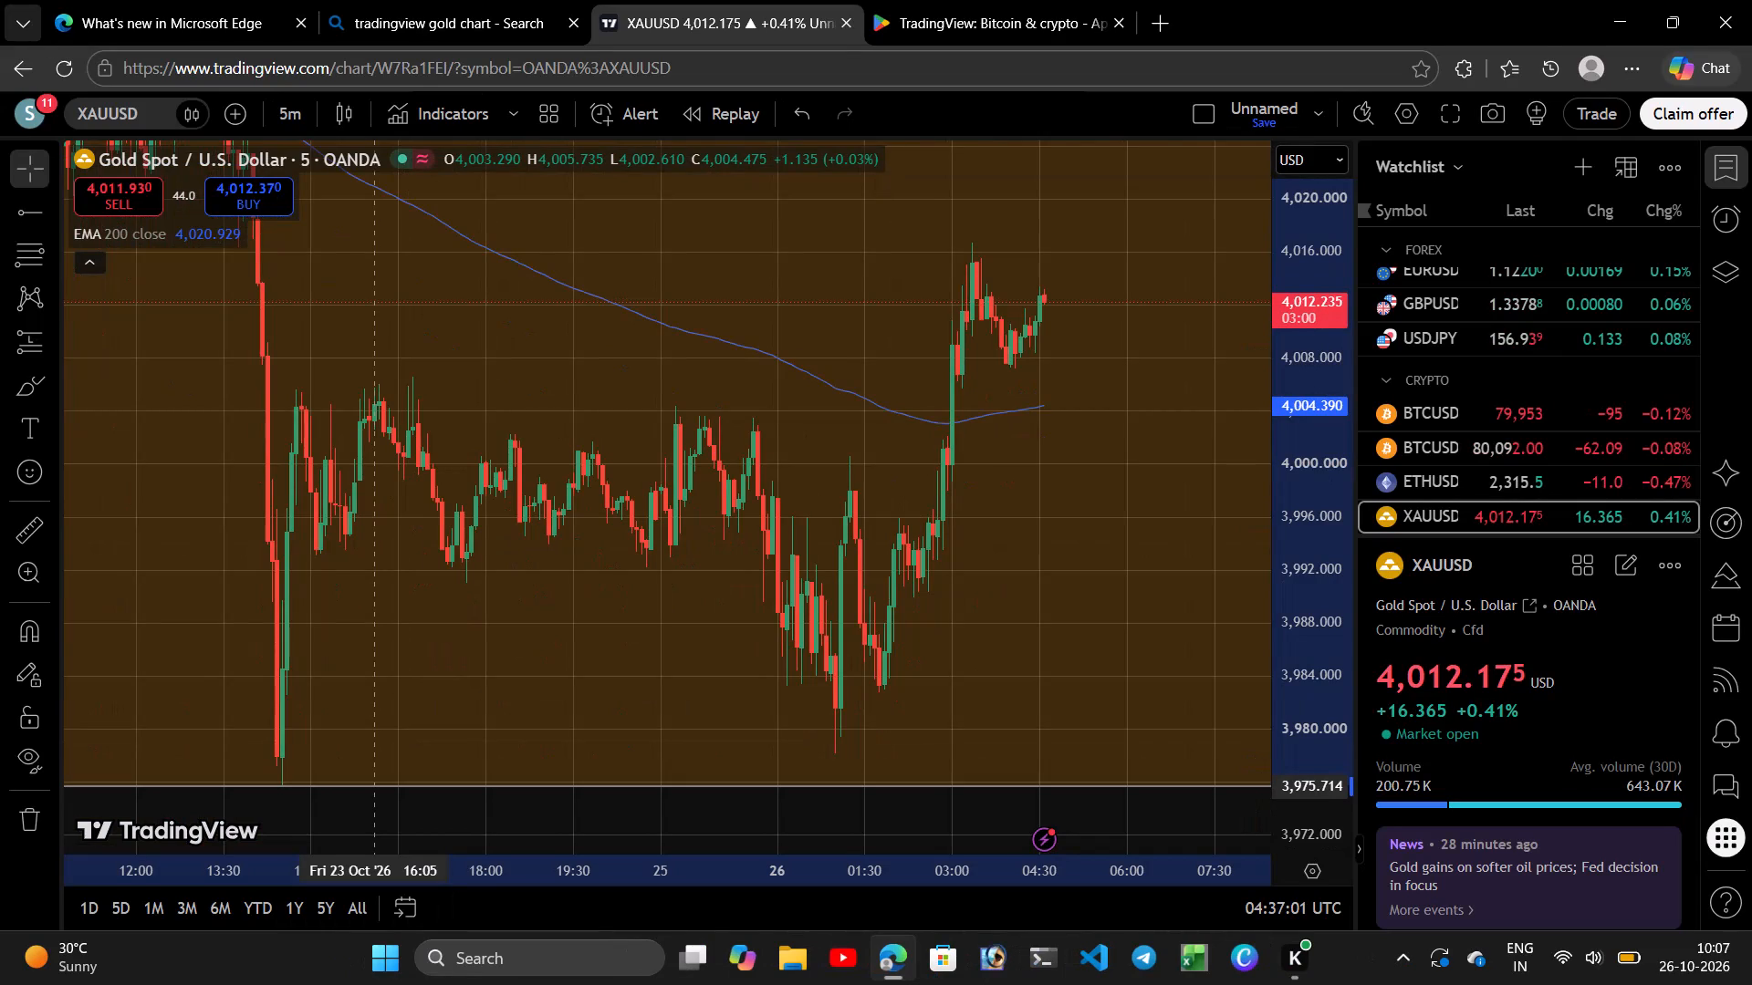
left_click(369, 701)
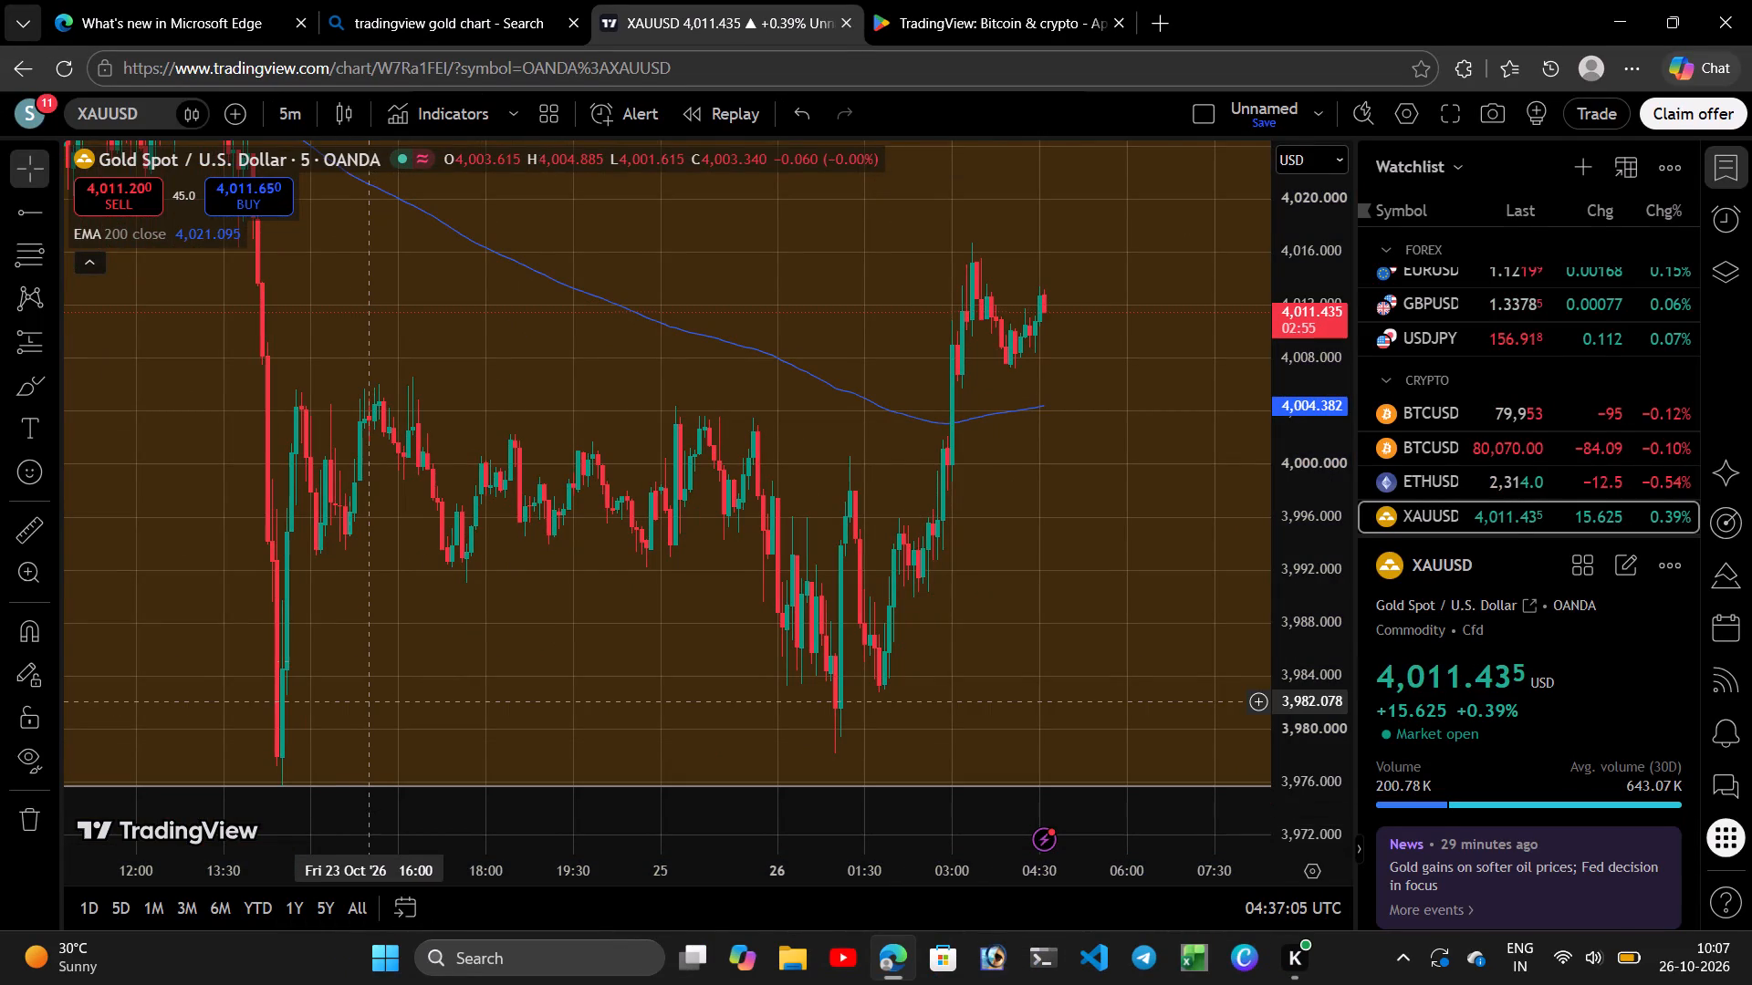
Switch the XAUUSD chart to the 1-minute timeframe.
left_click(302, 107)
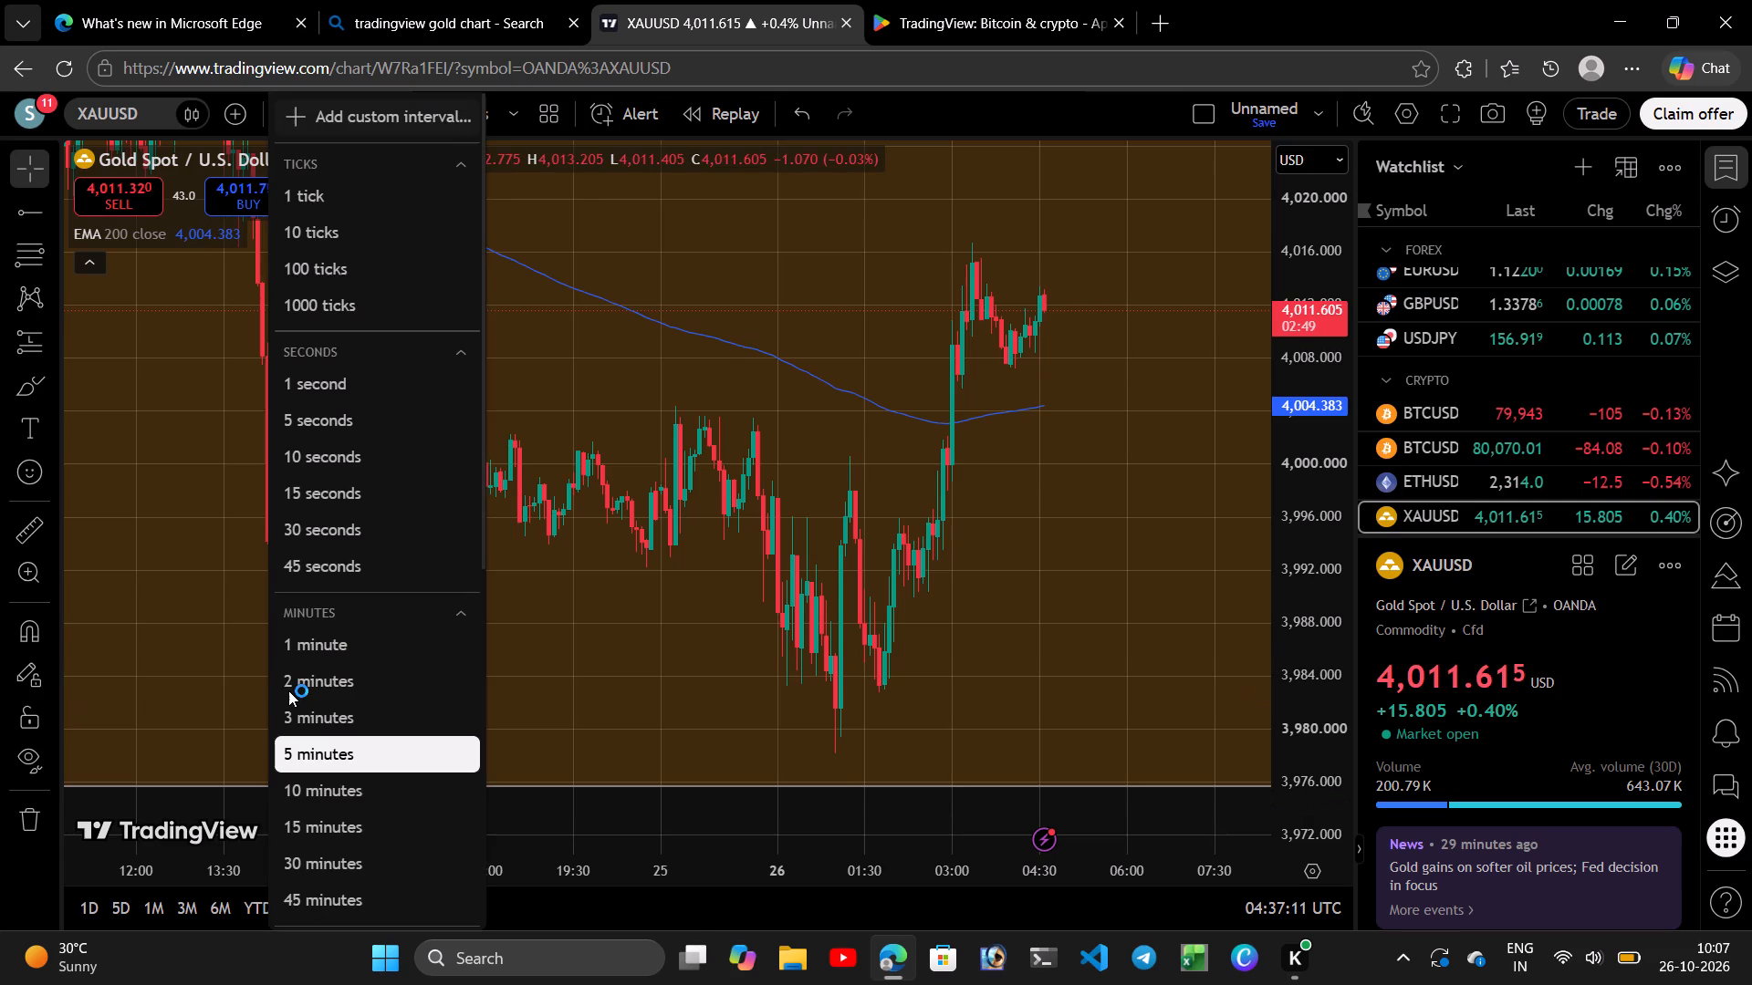
left_click(293, 636)
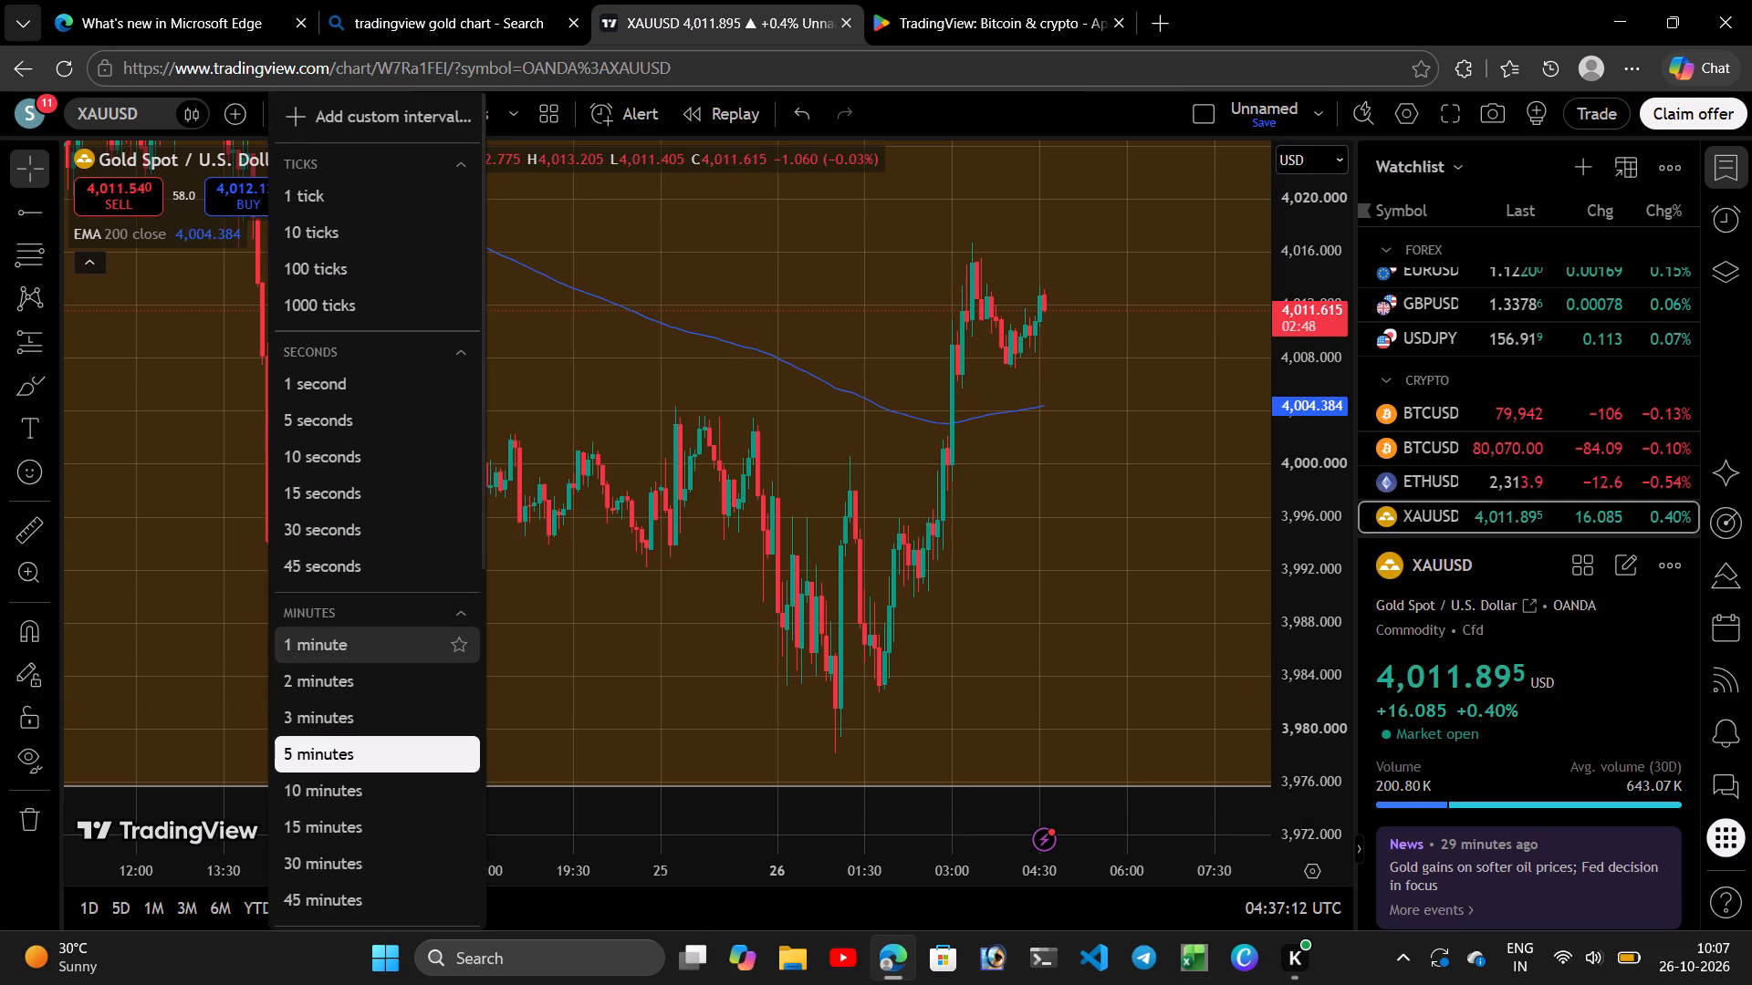
Examine the 25–26 Oct price action on the 1-minute chart against the 200 EMA.
scroll(361, 618, "down", 3)
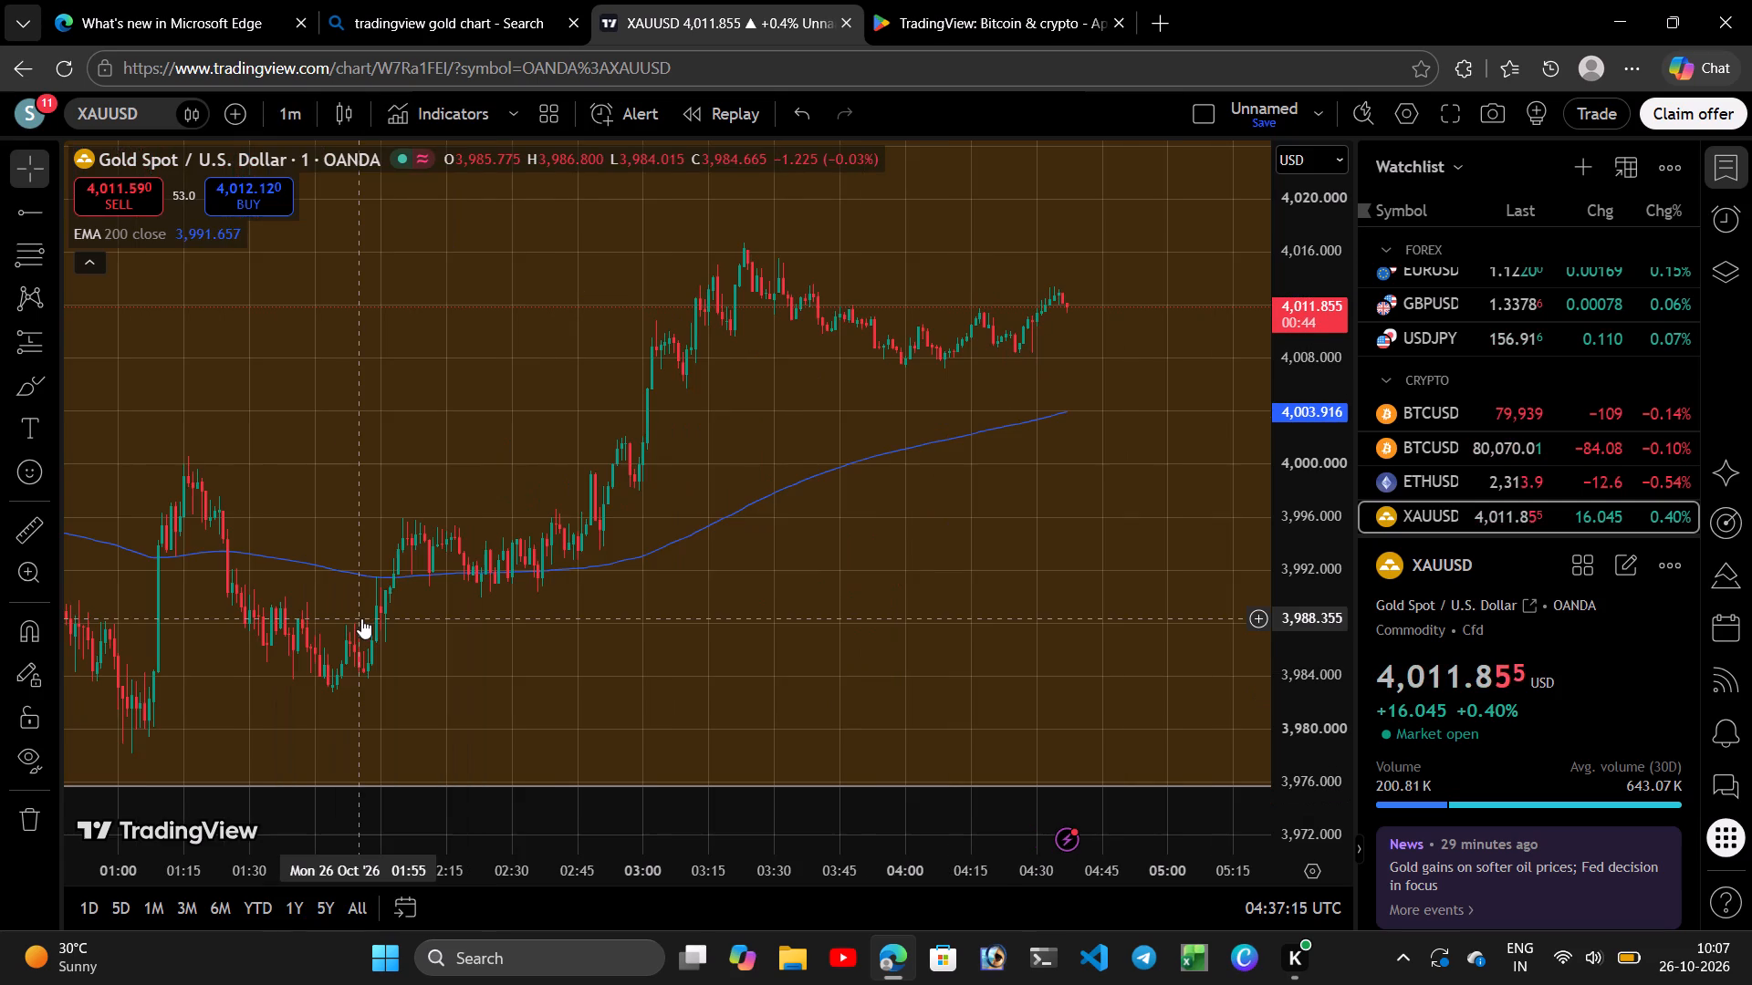
scroll(361, 618, "down", 4)
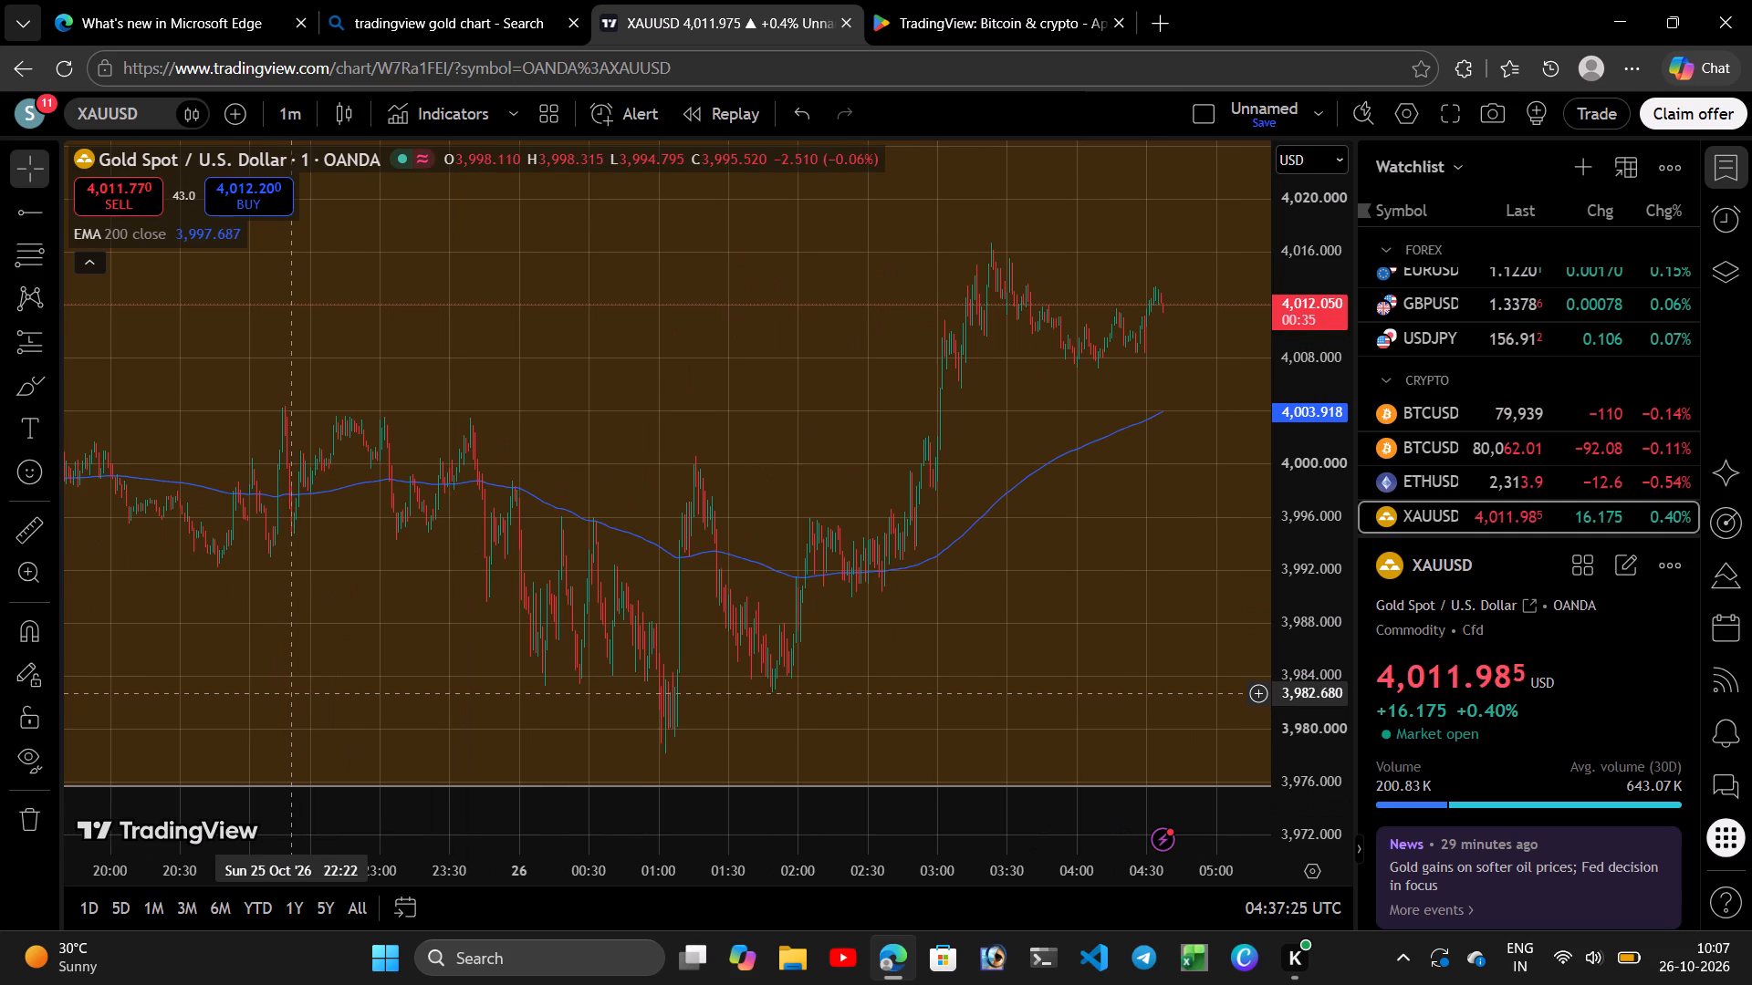
left_click_drag(400, 667, 464, 675)
left_click_drag(352, 583, 473, 678)
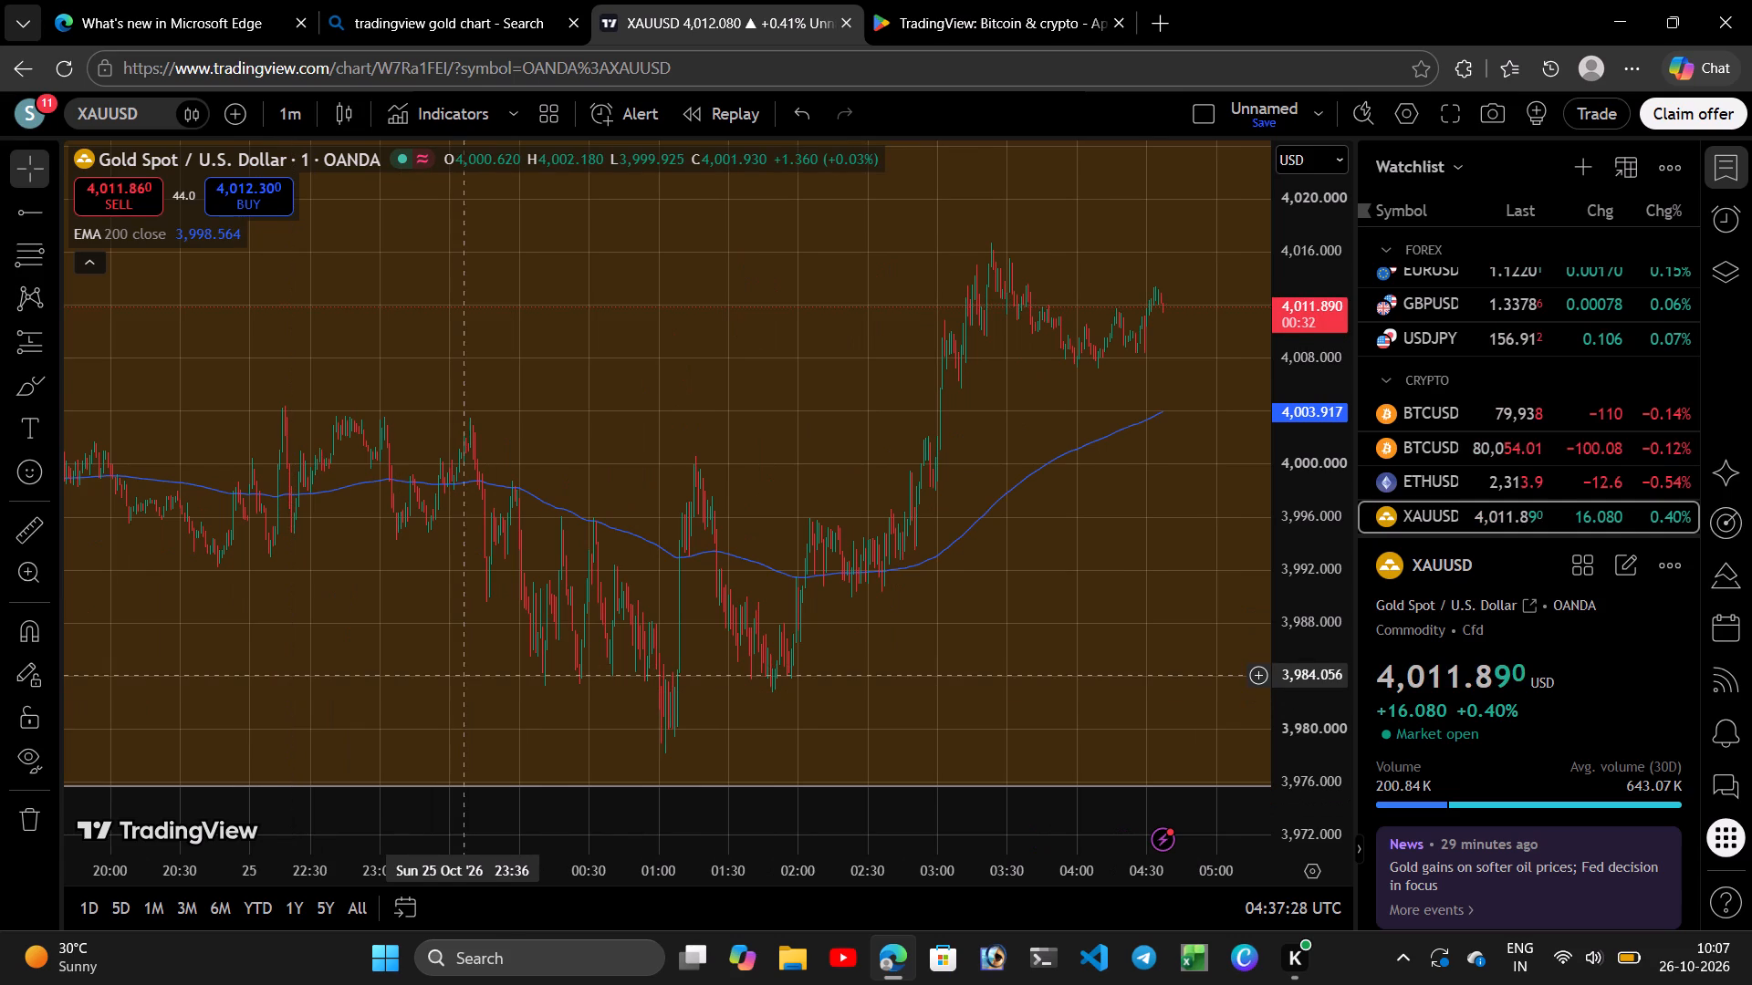
left_click_drag(473, 678, 445, 660)
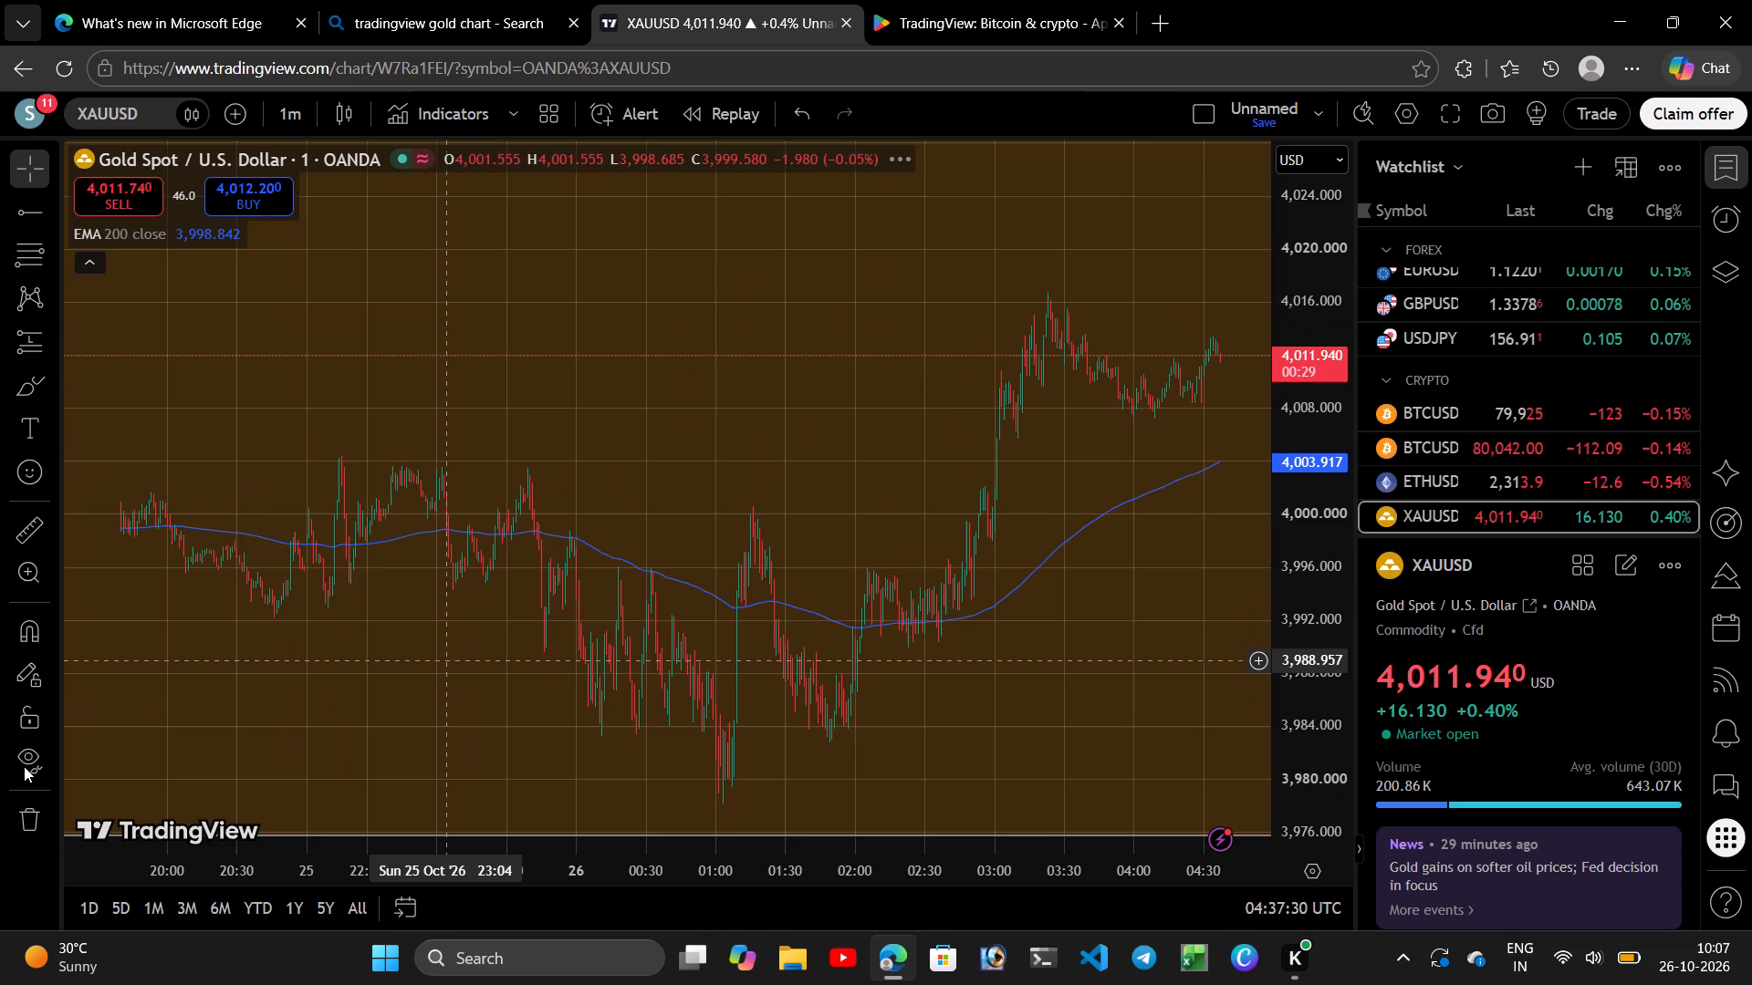
left_click_drag(721, 582, 24, 766)
left_click_drag(24, 766, 513, 582)
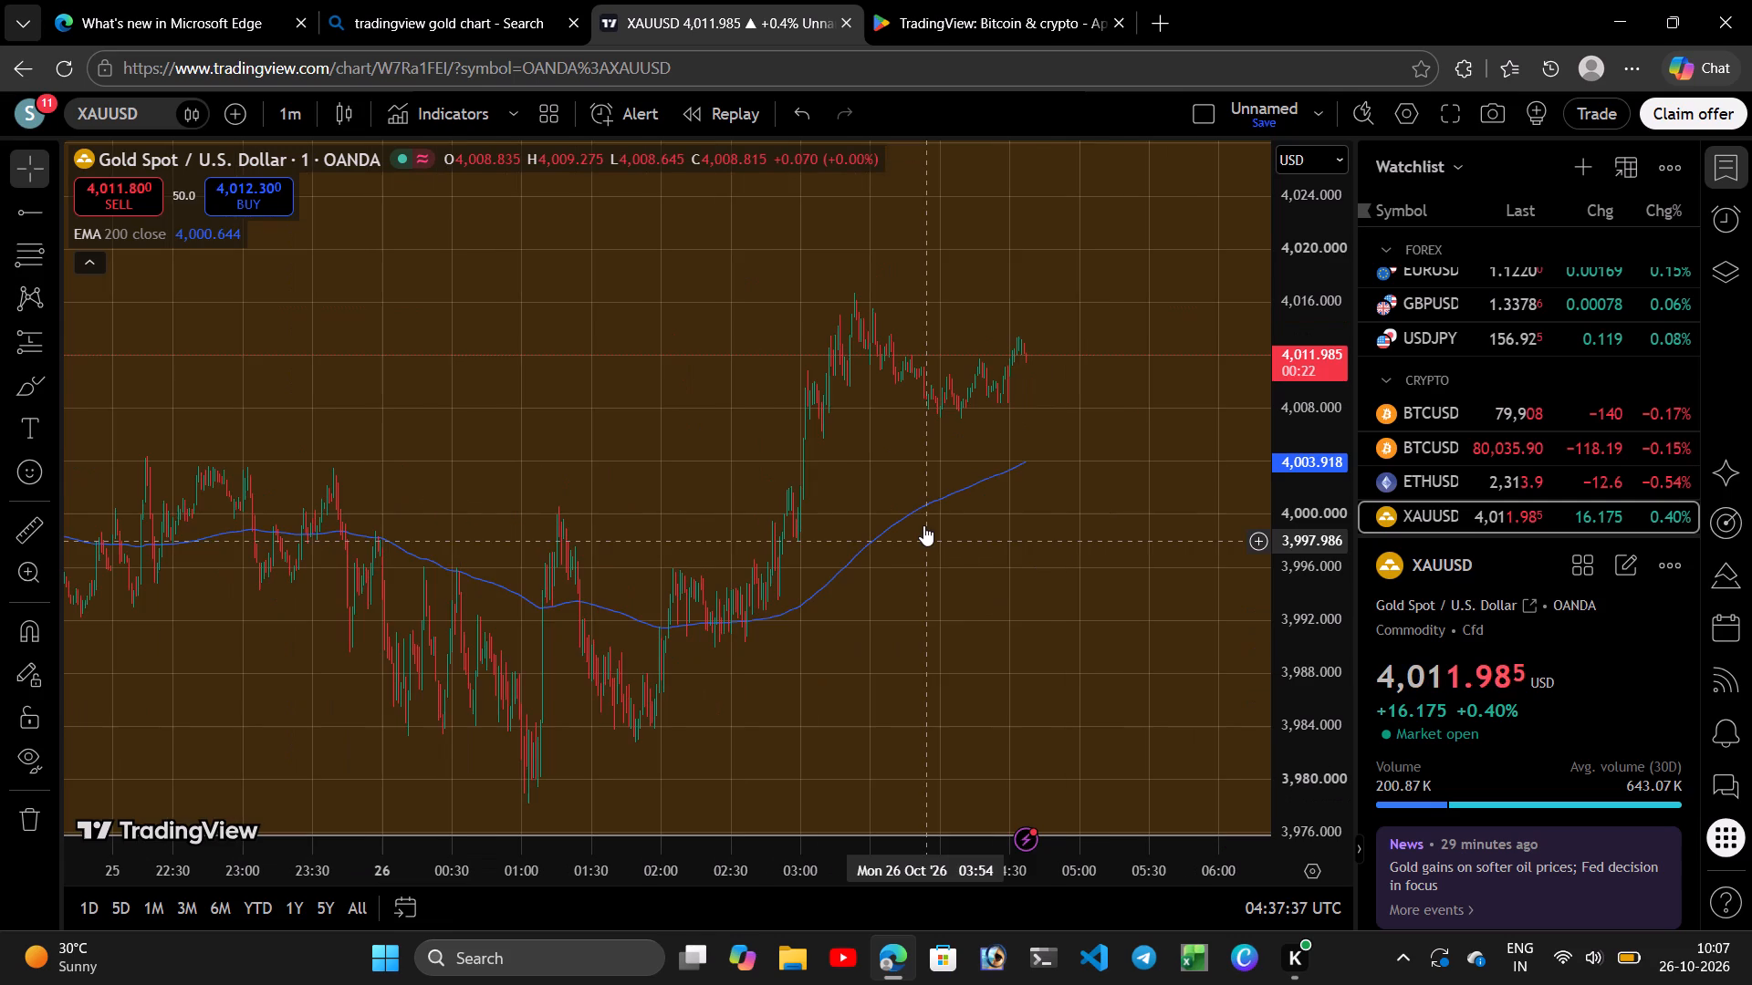
left_click_drag(923, 525, 756, 603)
left_click(398, 668)
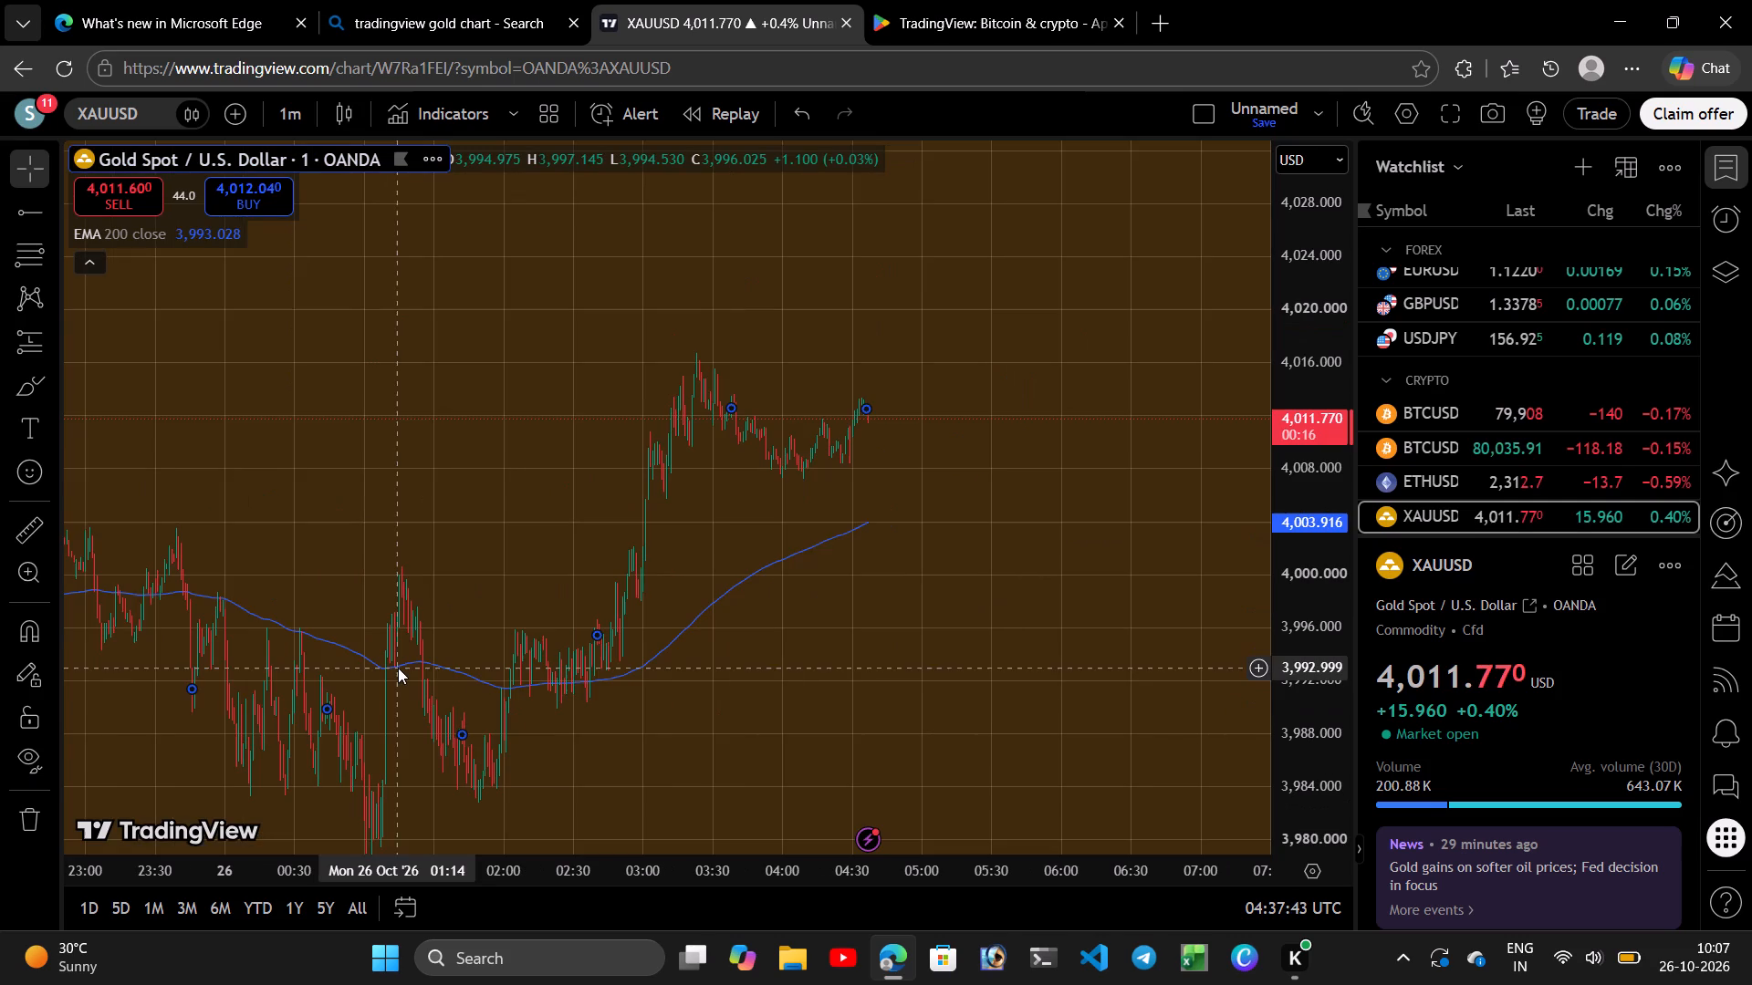
left_click(641, 791)
left_click(646, 608)
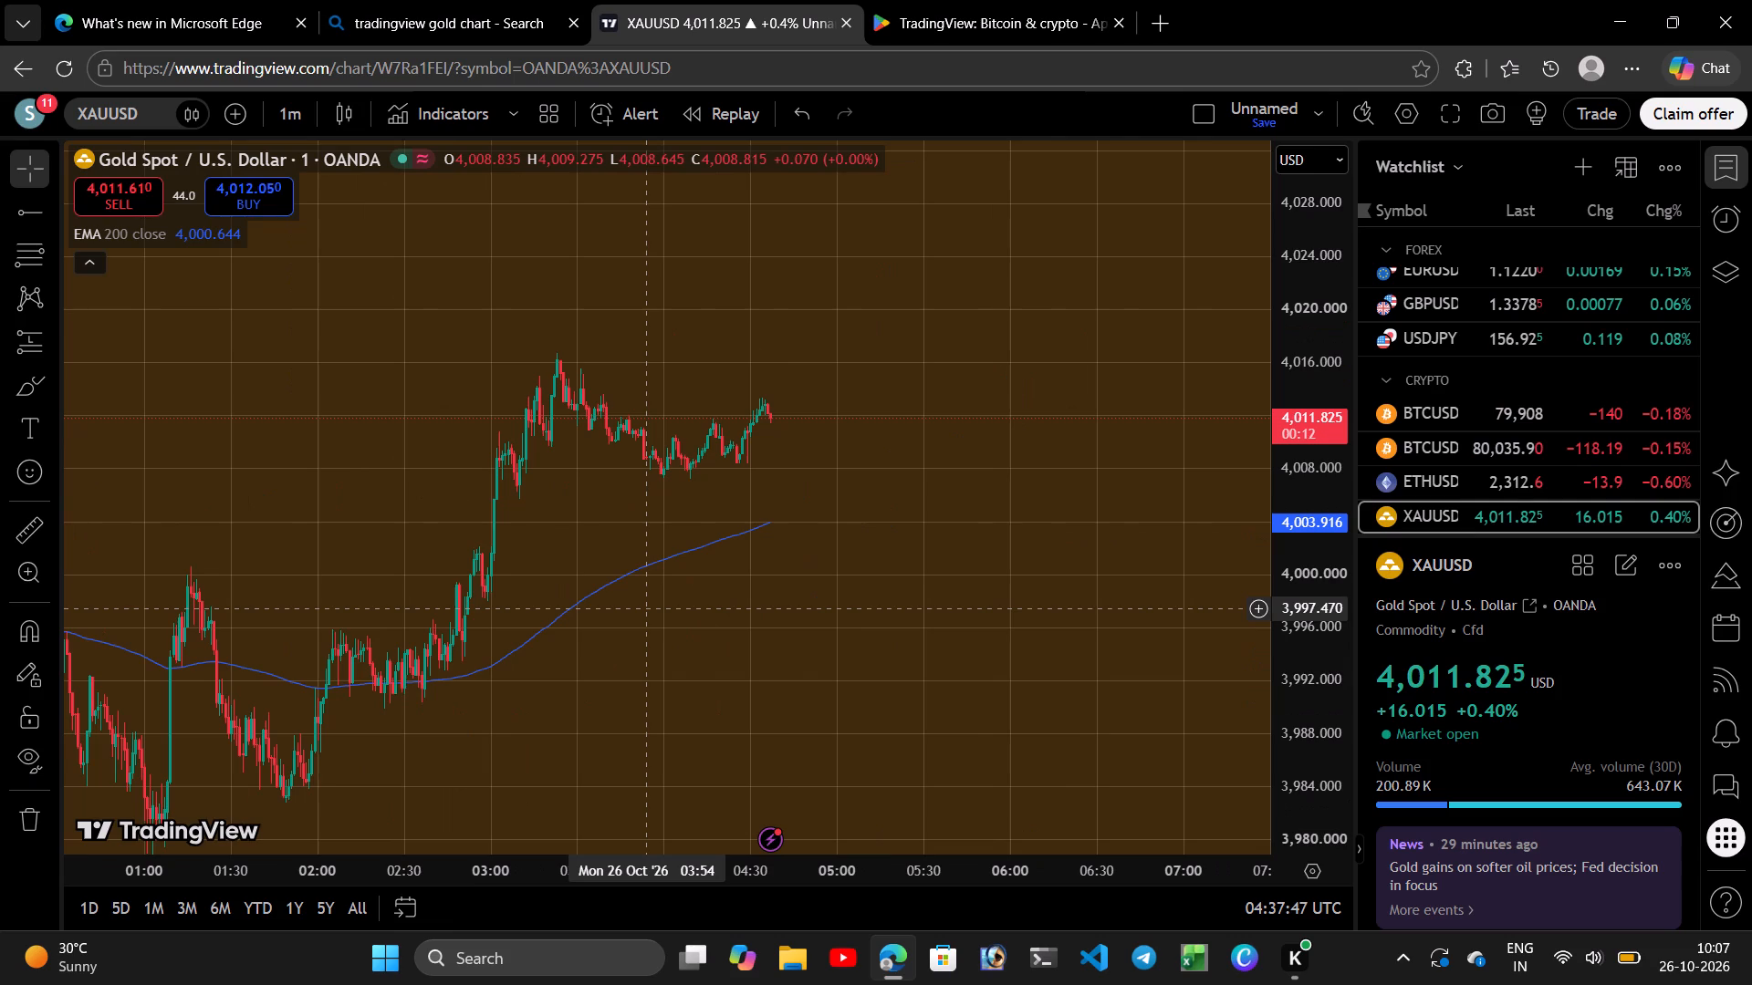
Examine the wider 22–26 Oct price action on the 1-minute chart against the 200 EMA and the Fib retracement levels.
scroll(649, 486, "down", 4)
scroll(649, 486, "down", 17)
scroll(649, 486, "down", 5)
scroll(646, 608, "down", 20)
scroll(646, 608, "down", 9)
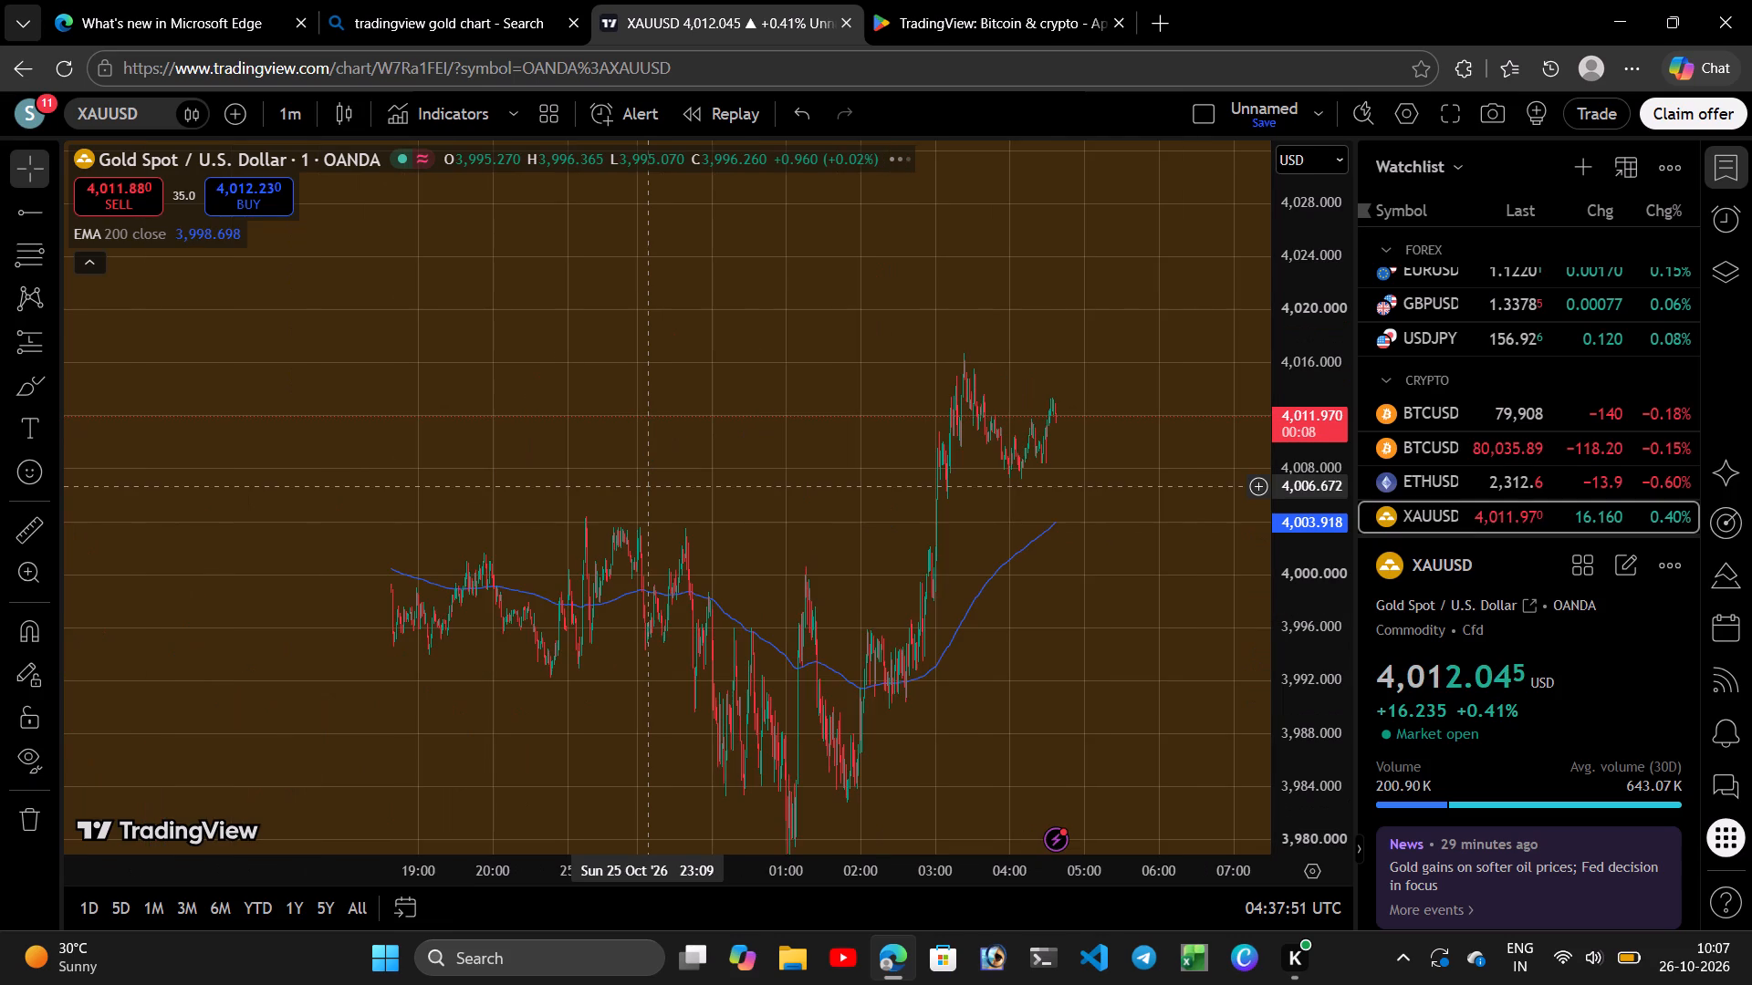
scroll(649, 486, "down", 16)
scroll(649, 486, "down", 17)
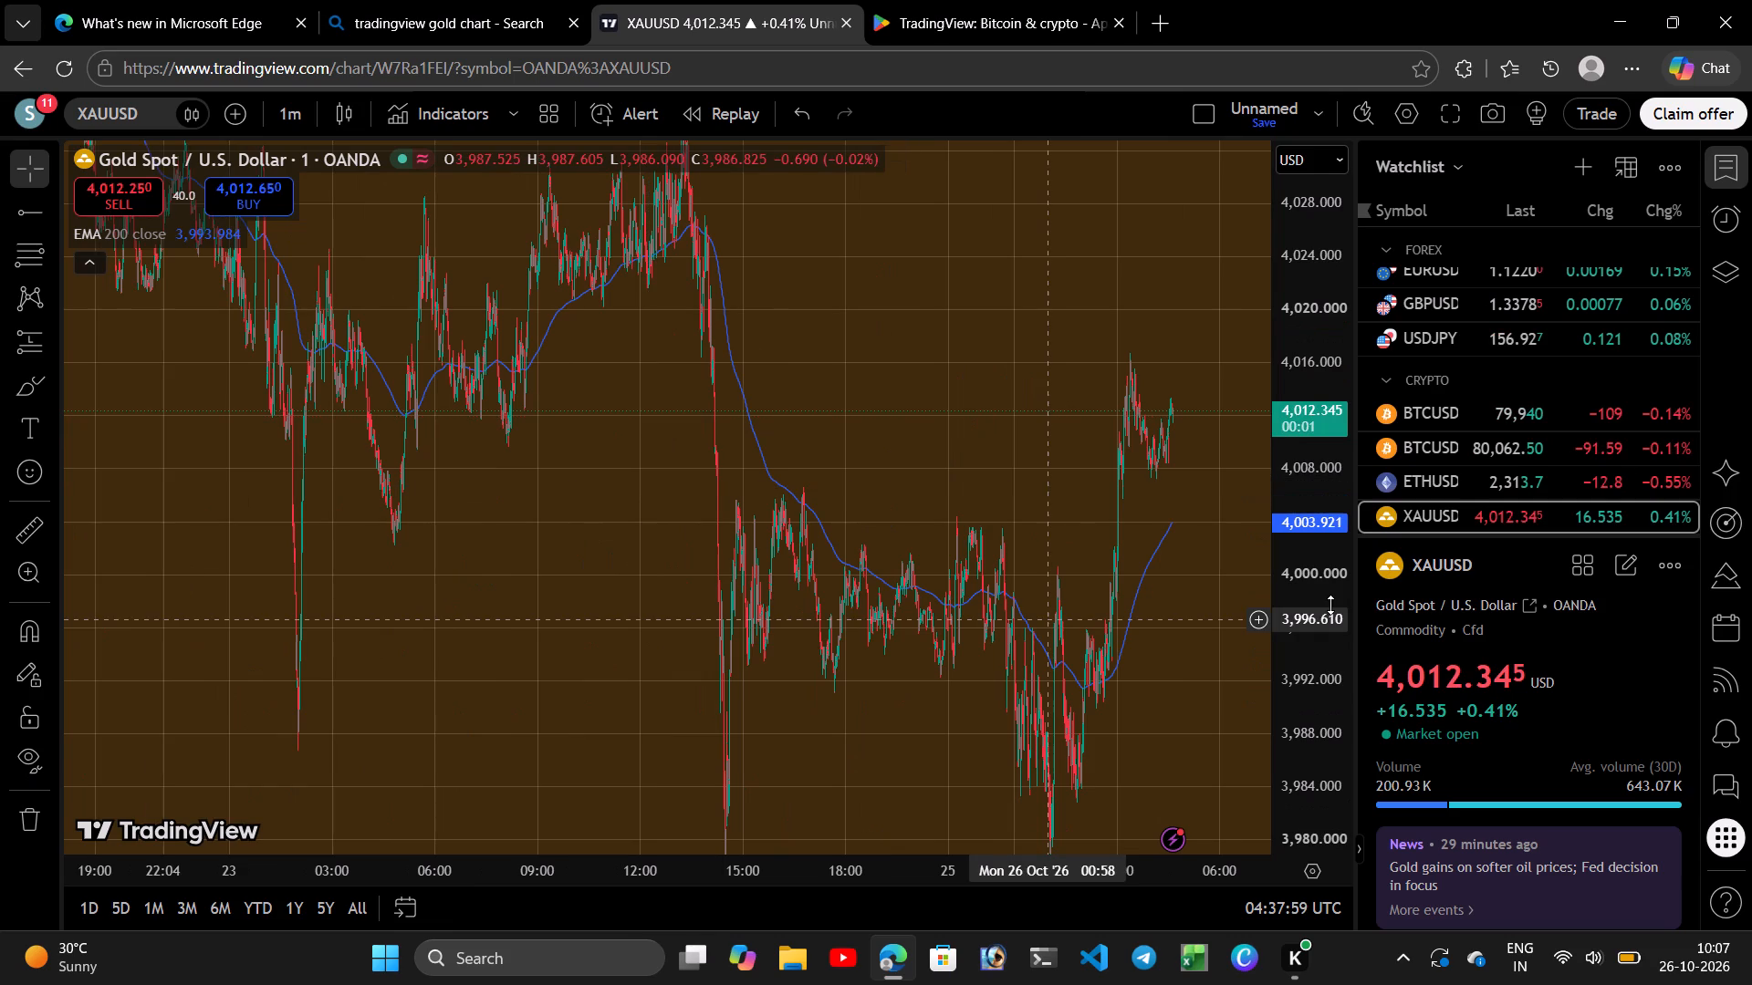
left_click_drag(1330, 605, 1330, 884)
left_click_drag(1322, 575, 1322, 757)
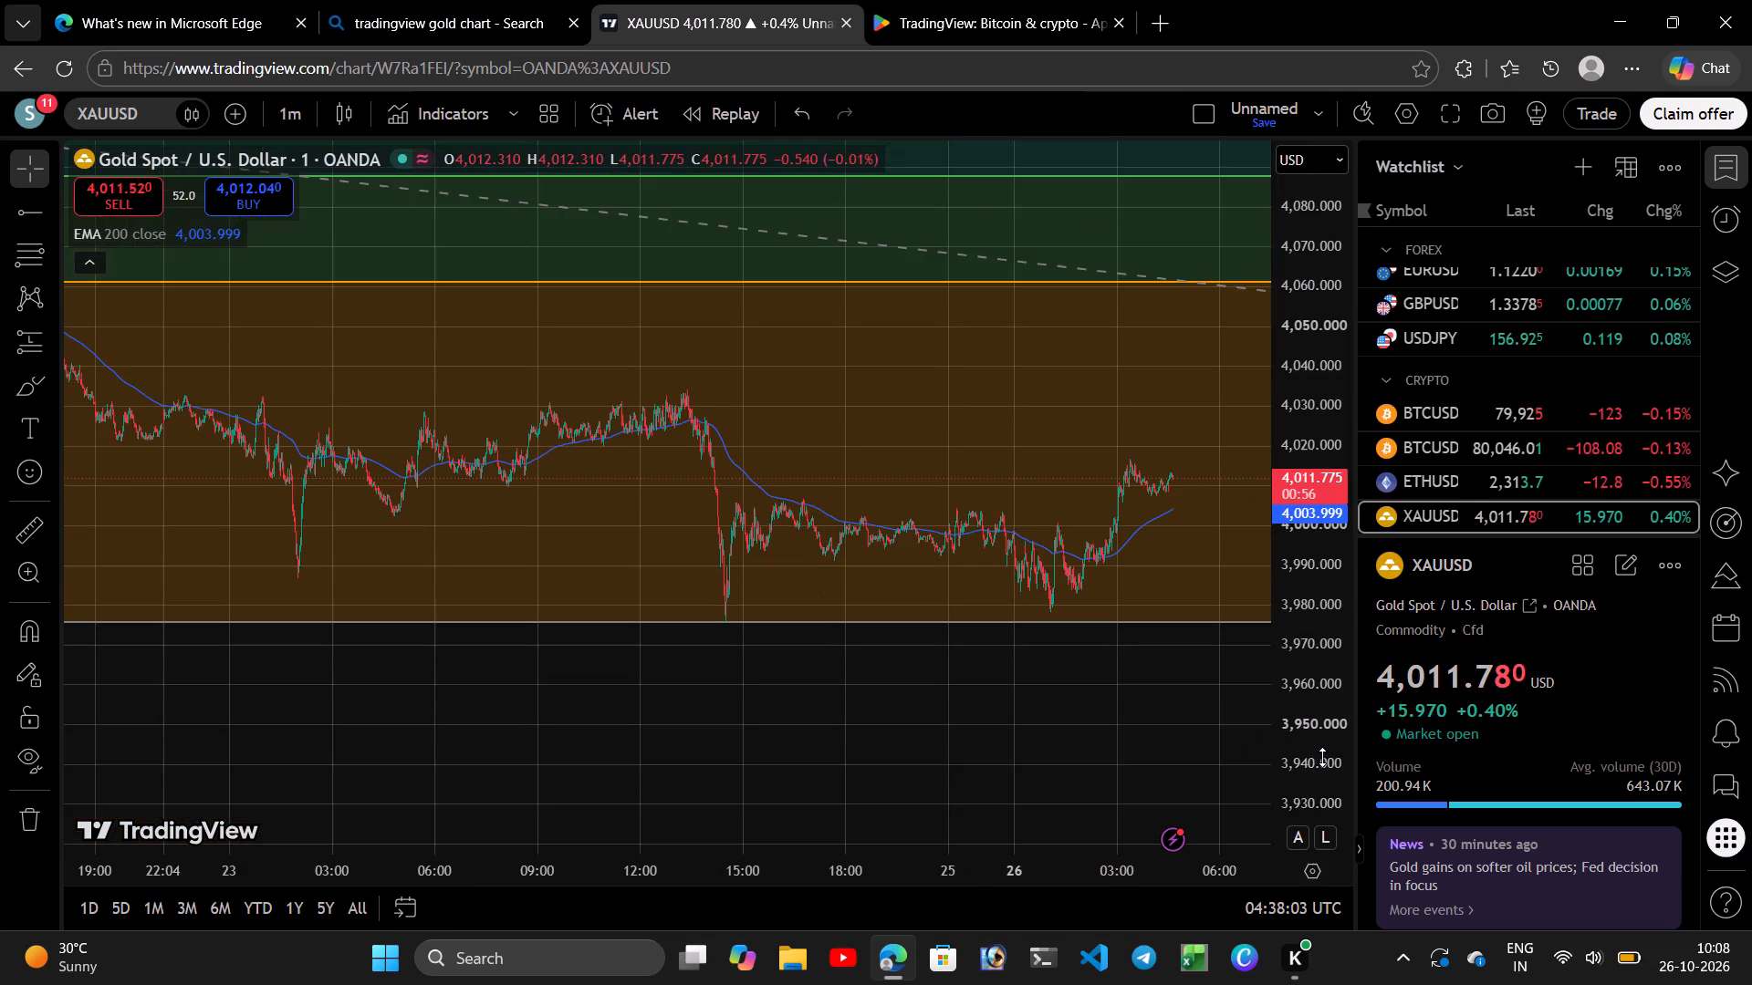
left_click_drag(1322, 757, 1322, 865)
left_click_drag(1305, 565, 1315, 645)
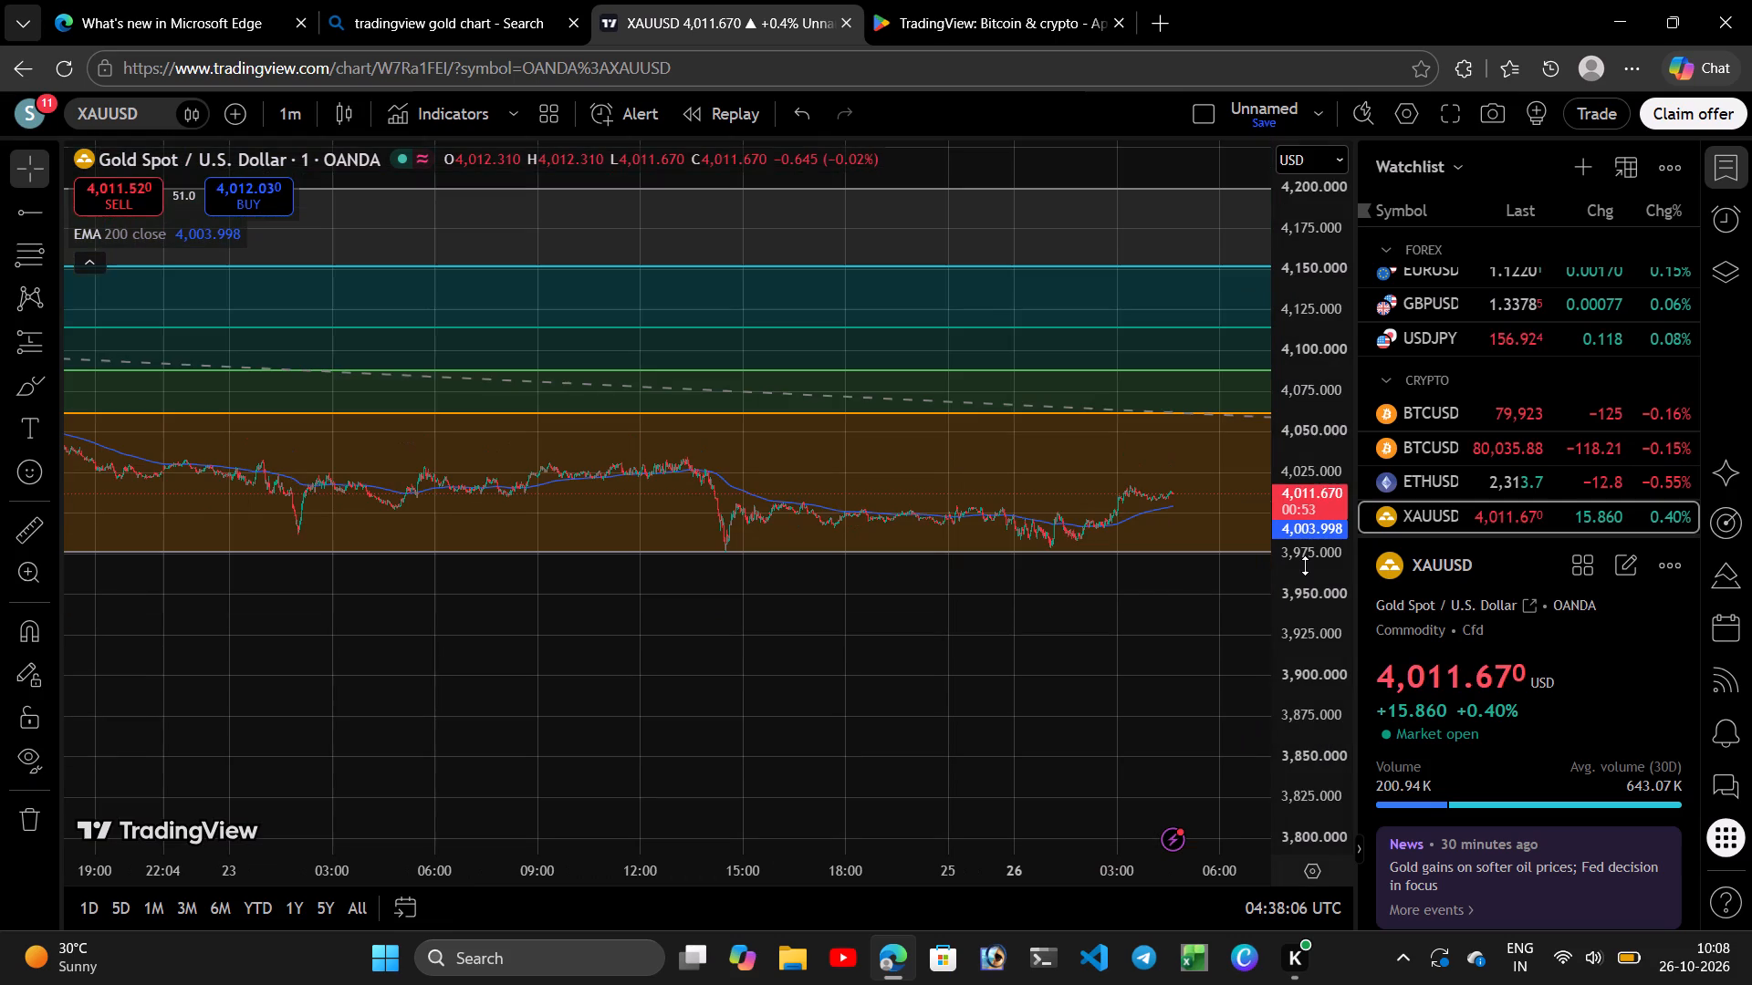
left_click_drag(561, 591, 1323, 636)
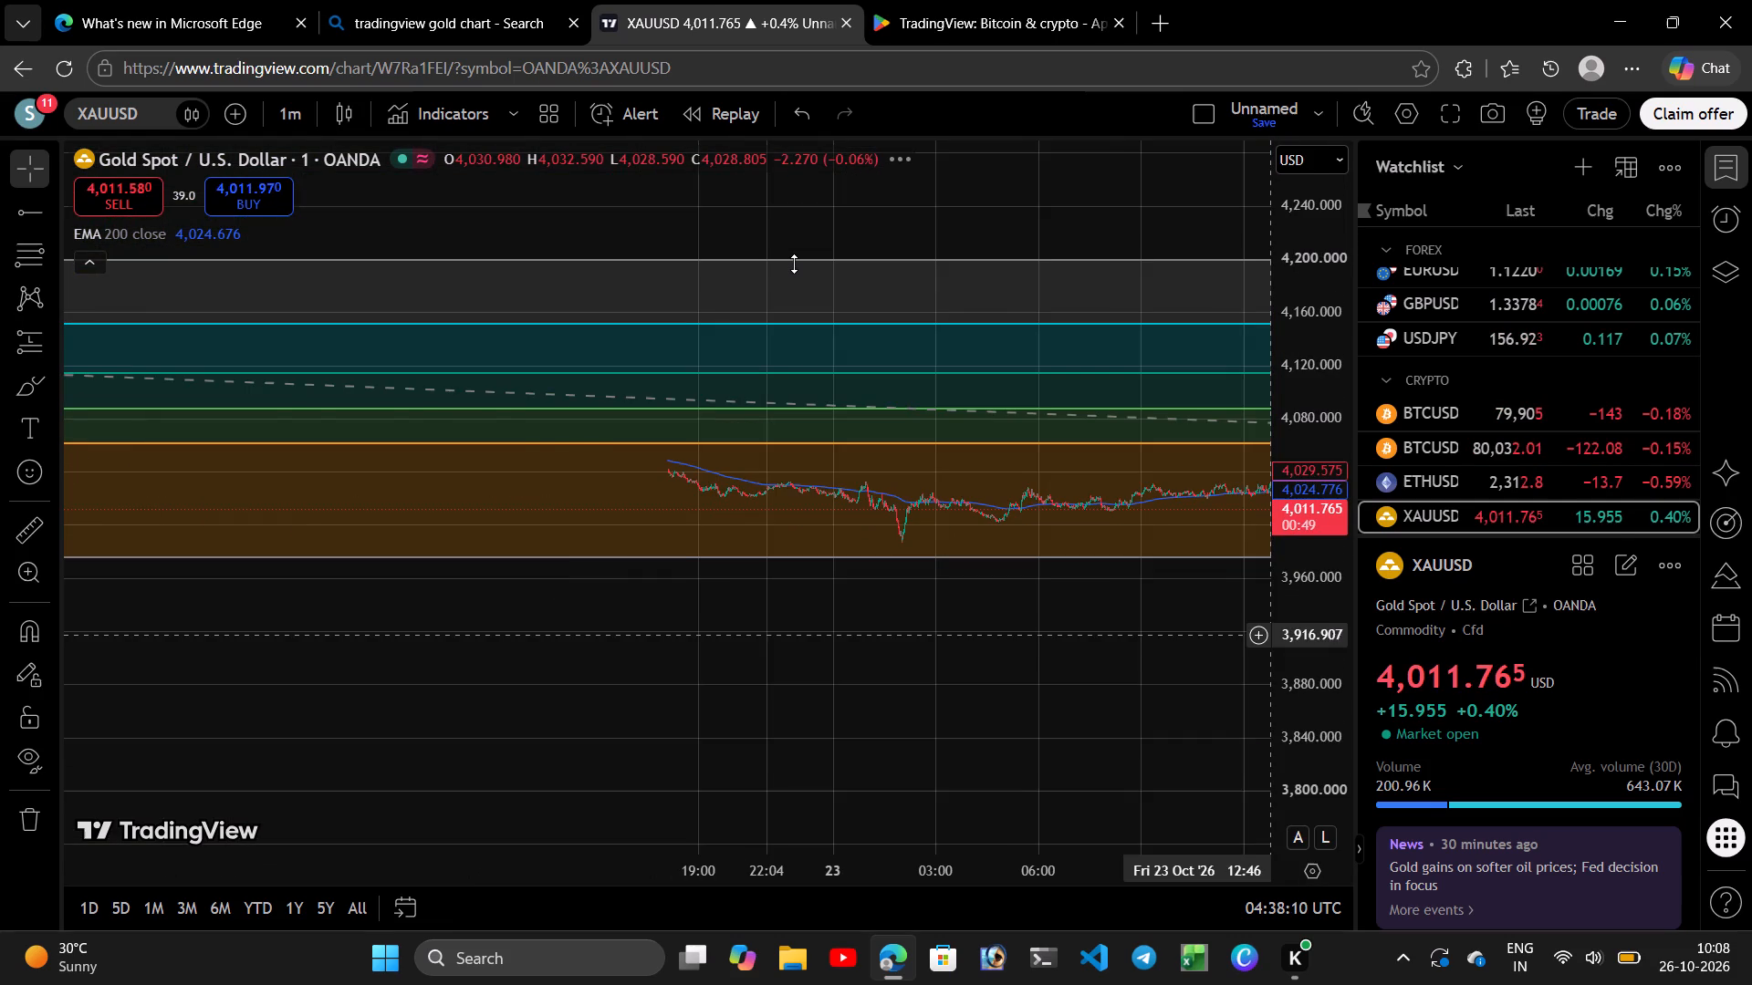
Switch the XAUUSD chart back to the 5-minute timeframe.
left_click(285, 111)
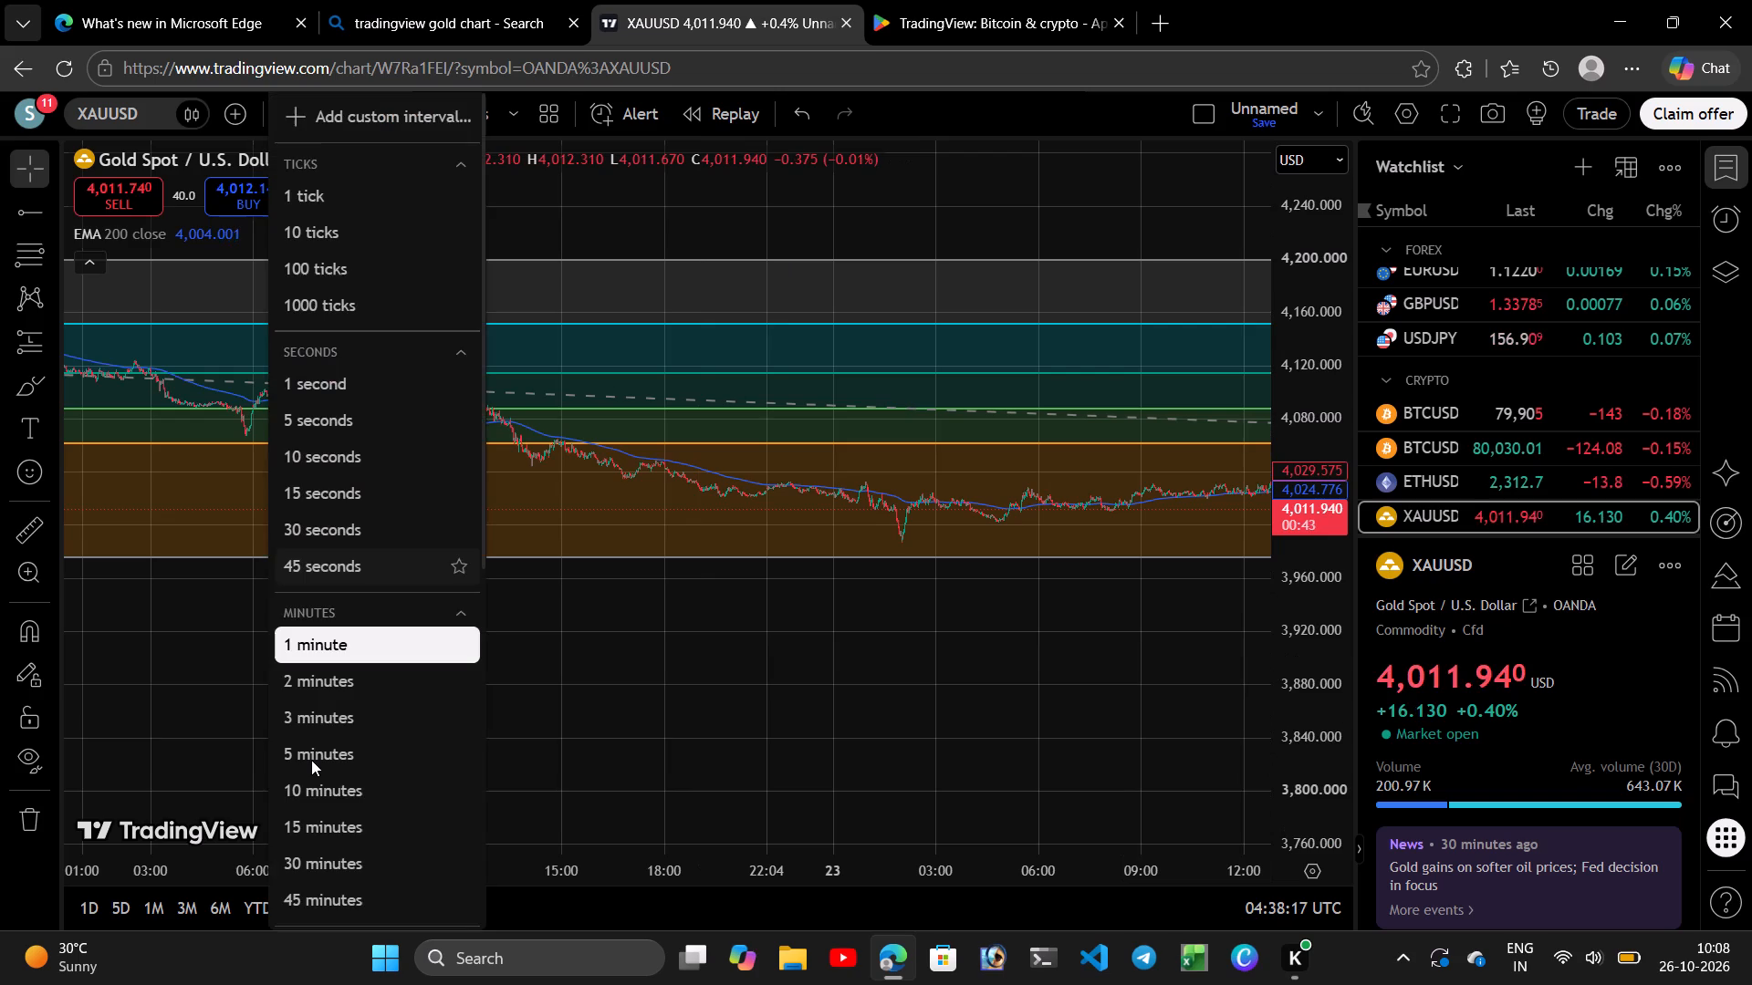
left_click(311, 760)
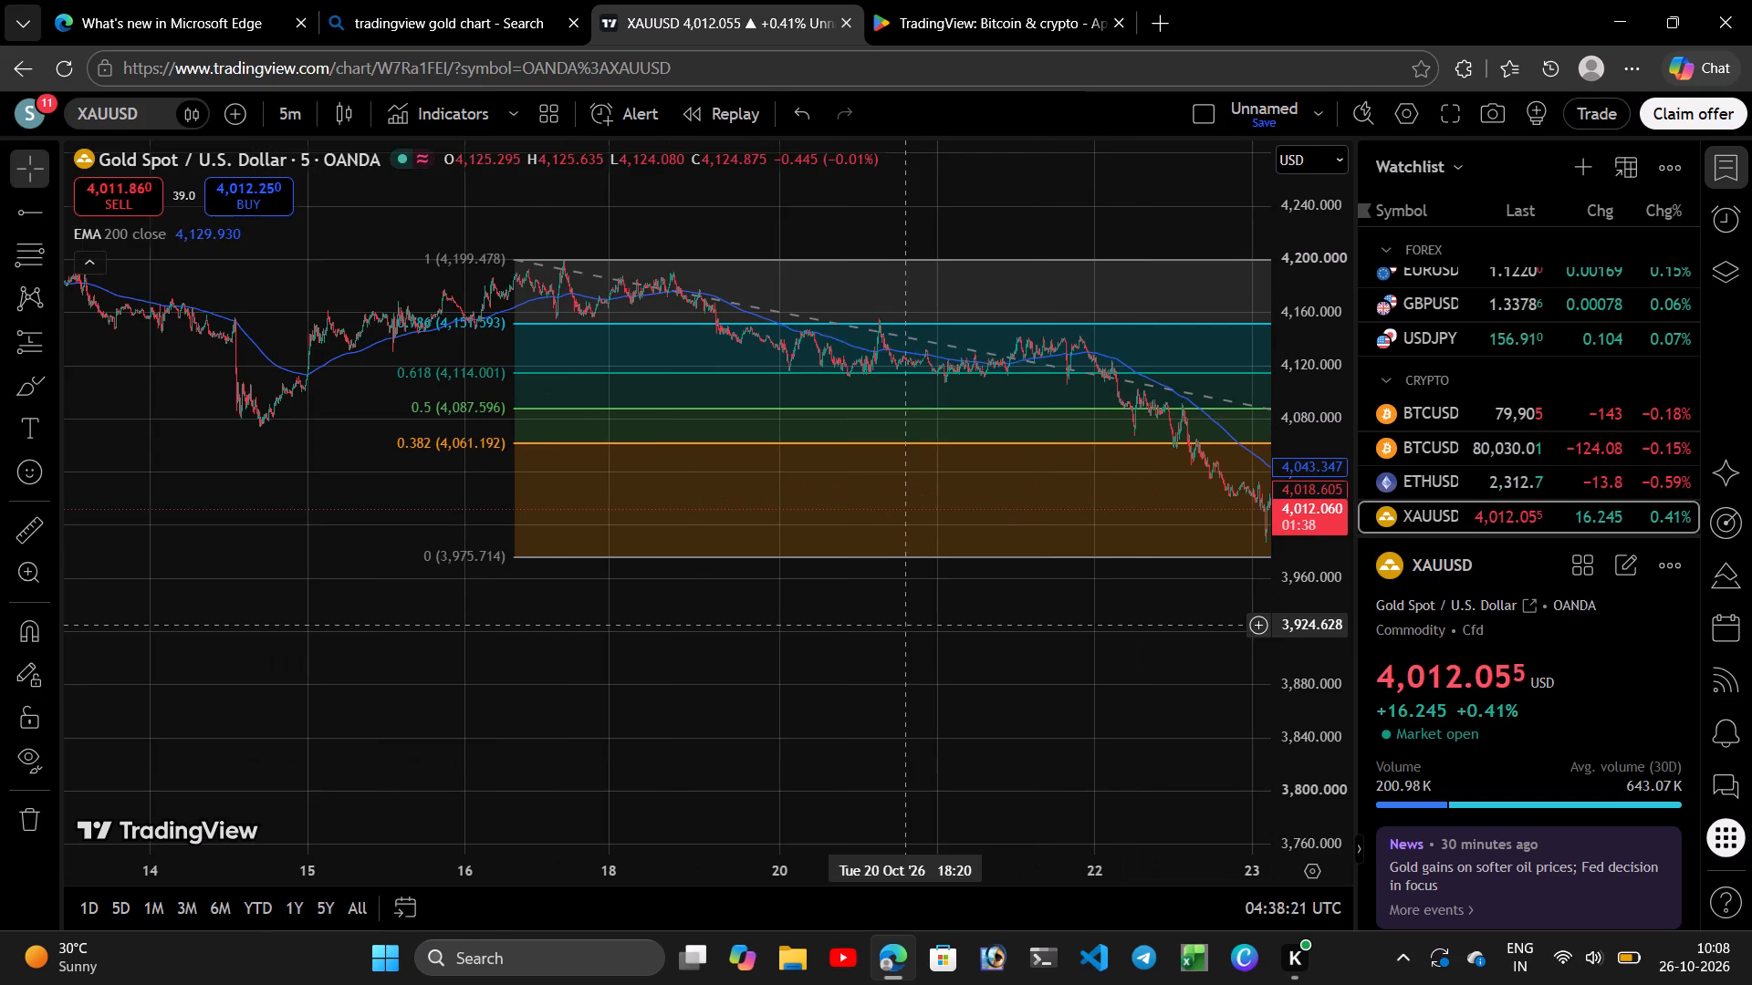
Examine the 23–26 Oct price action on the 5-minute chart within the Fib zone between the 0 and 0.382 levels.
left_click_drag(895, 612, 680, 638)
left_click_drag(1032, 649, 1016, 648)
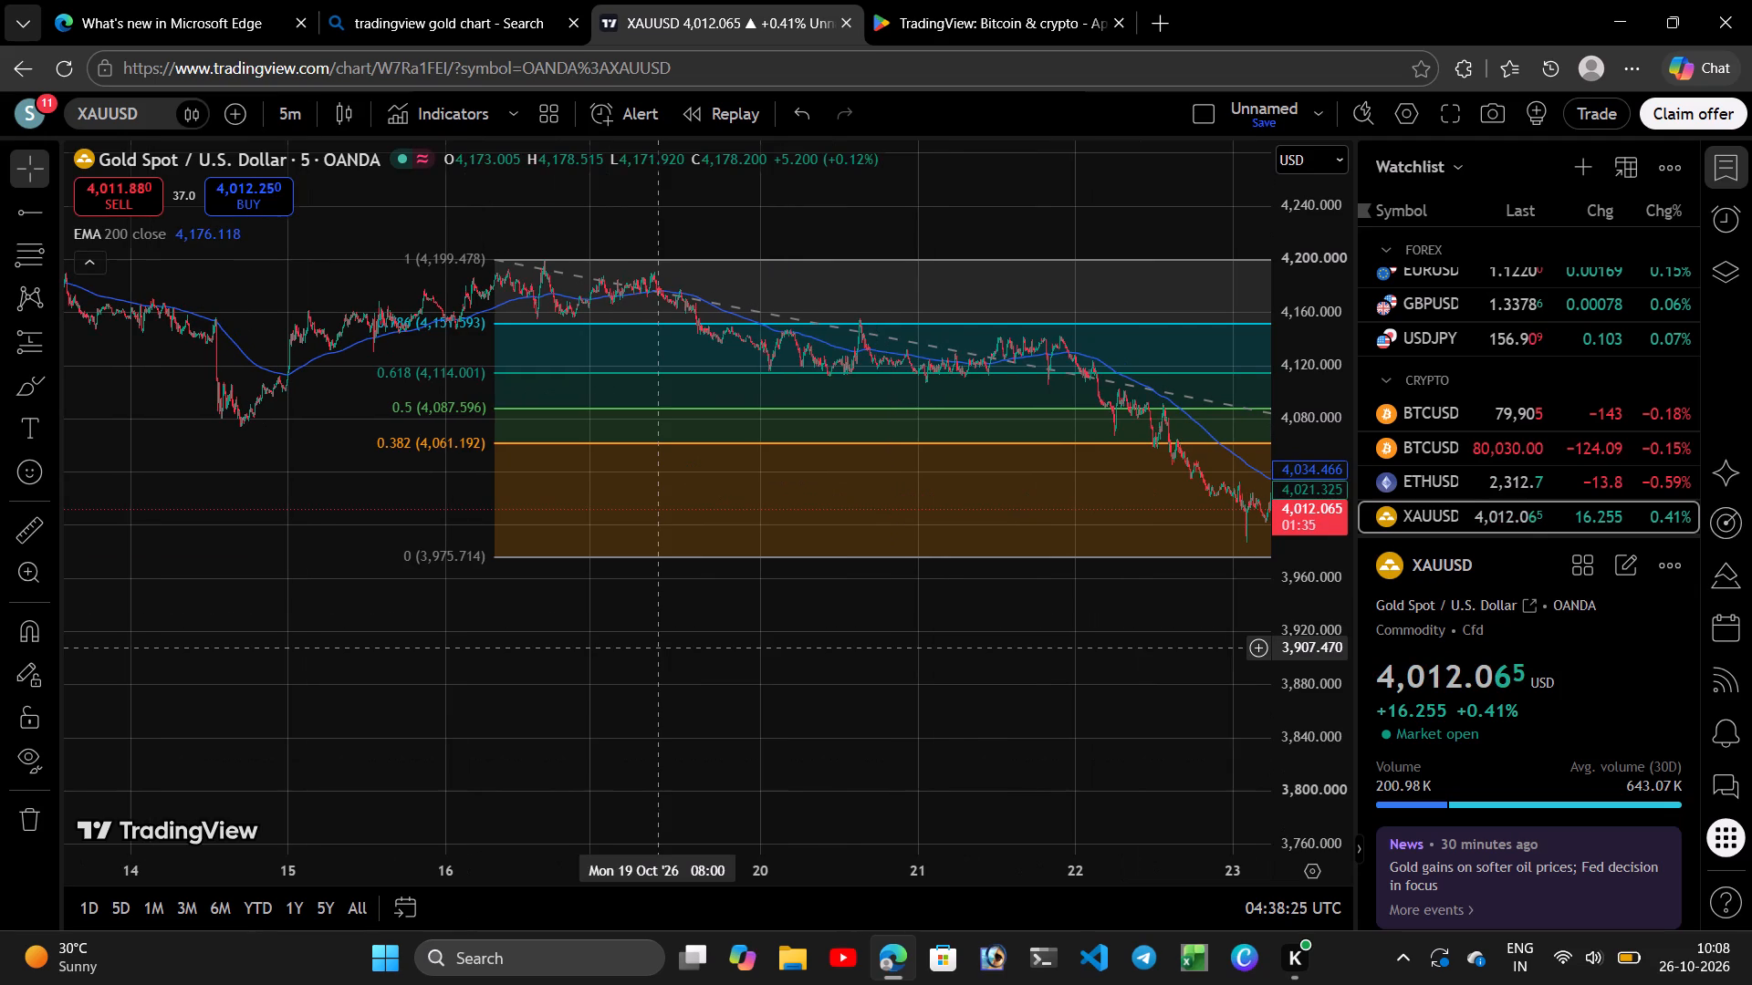
left_click_drag(1016, 648, 463, 649)
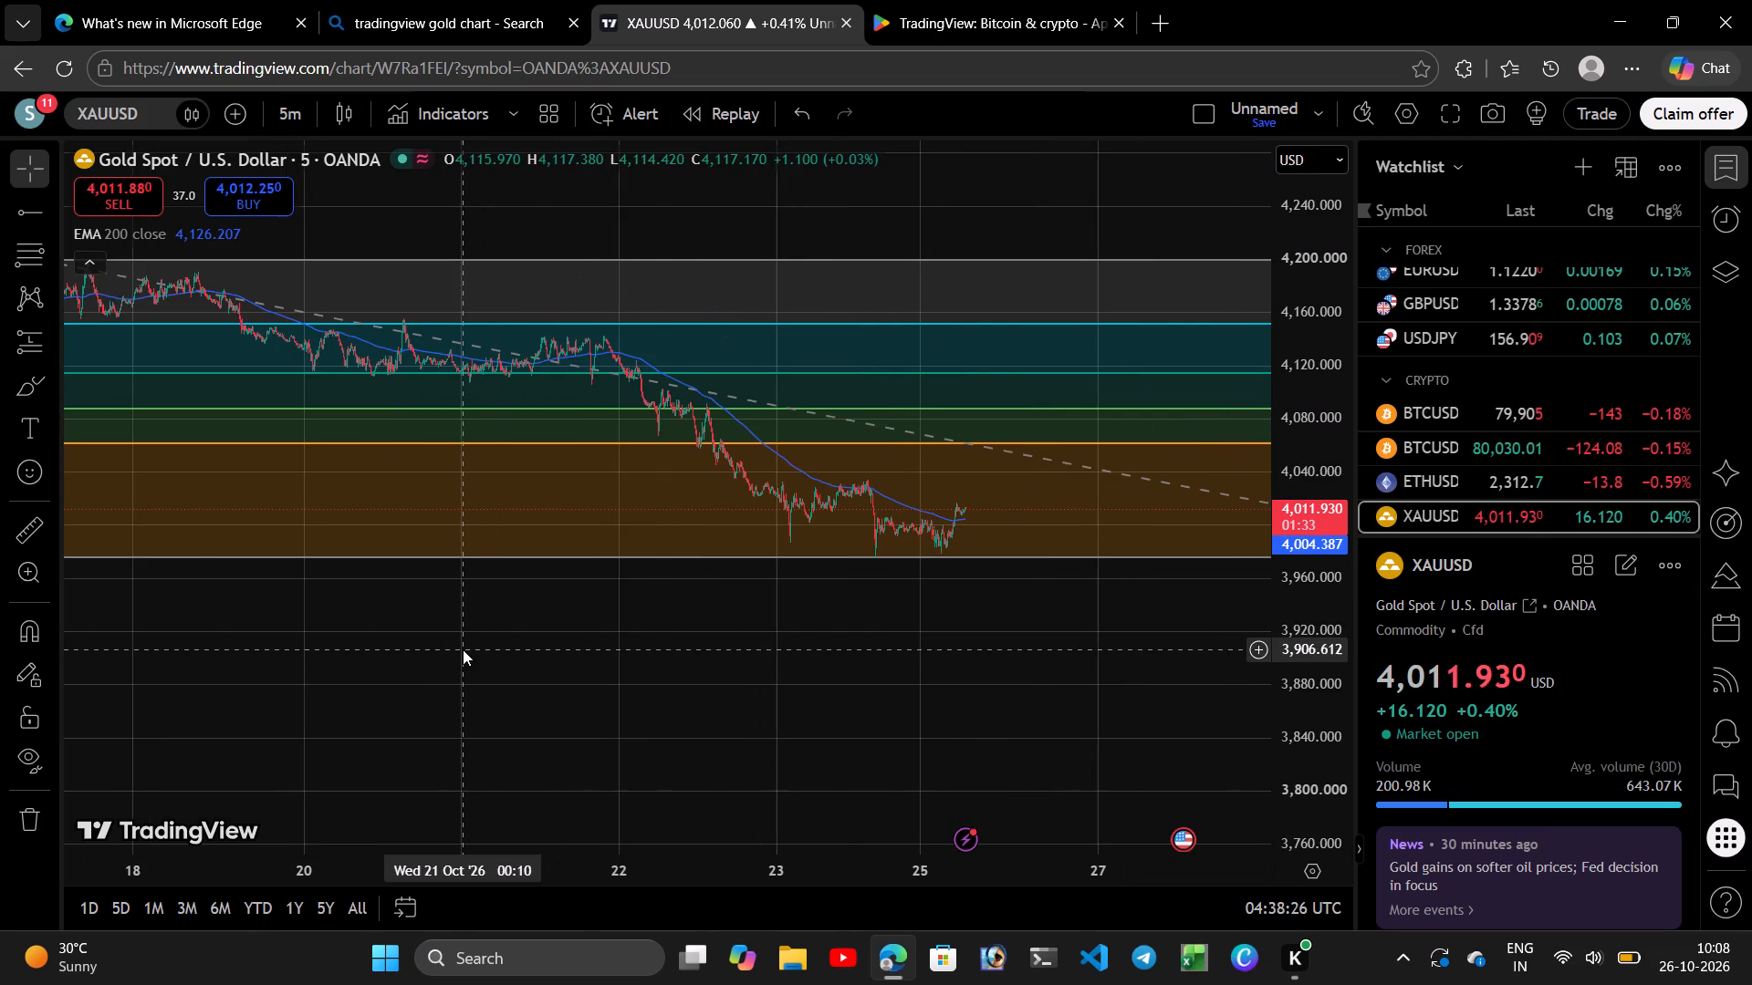
scroll(724, 642, "up", 12)
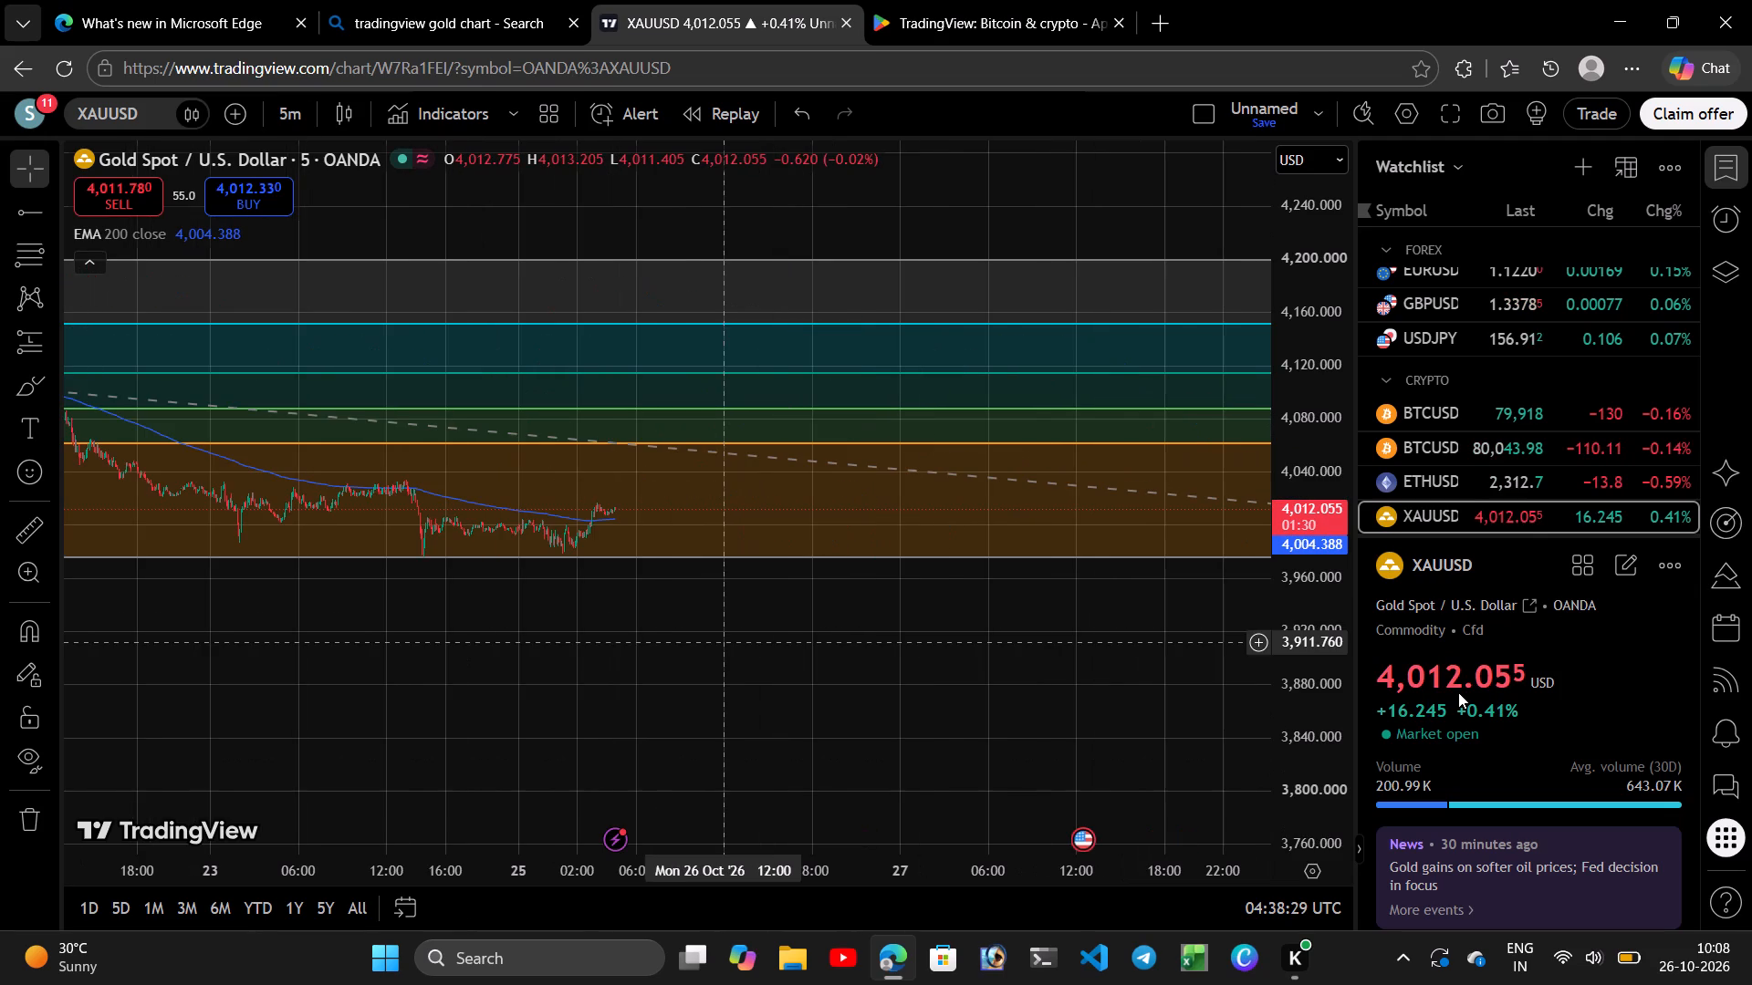
left_click_drag(1340, 735, 1332, 448)
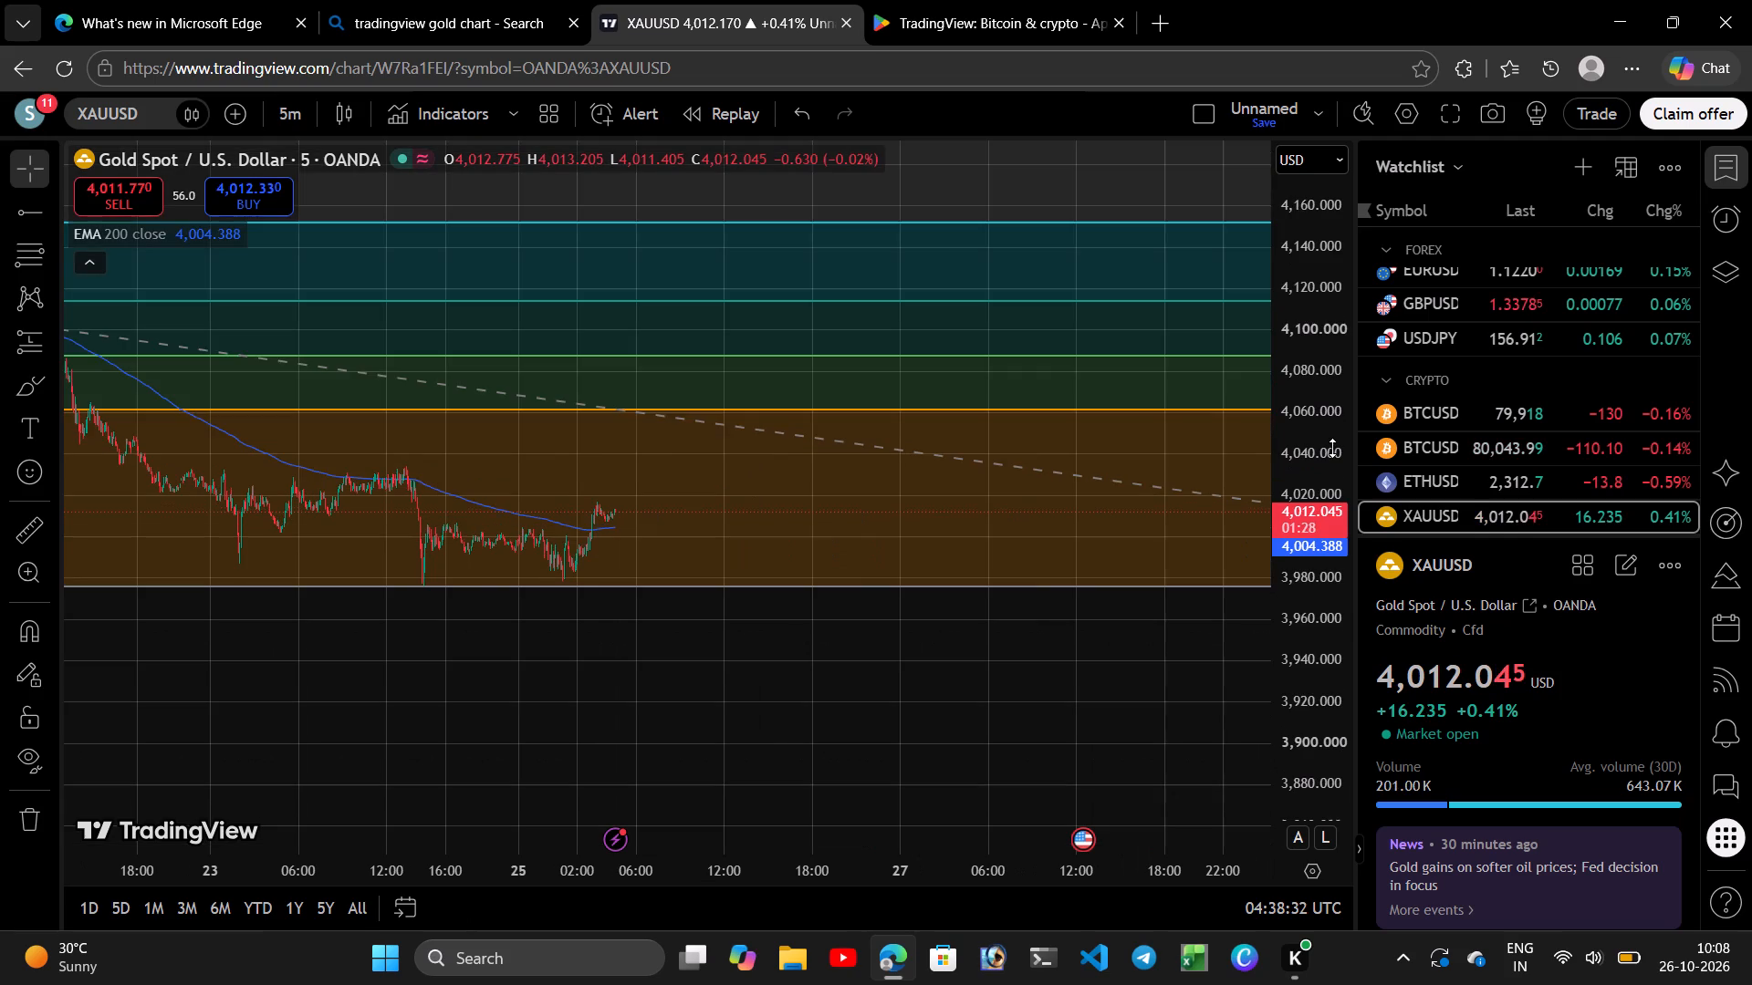
left_click_drag(1332, 448, 1327, 354)
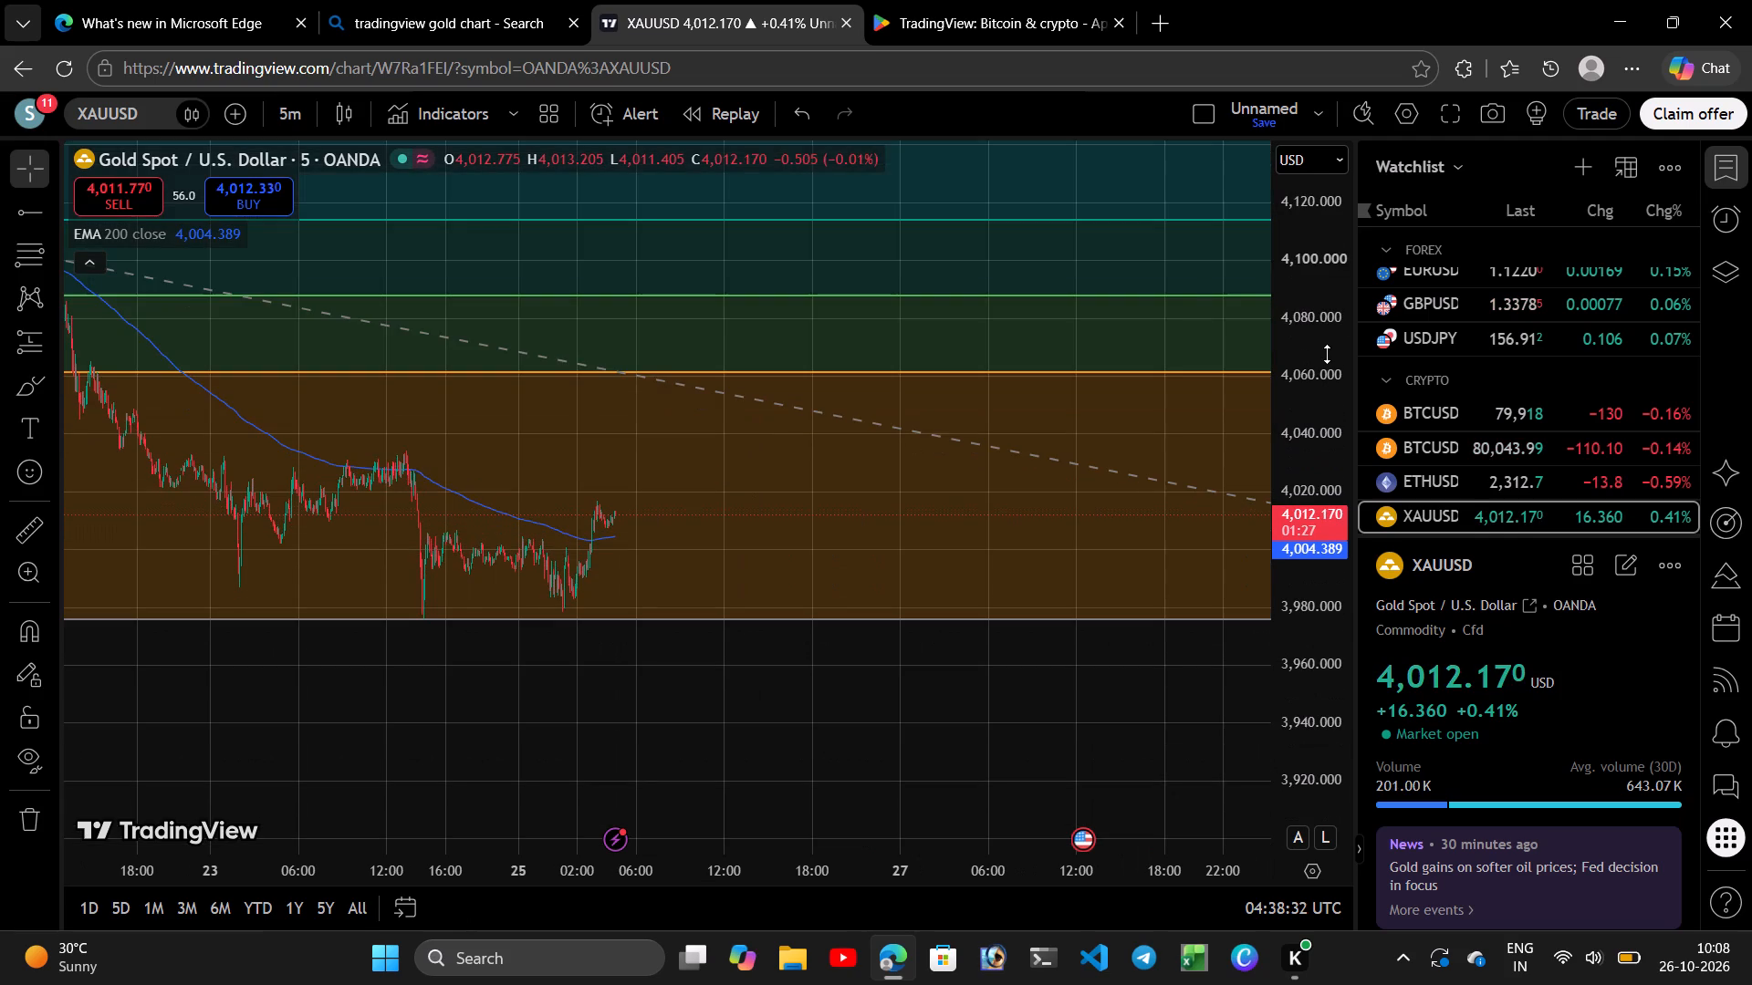
left_click_drag(1327, 354, 1323, 195)
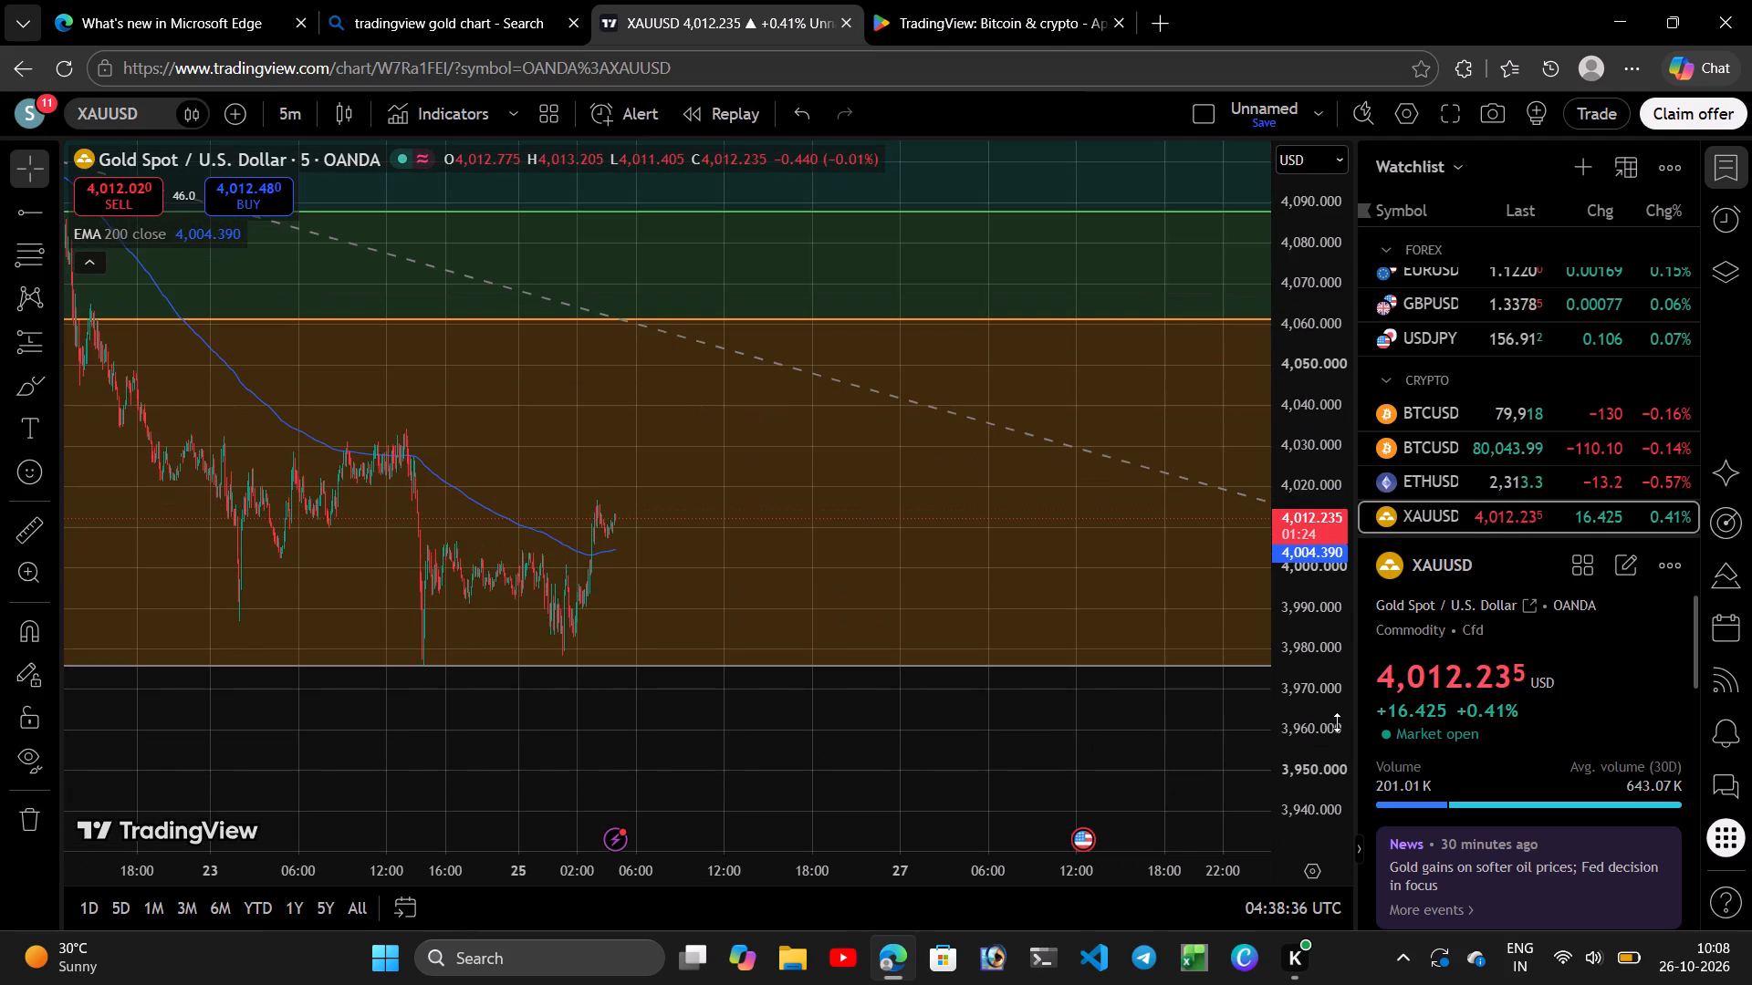
left_click_drag(1330, 695, 1330, 516)
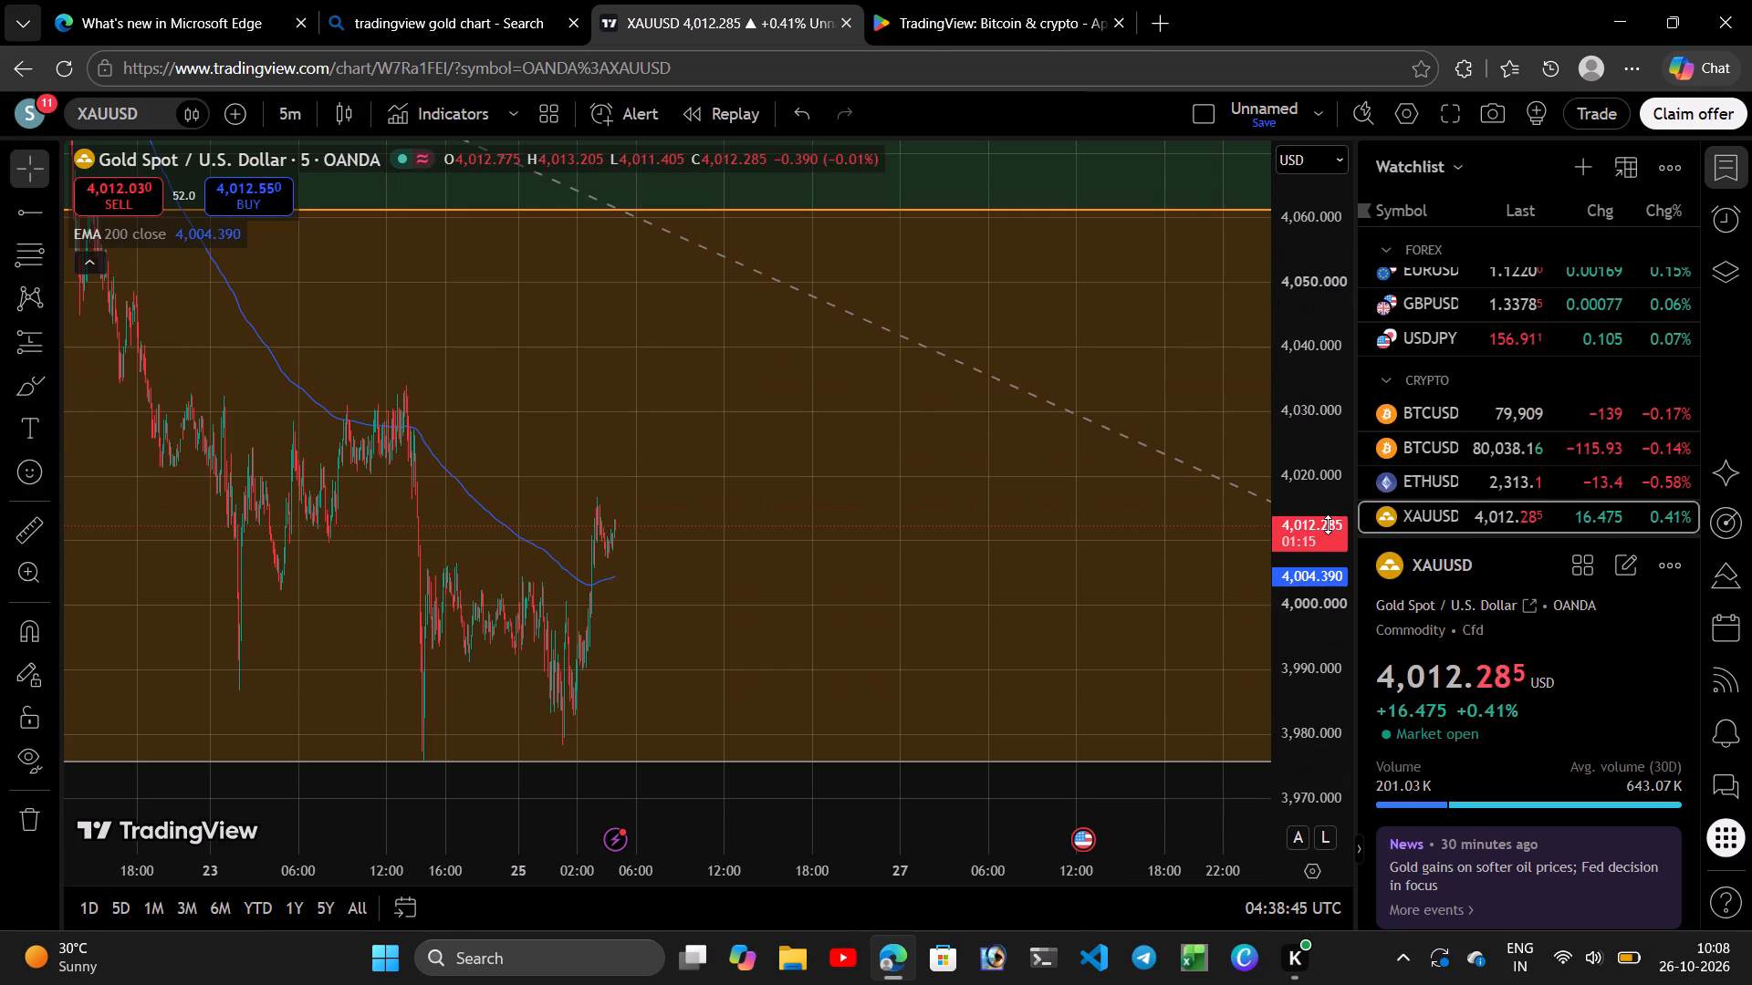
left_click_drag(876, 637, 1089, 655)
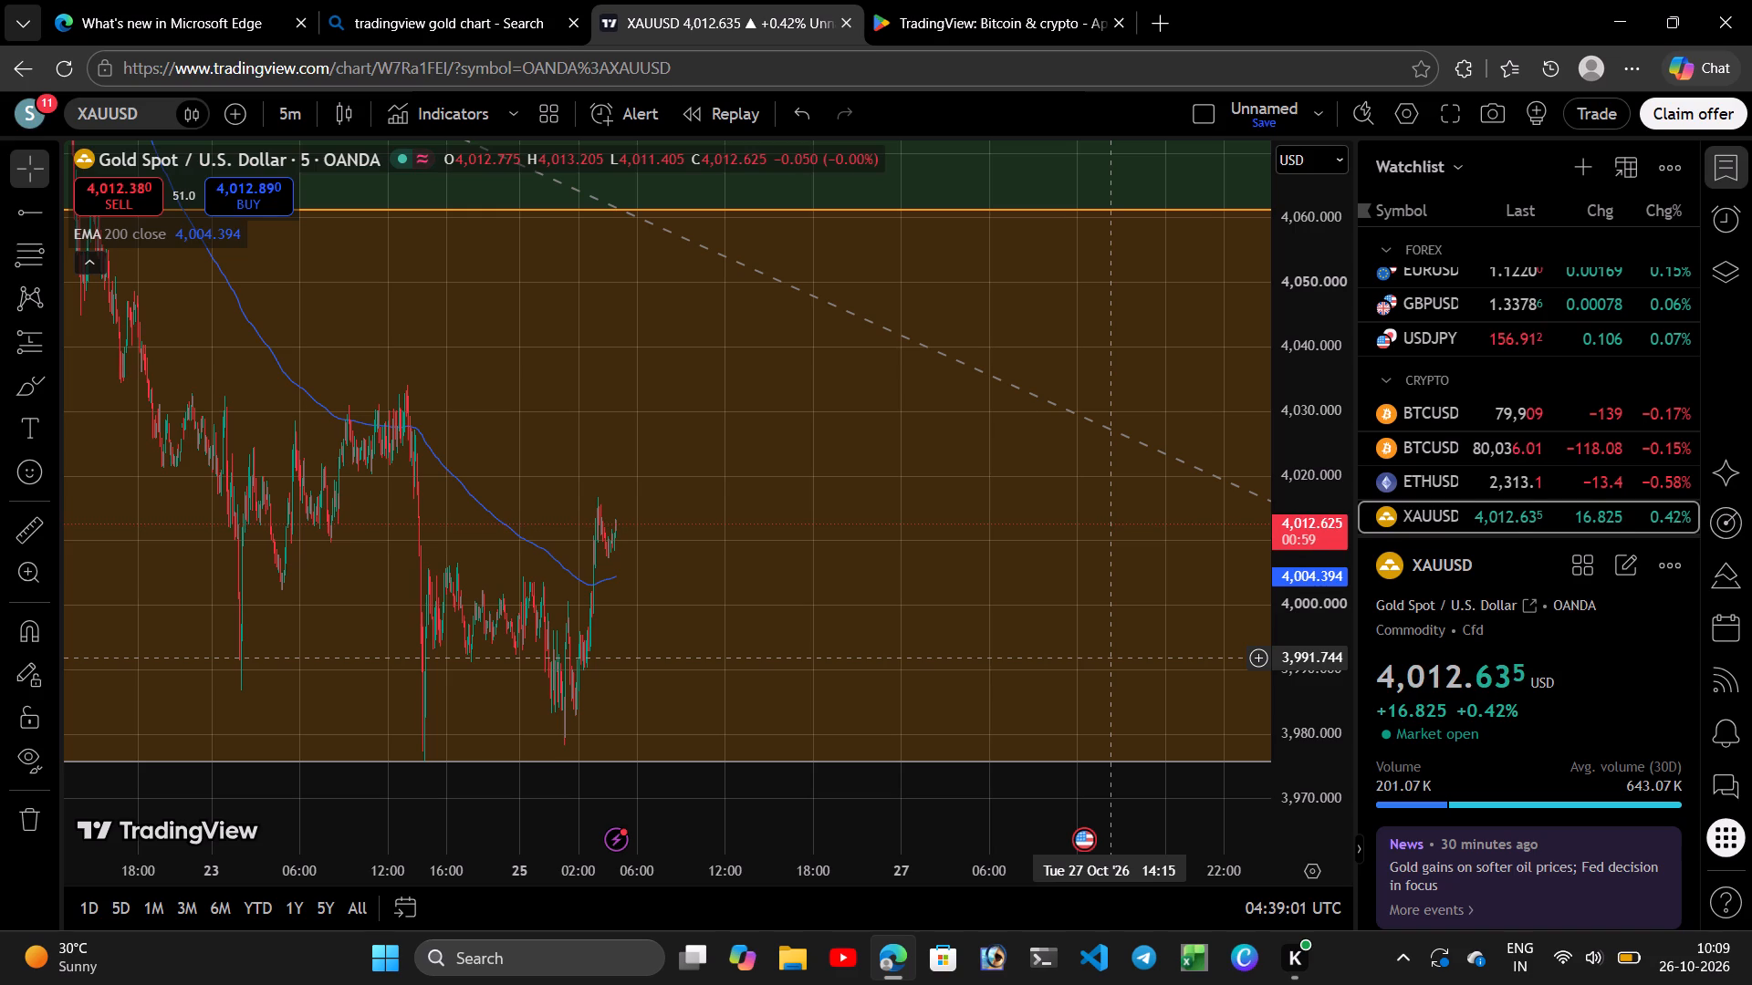
Examine the whole 16–26 Oct decline on the 5-minute chart against the 200 EMA and all the Fib retracement levels.
scroll(779, 577, "down", 3)
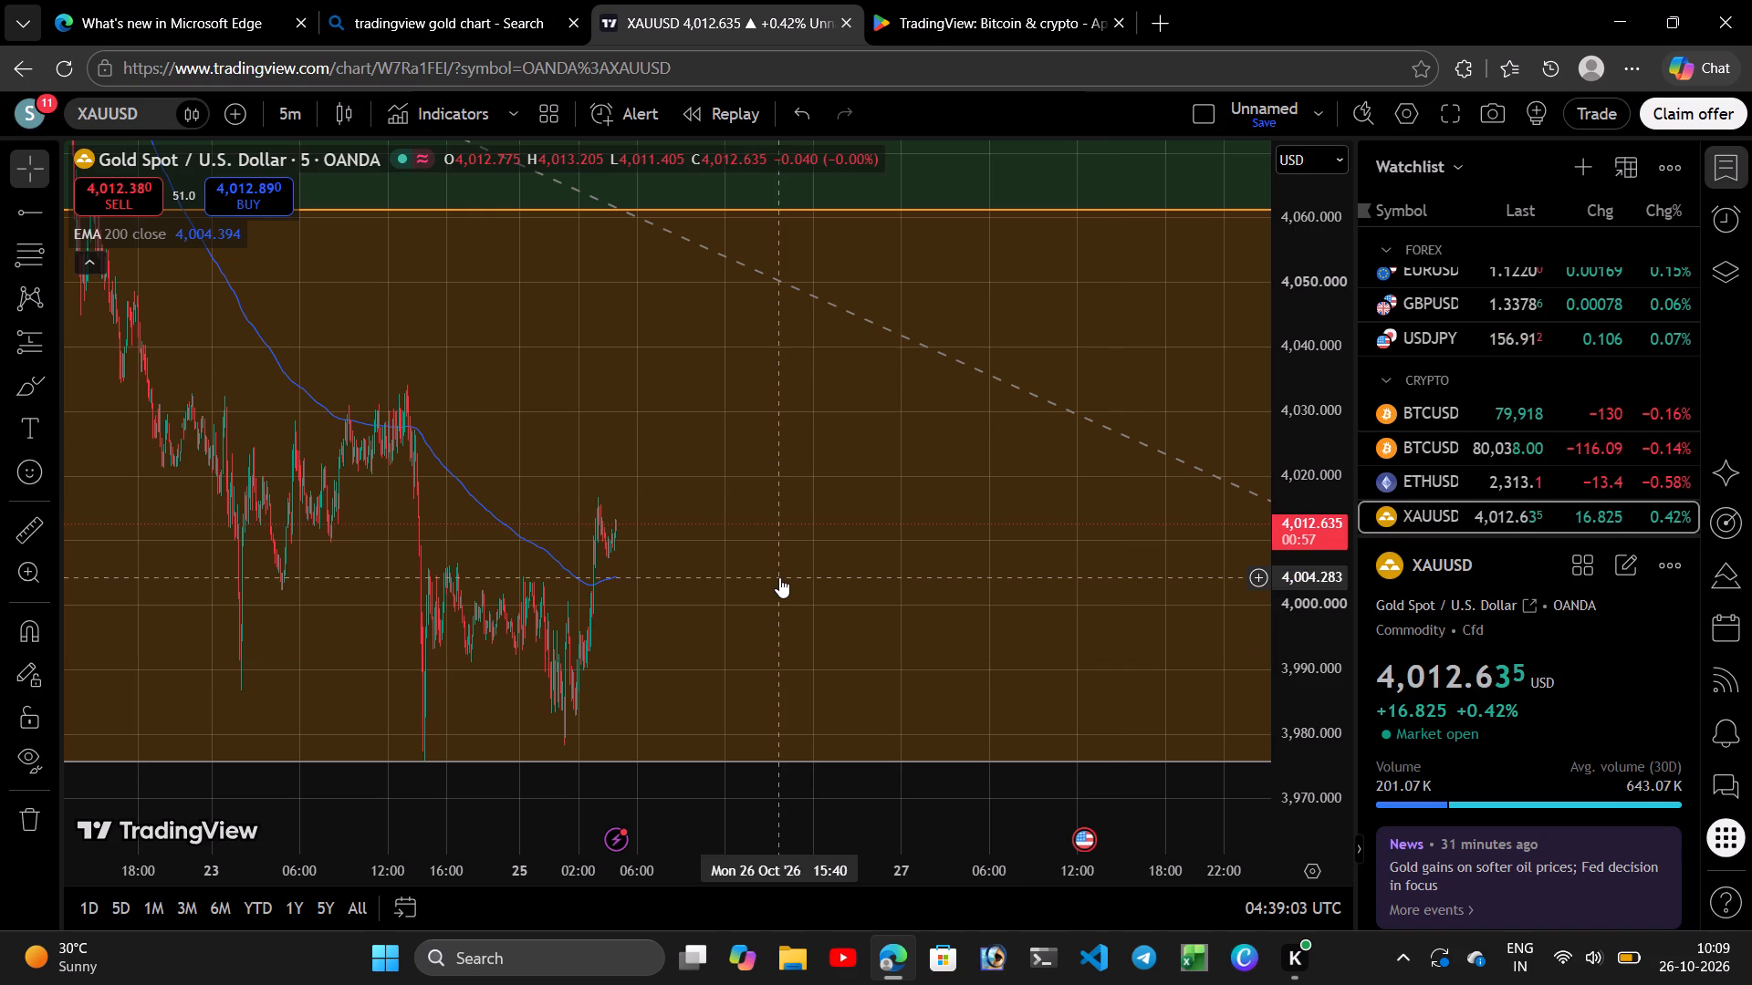
left_click_drag(709, 525, 703, 627)
scroll(1104, 551, "down", 6)
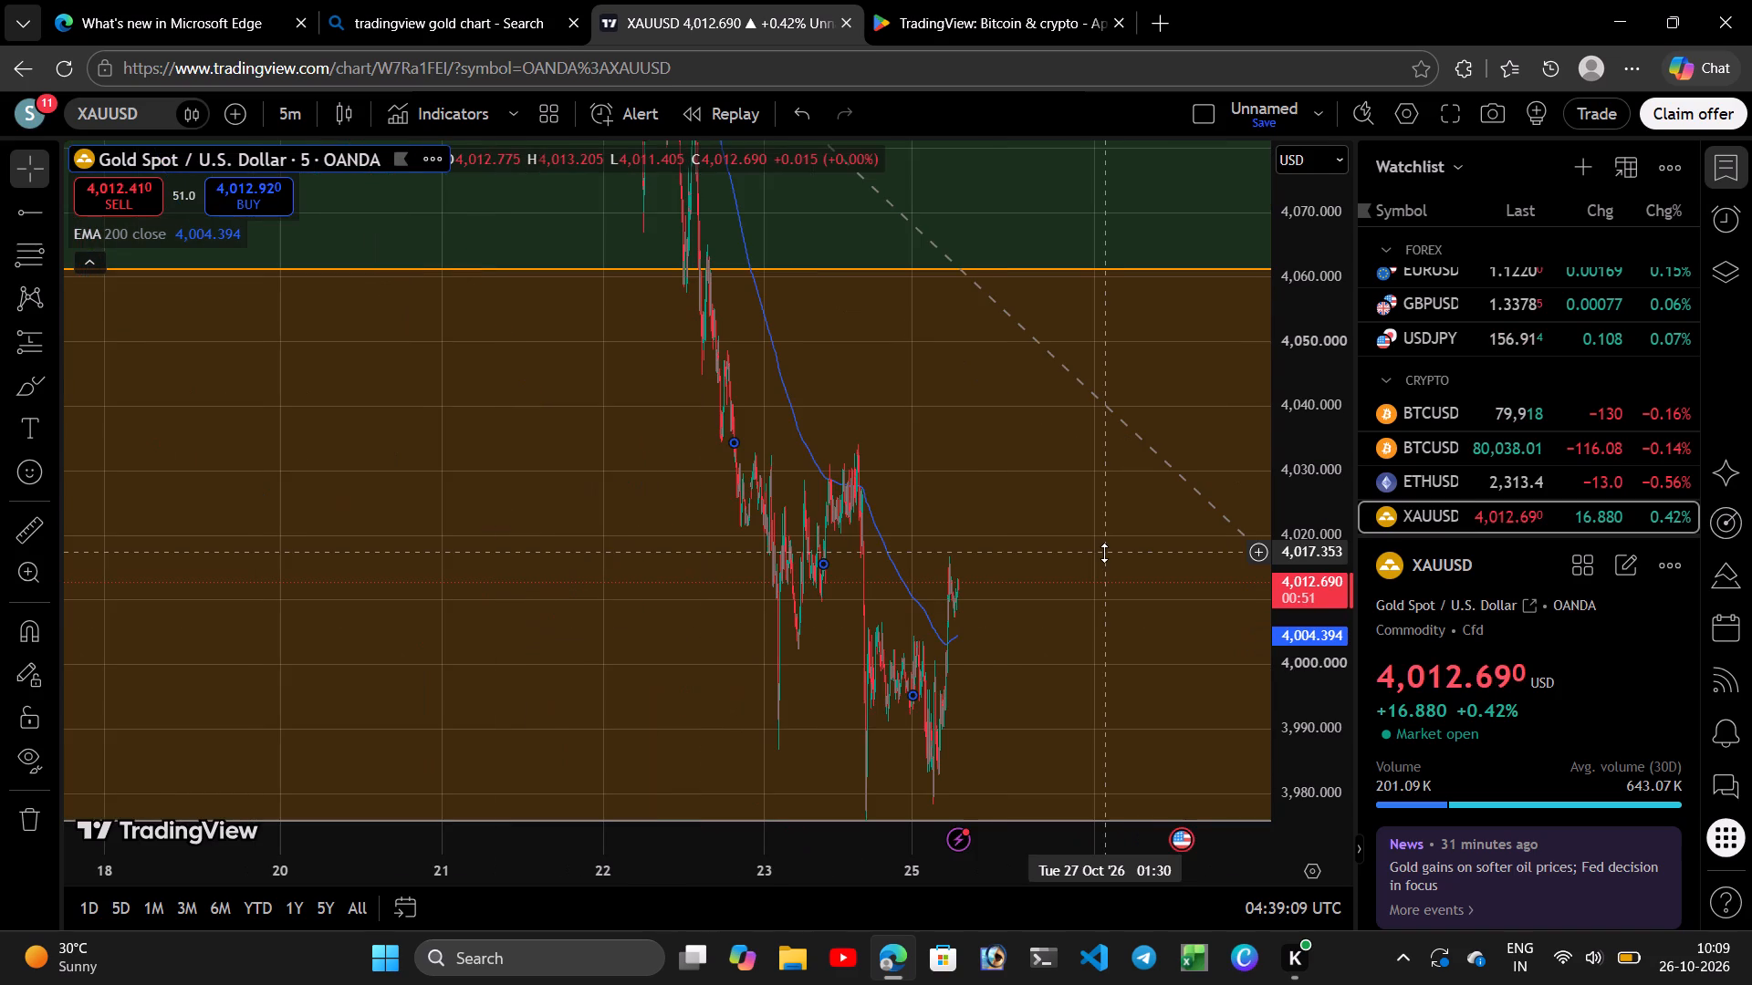
left_click_drag(1312, 679, 1104, 553)
left_click_drag(1104, 553, 1306, 848)
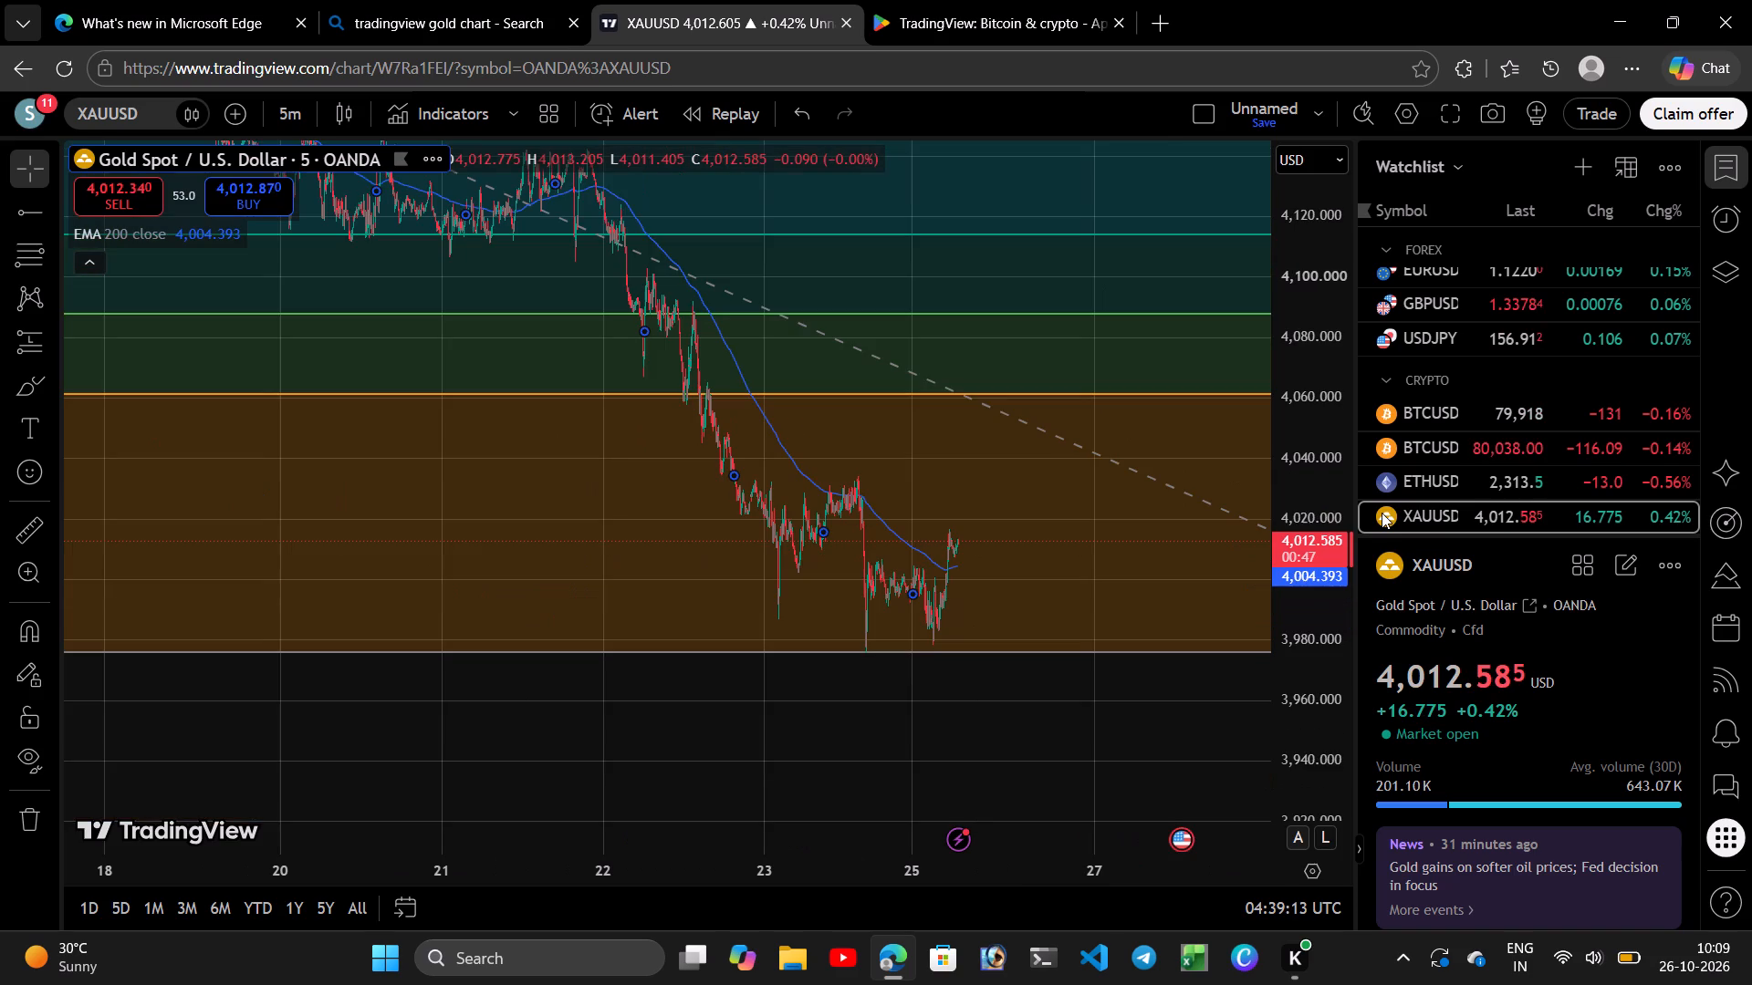
left_click_drag(1332, 502, 1382, 513)
left_click_drag(1382, 513, 1332, 626)
left_click_drag(683, 553, 662, 573)
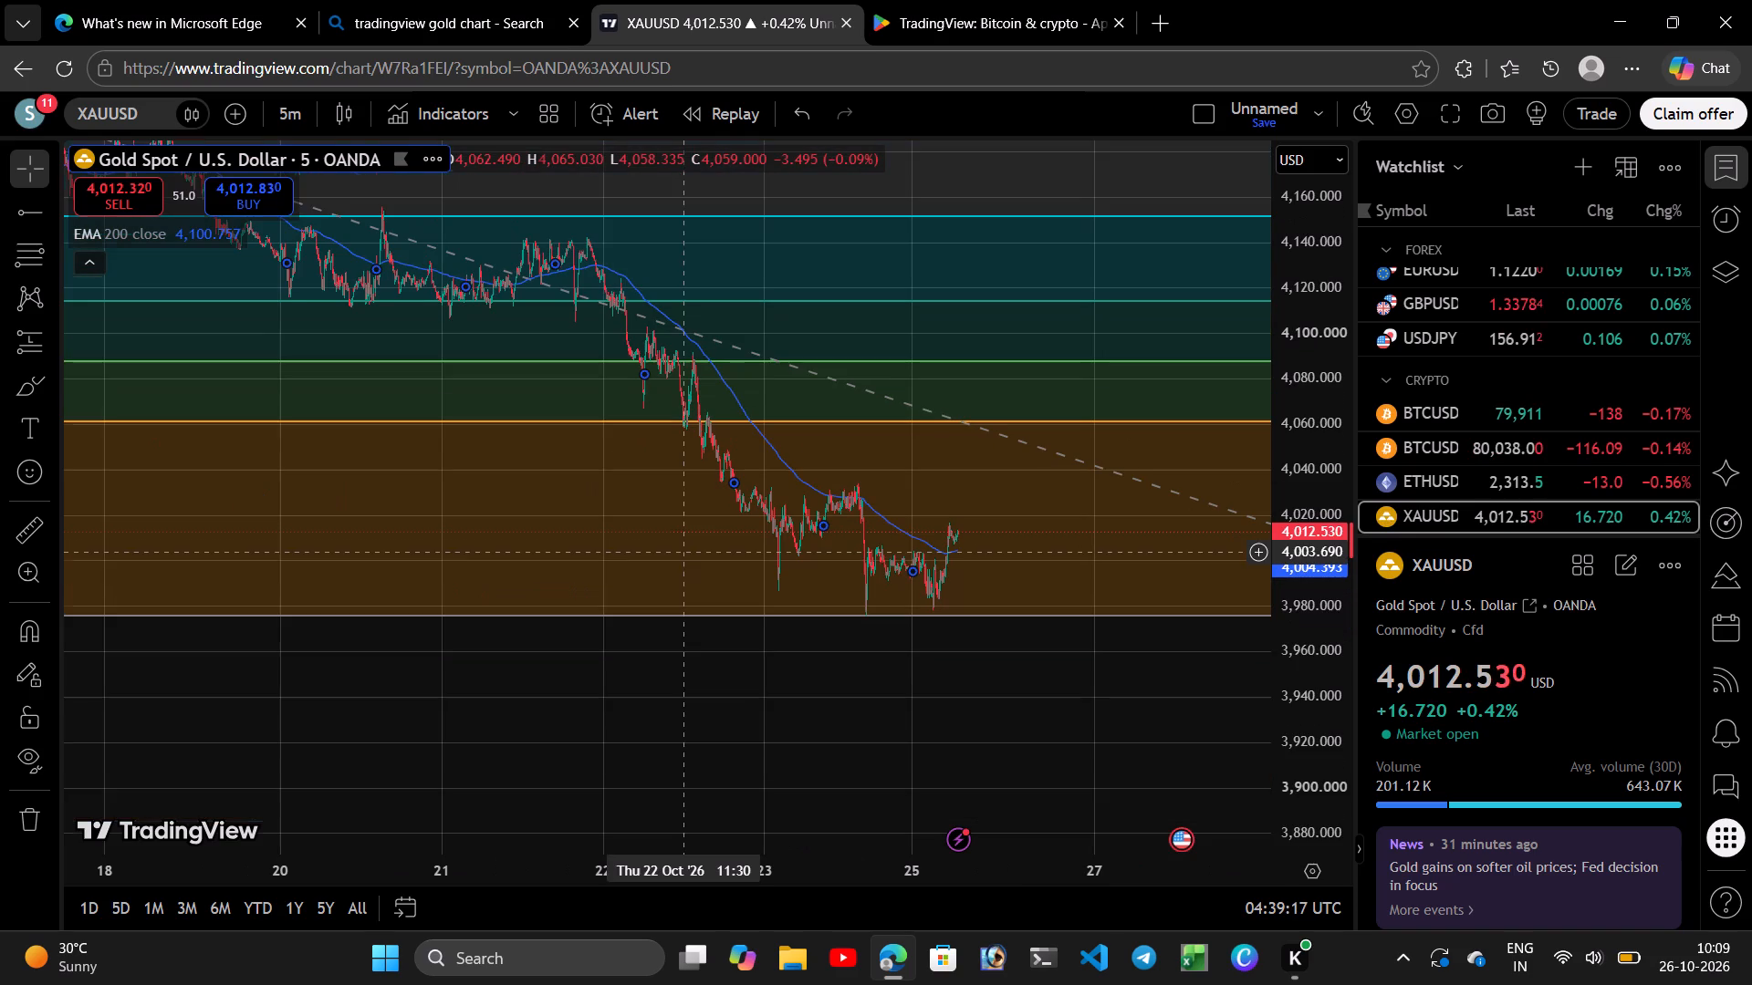
left_click_drag(662, 573, 604, 602)
left_click_drag(603, 559, 662, 573)
left_click_drag(662, 573, 460, 593)
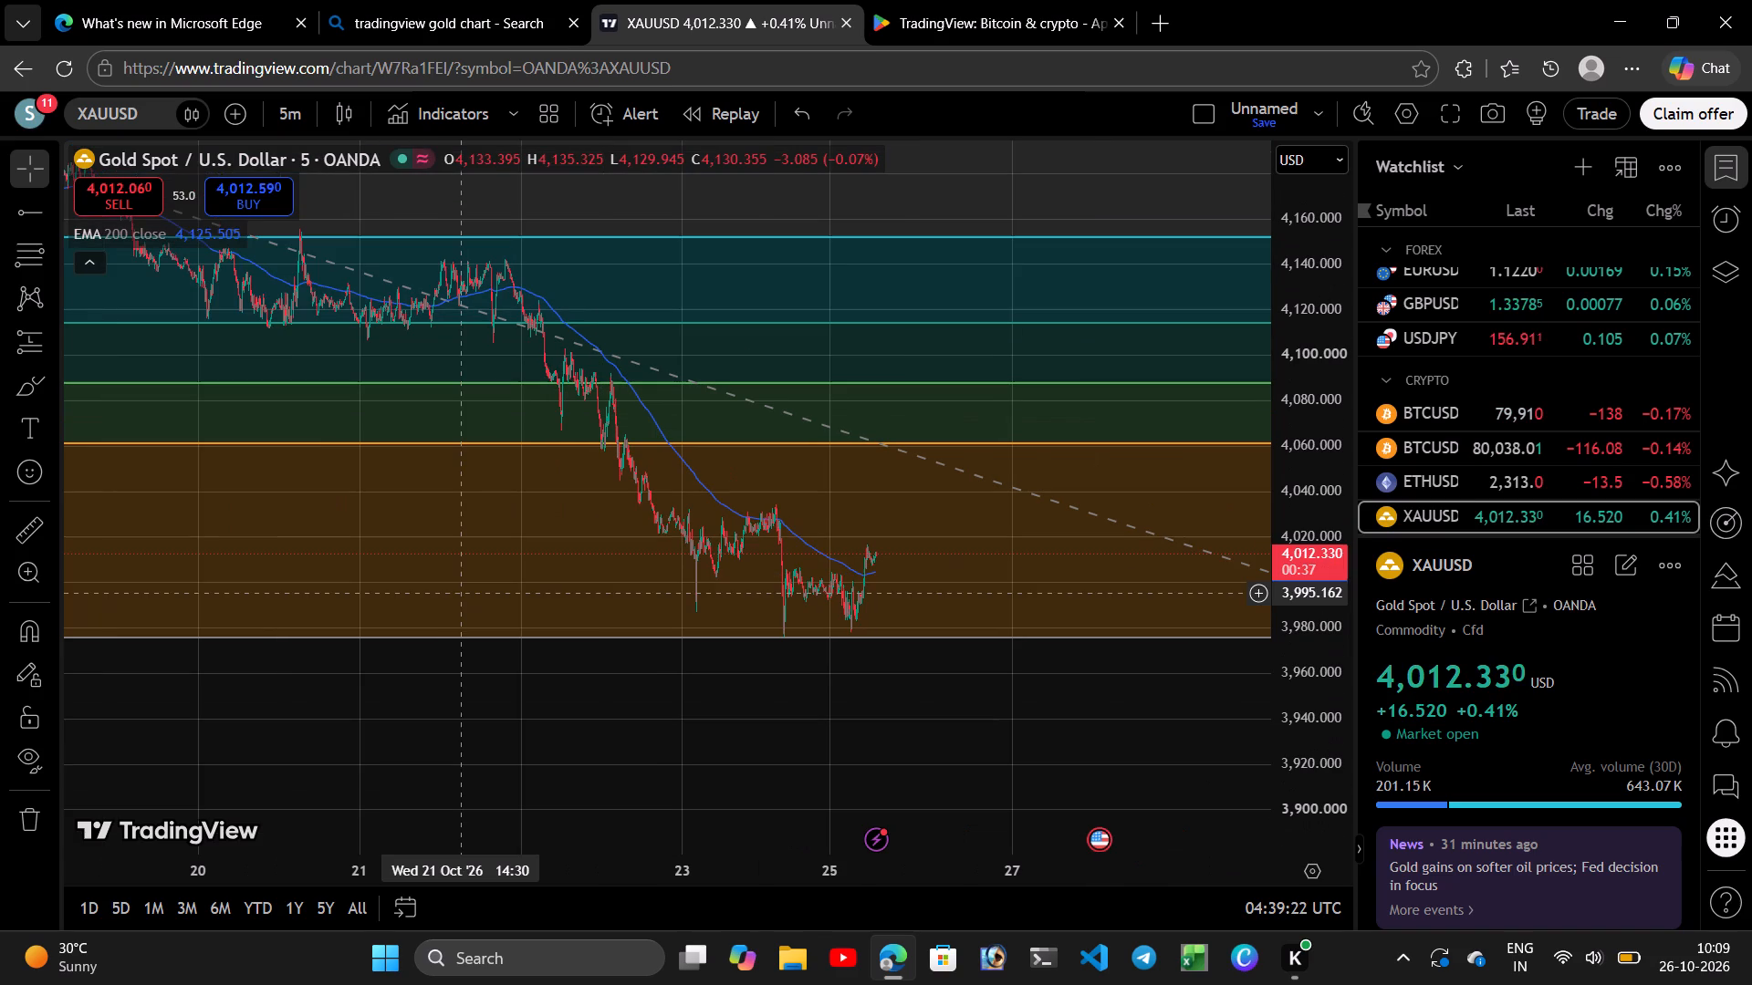
left_click_drag(476, 544, 546, 762)
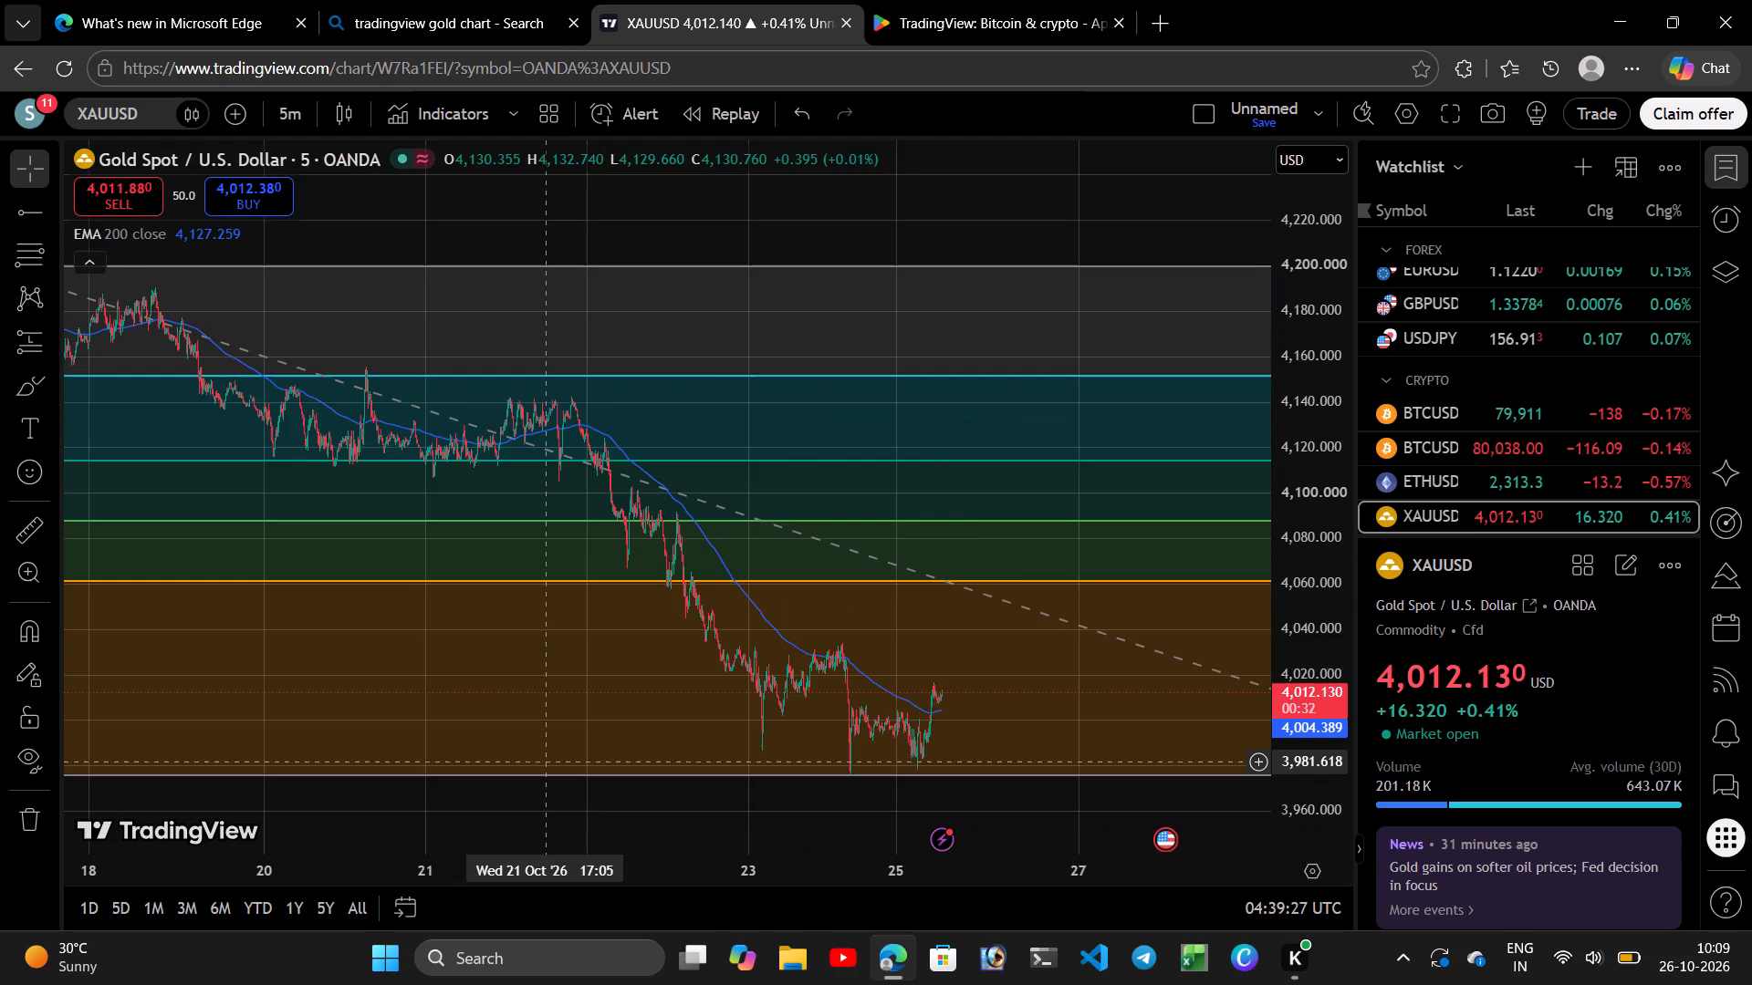
left_click_drag(546, 762, 691, 747)
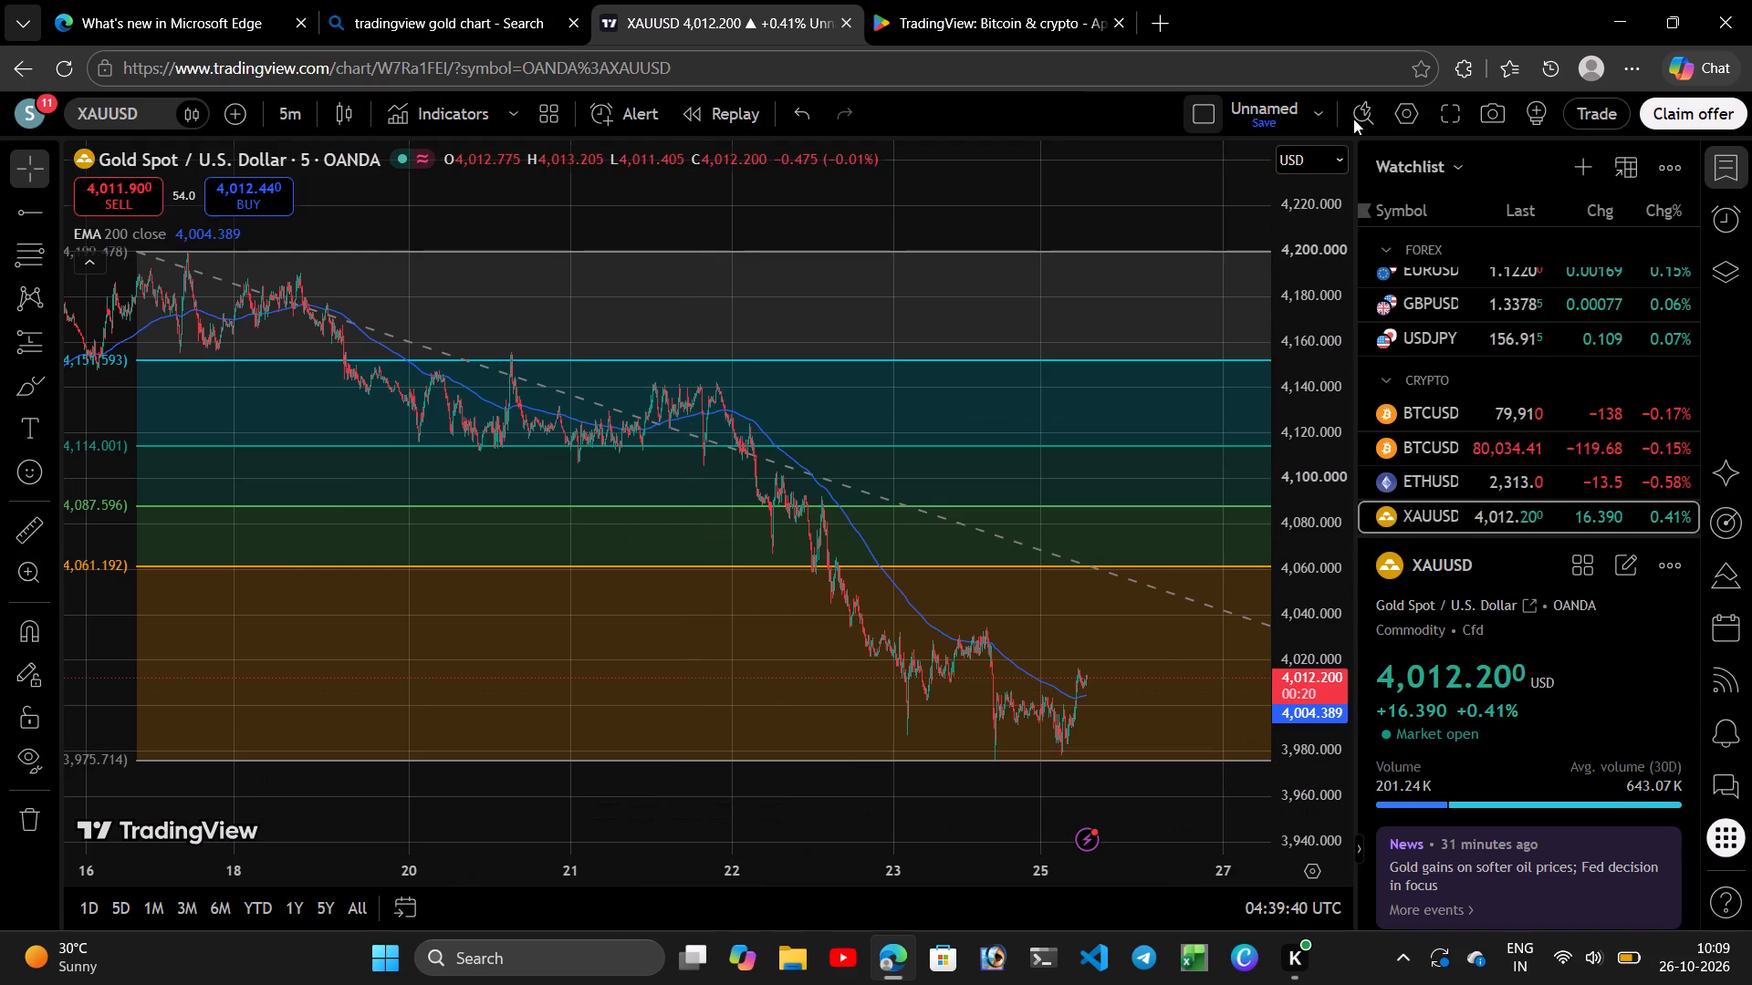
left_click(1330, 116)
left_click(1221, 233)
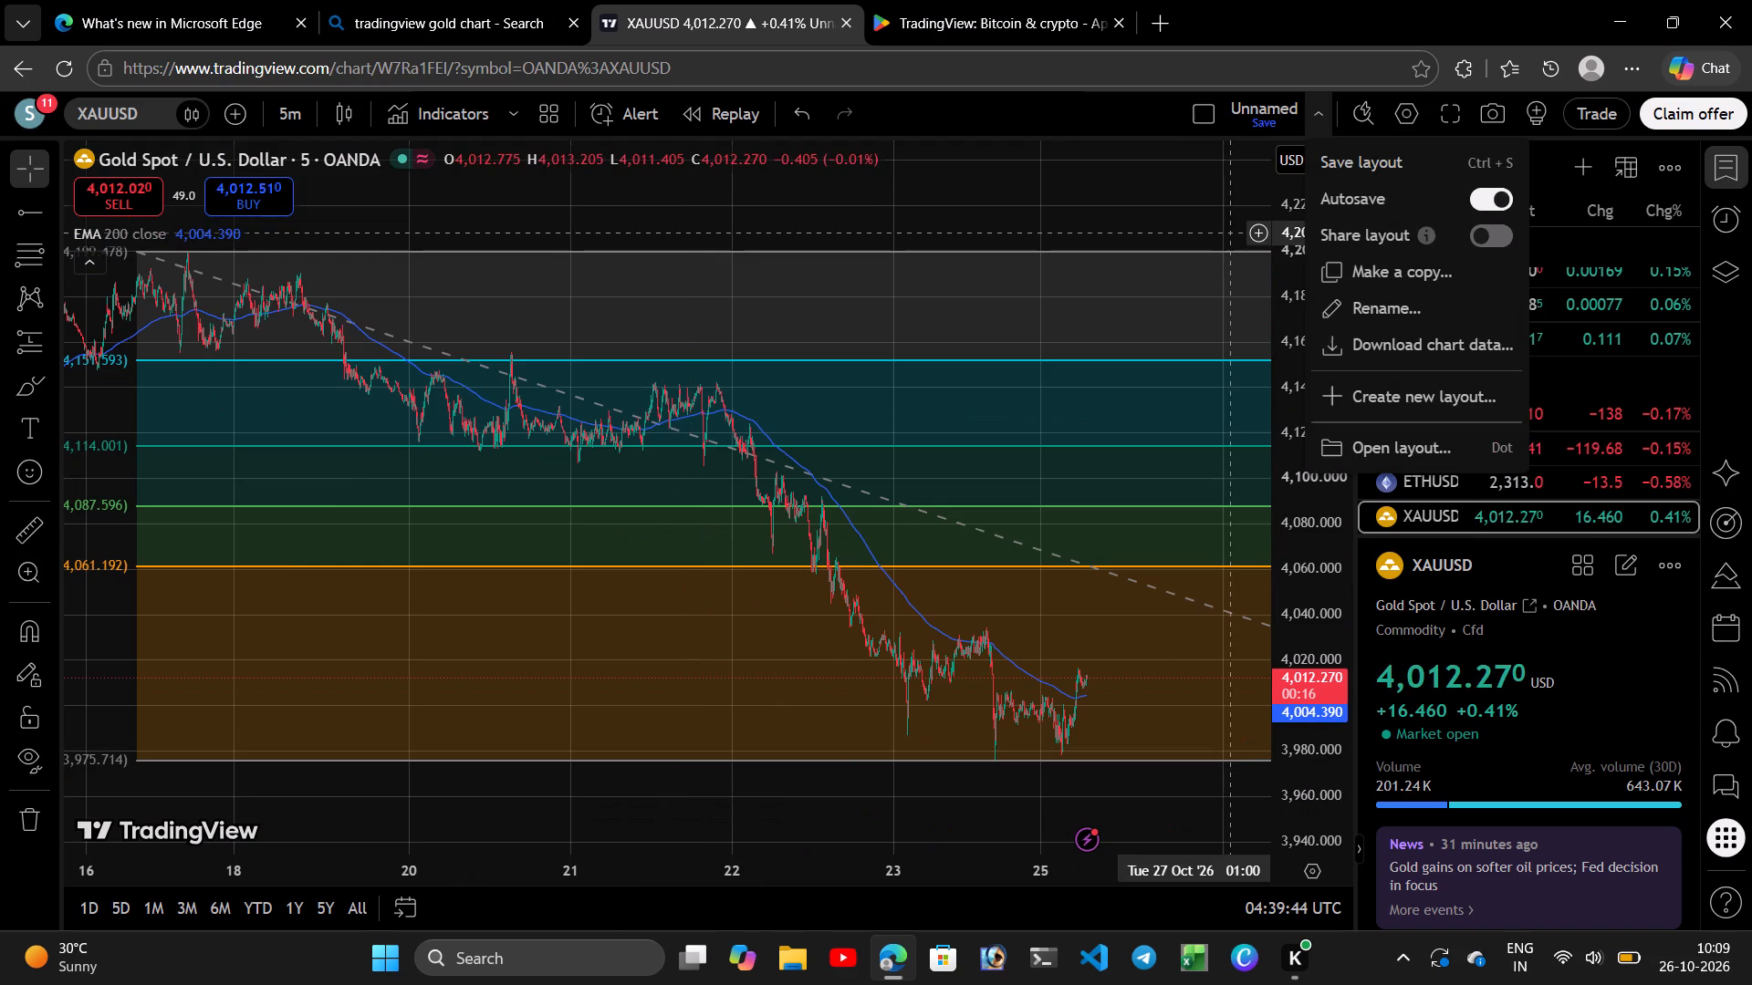
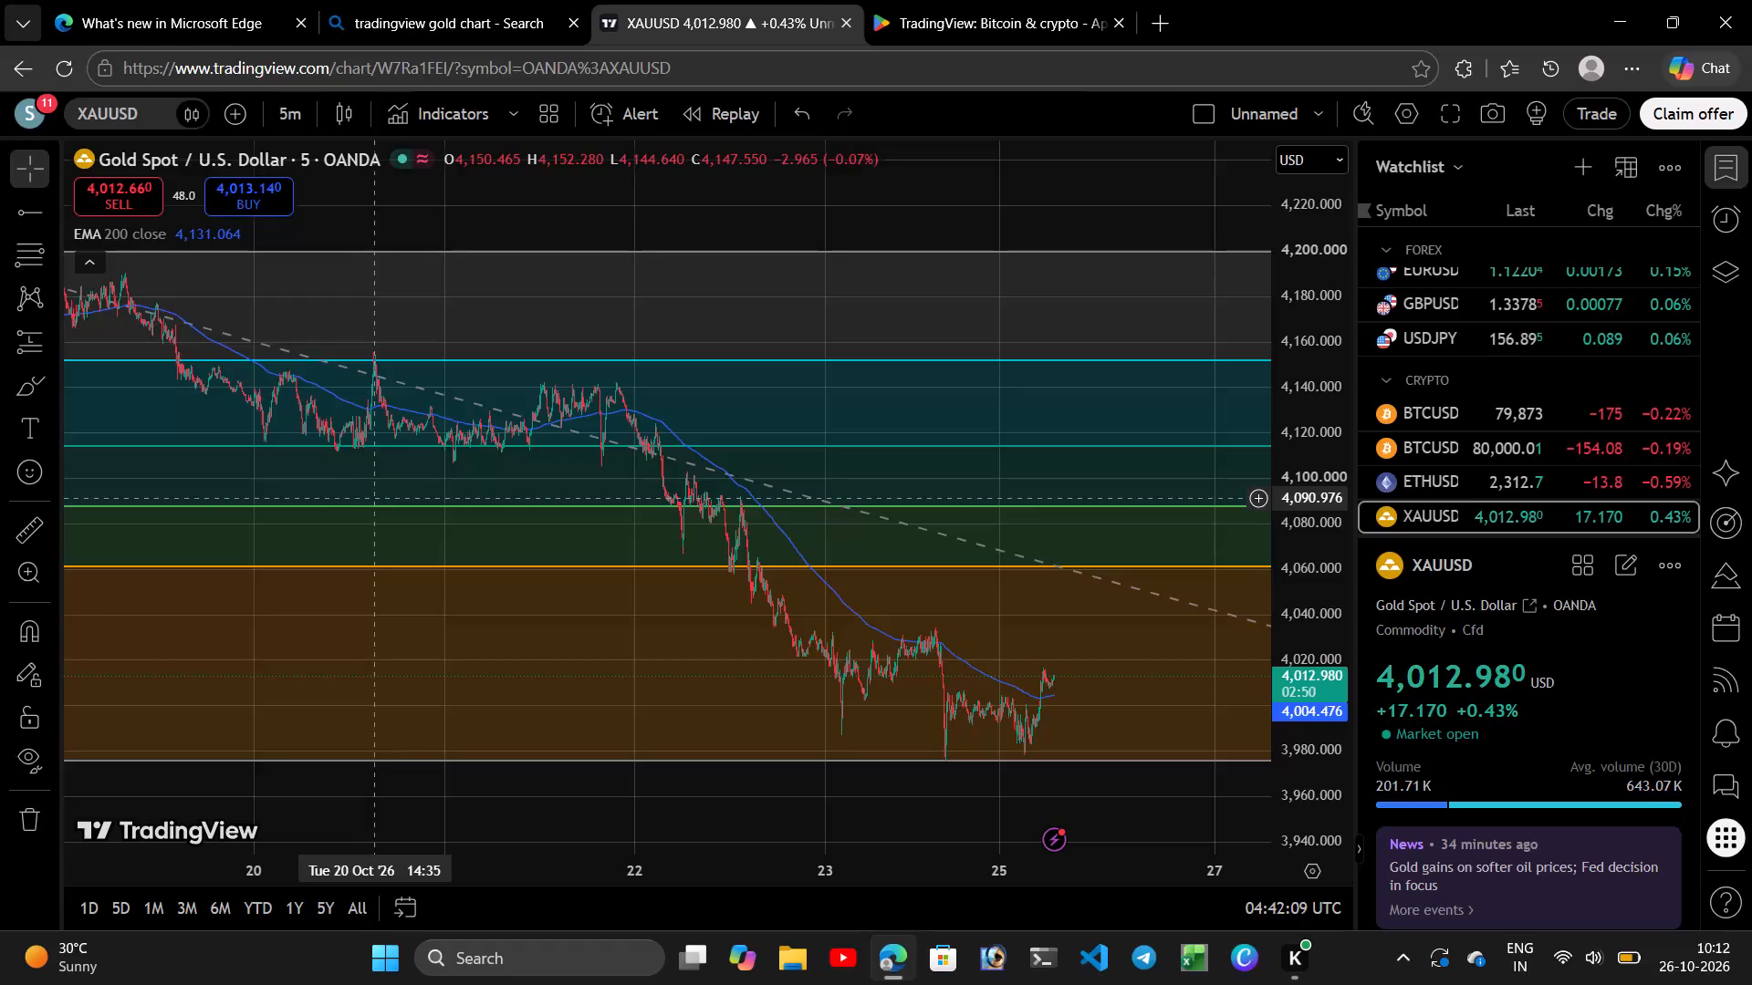
Switch the XAUUSD chart from the 5-minute to the 1-hour timeframe.
left_click_drag(375, 499, 461, 566)
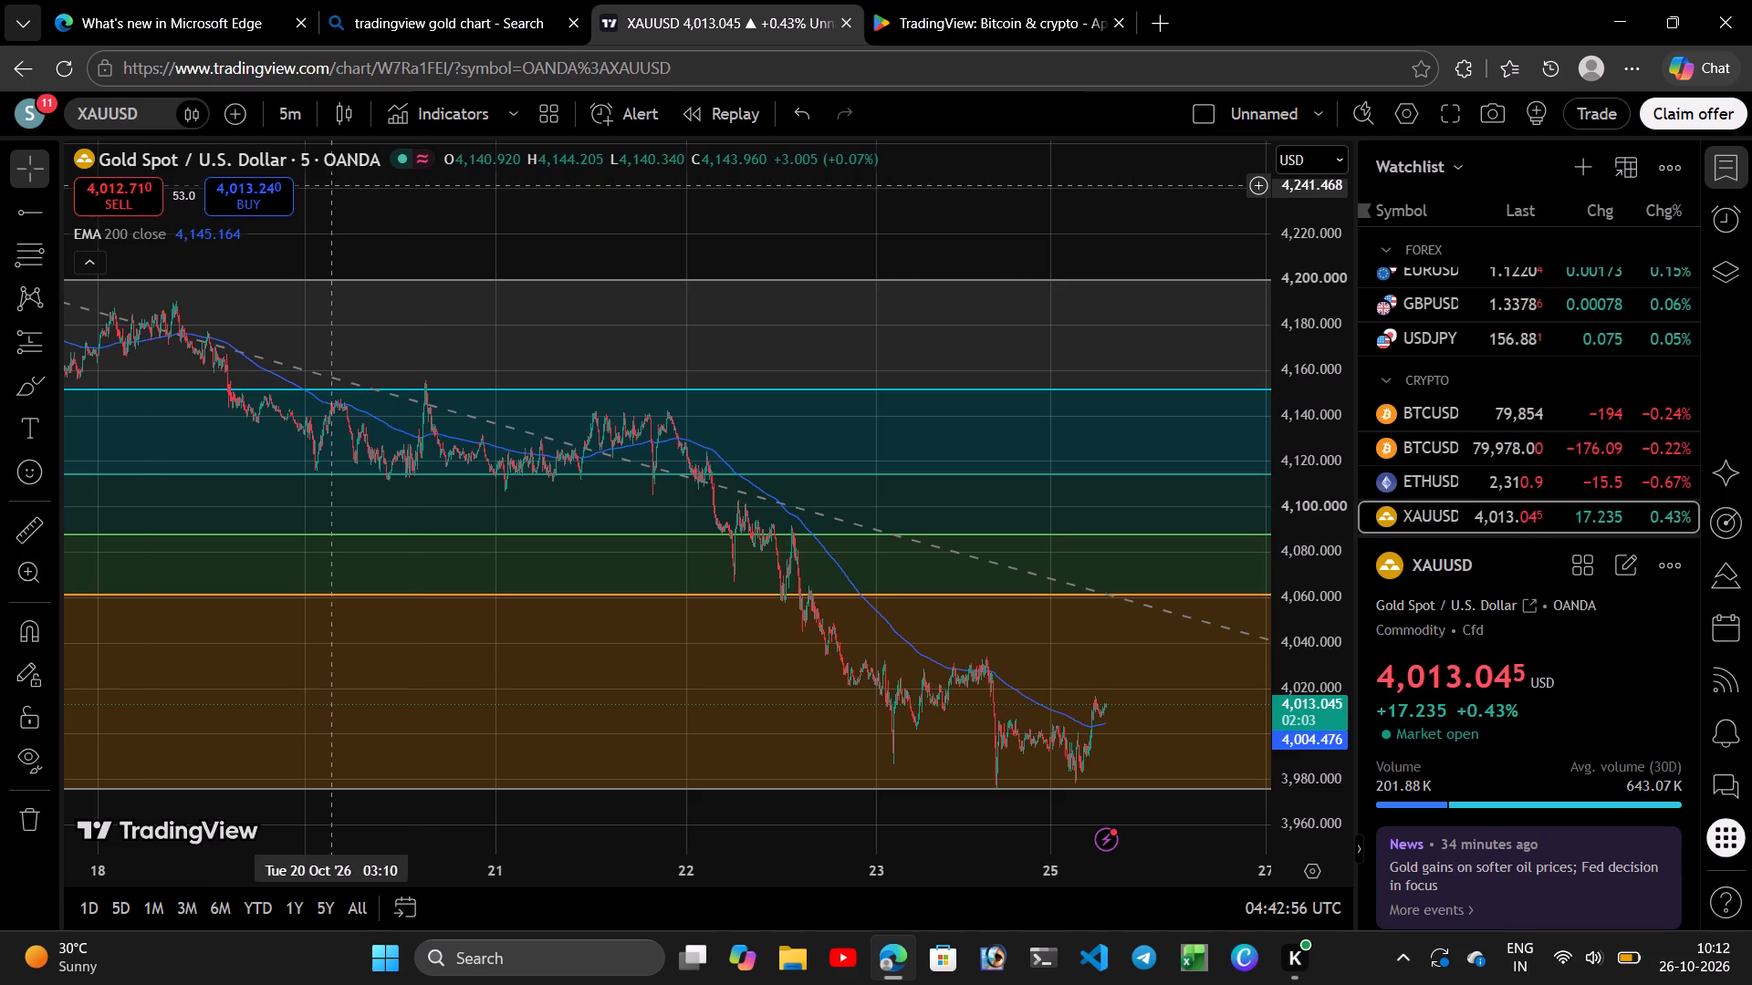
left_click(285, 119)
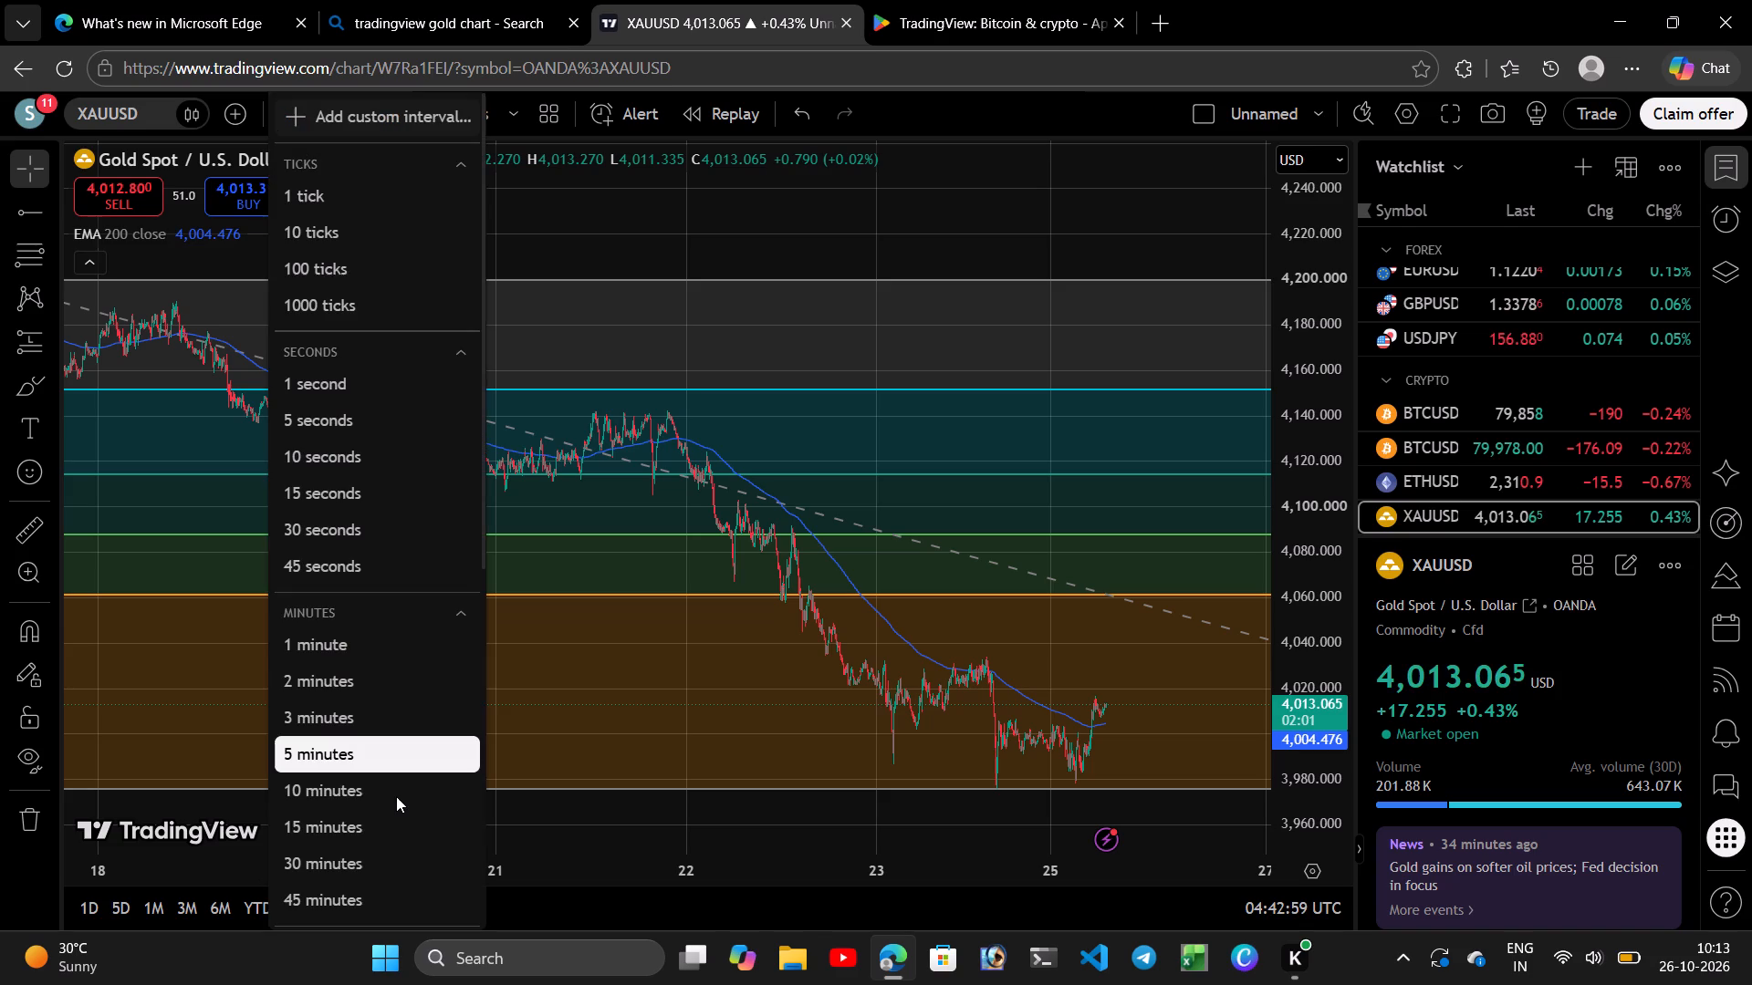
scroll(339, 905, "down", 2)
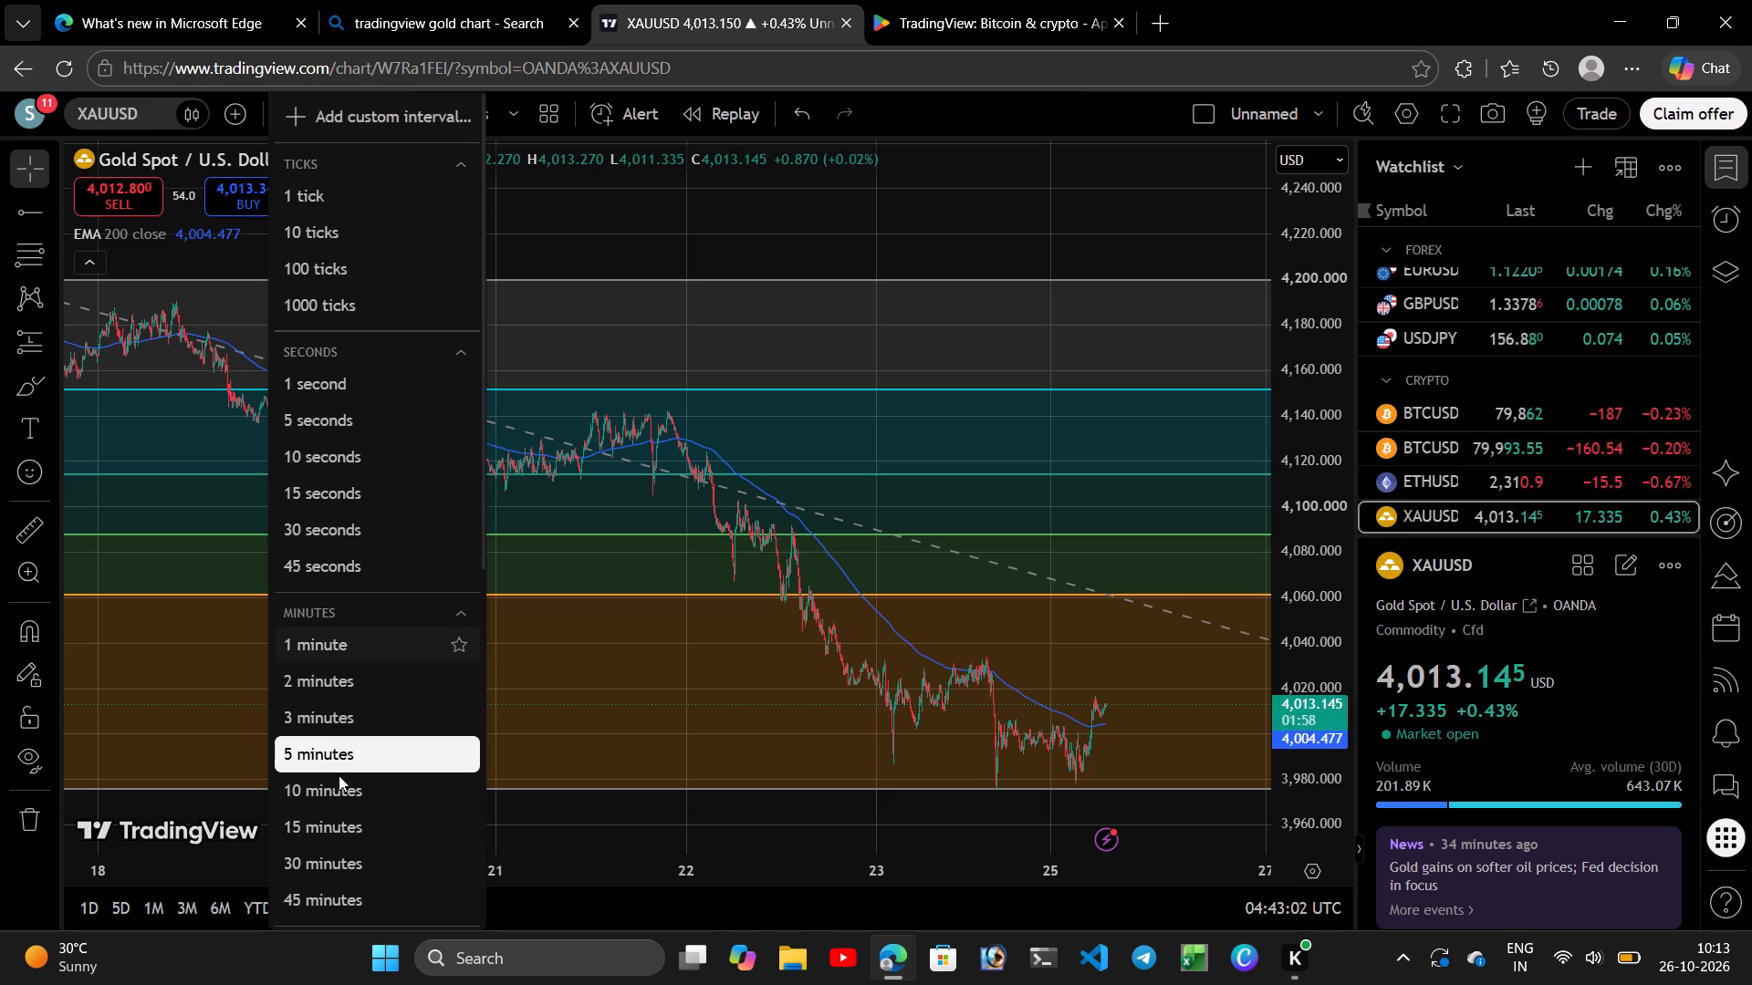
left_click(333, 752)
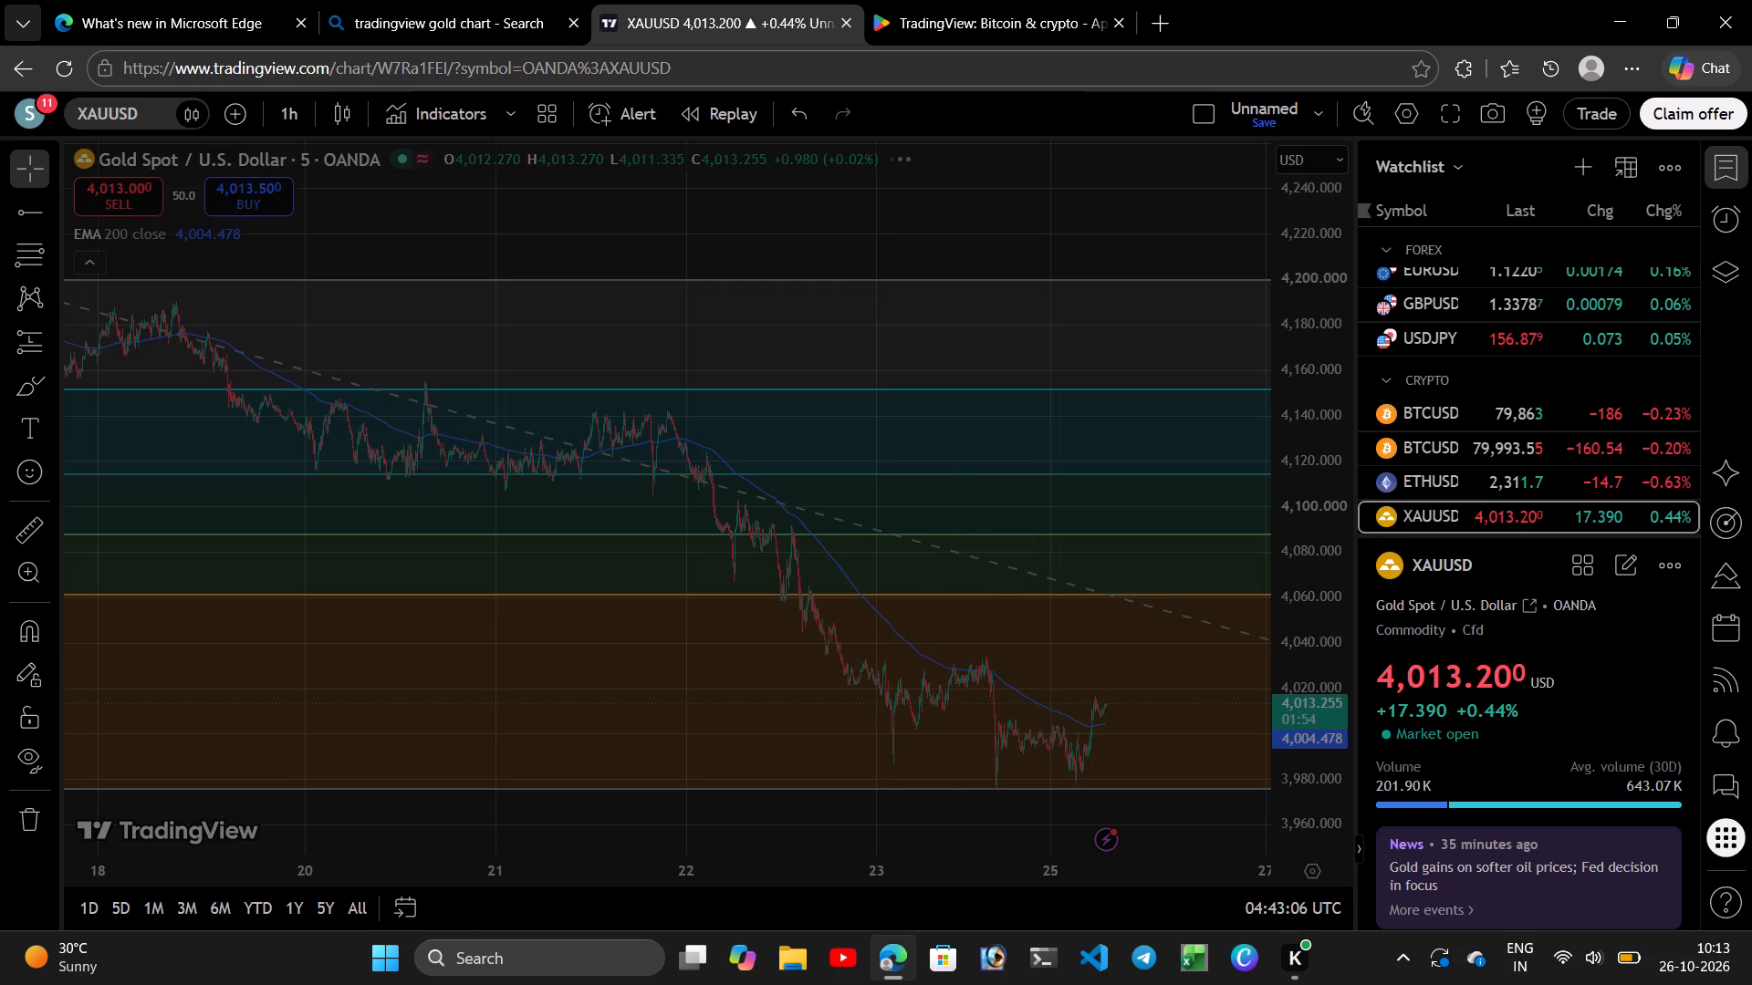
Examine the October decline on the 1-hour chart against the 200 EMA and the Fib retracement levels from 0 to 1.
left_click_drag(765, 731, 395, 702)
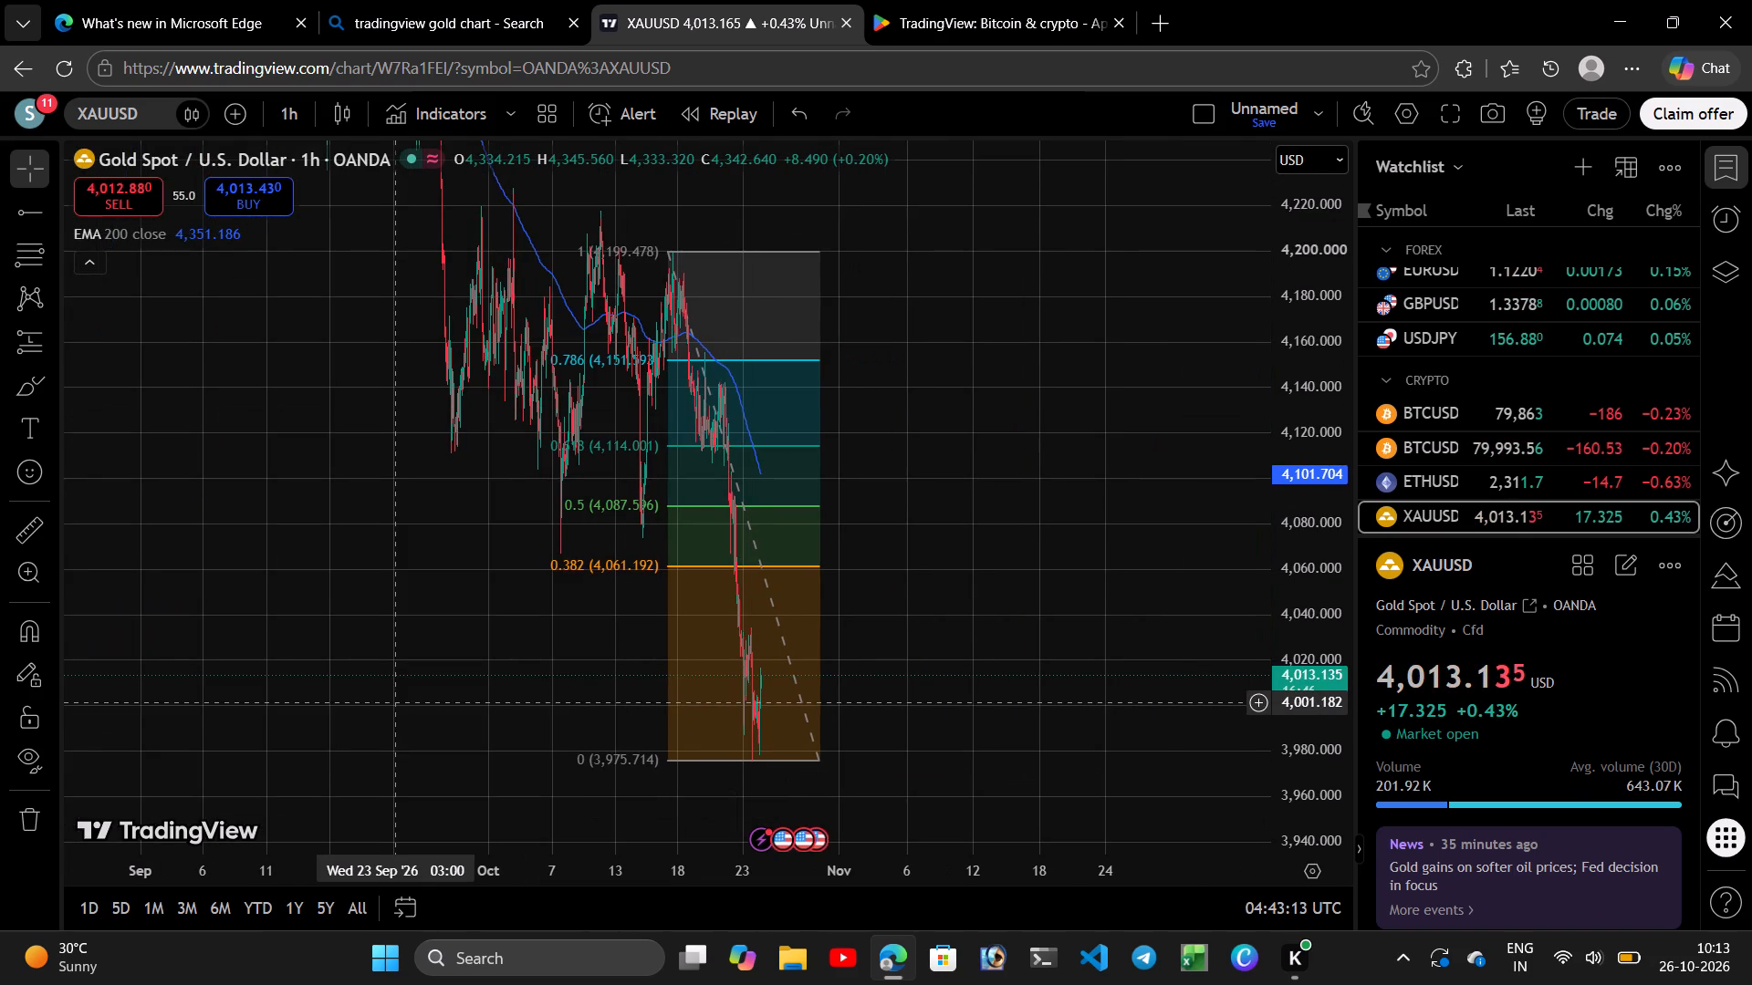
scroll(916, 703, "up", 4)
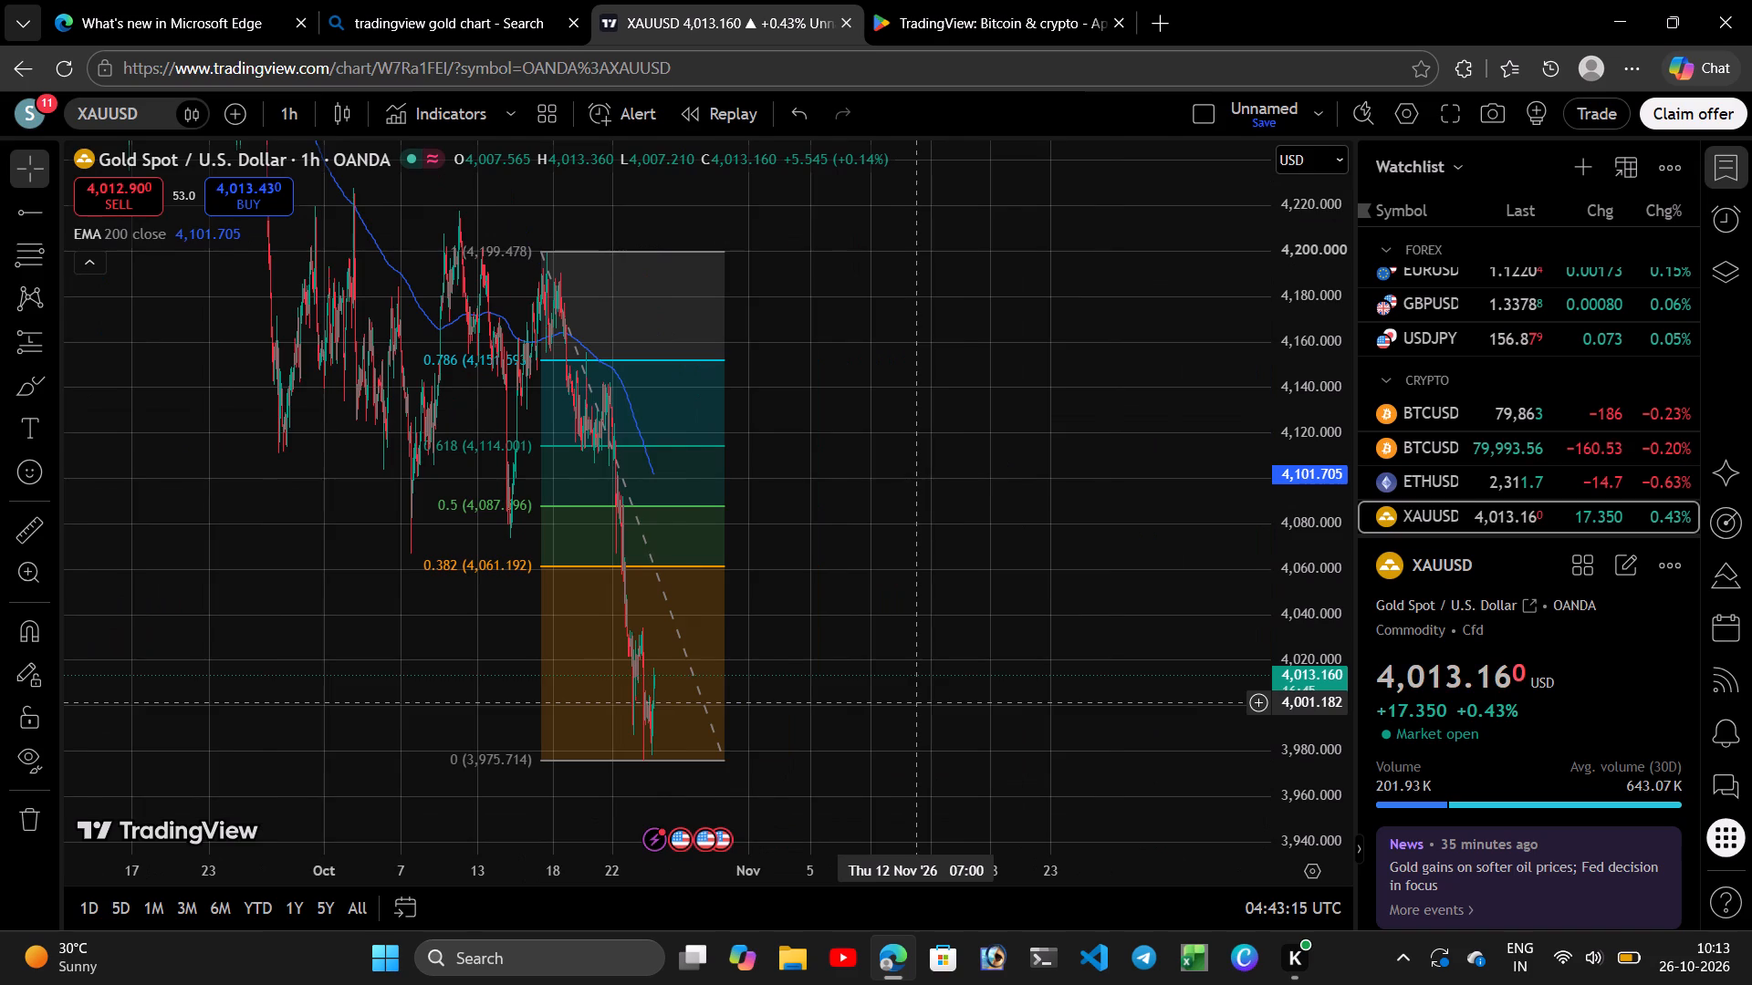
scroll(916, 703, "up", 3)
left_click_drag(728, 658, 1013, 622)
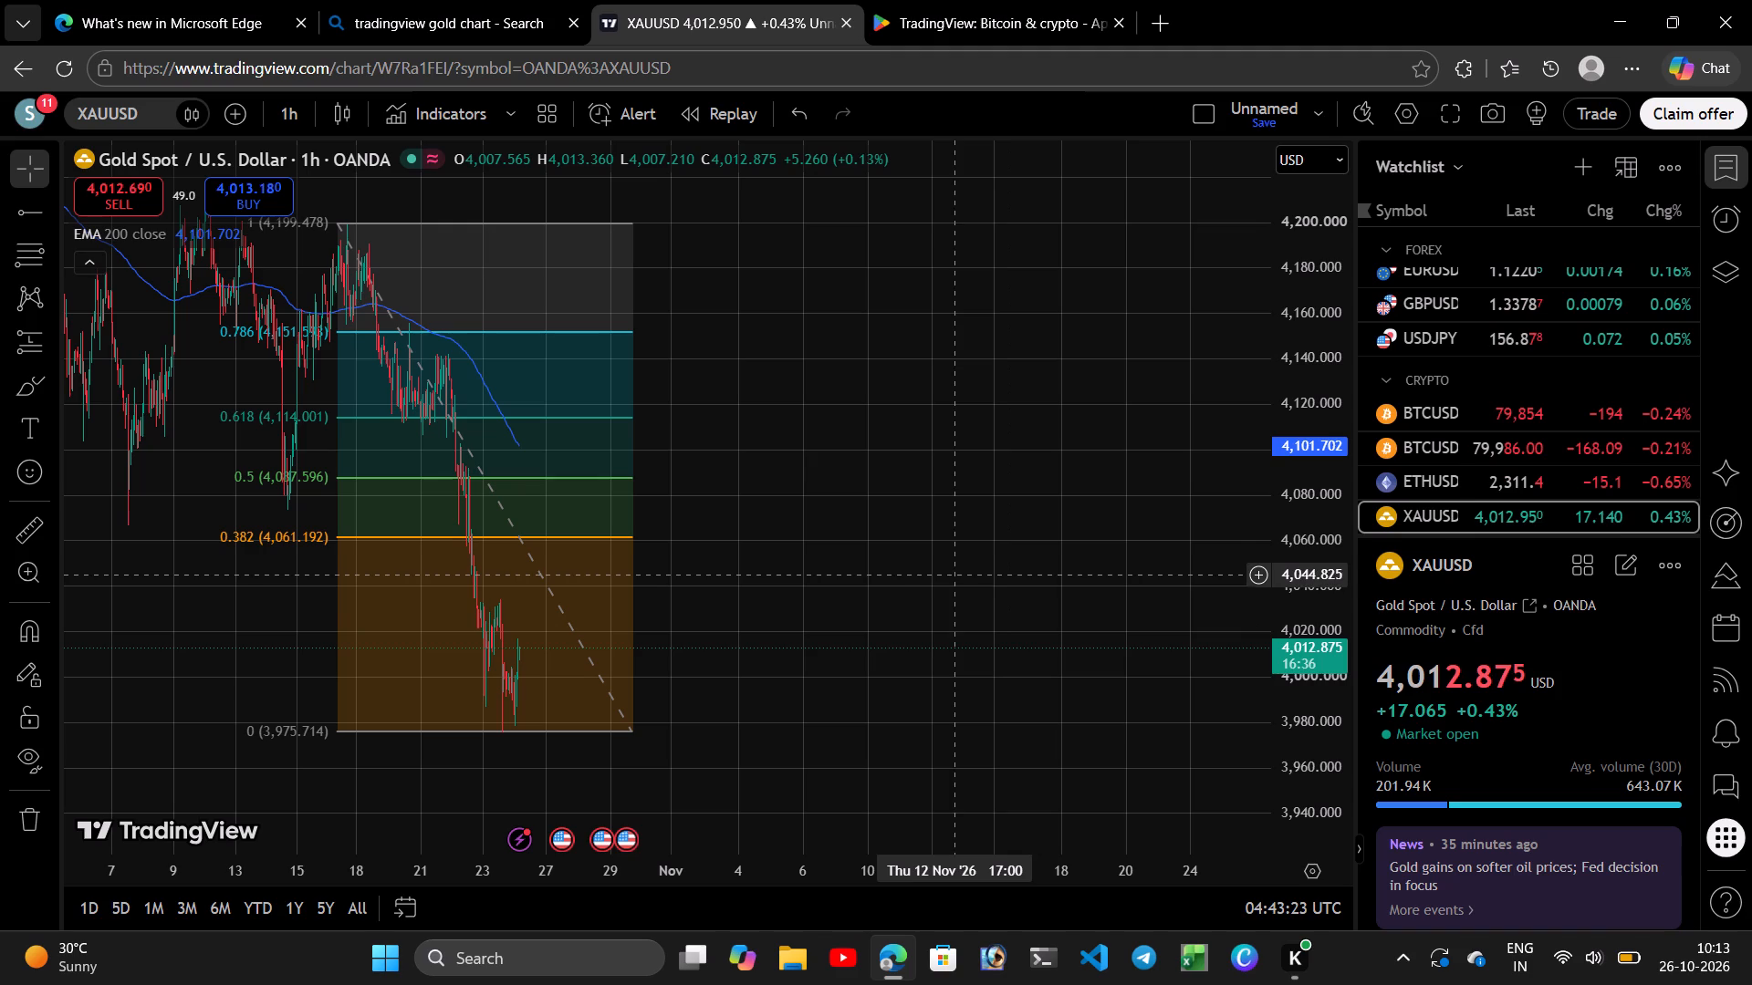
scroll(849, 580, "up", 2)
left_click_drag(848, 580, 871, 584)
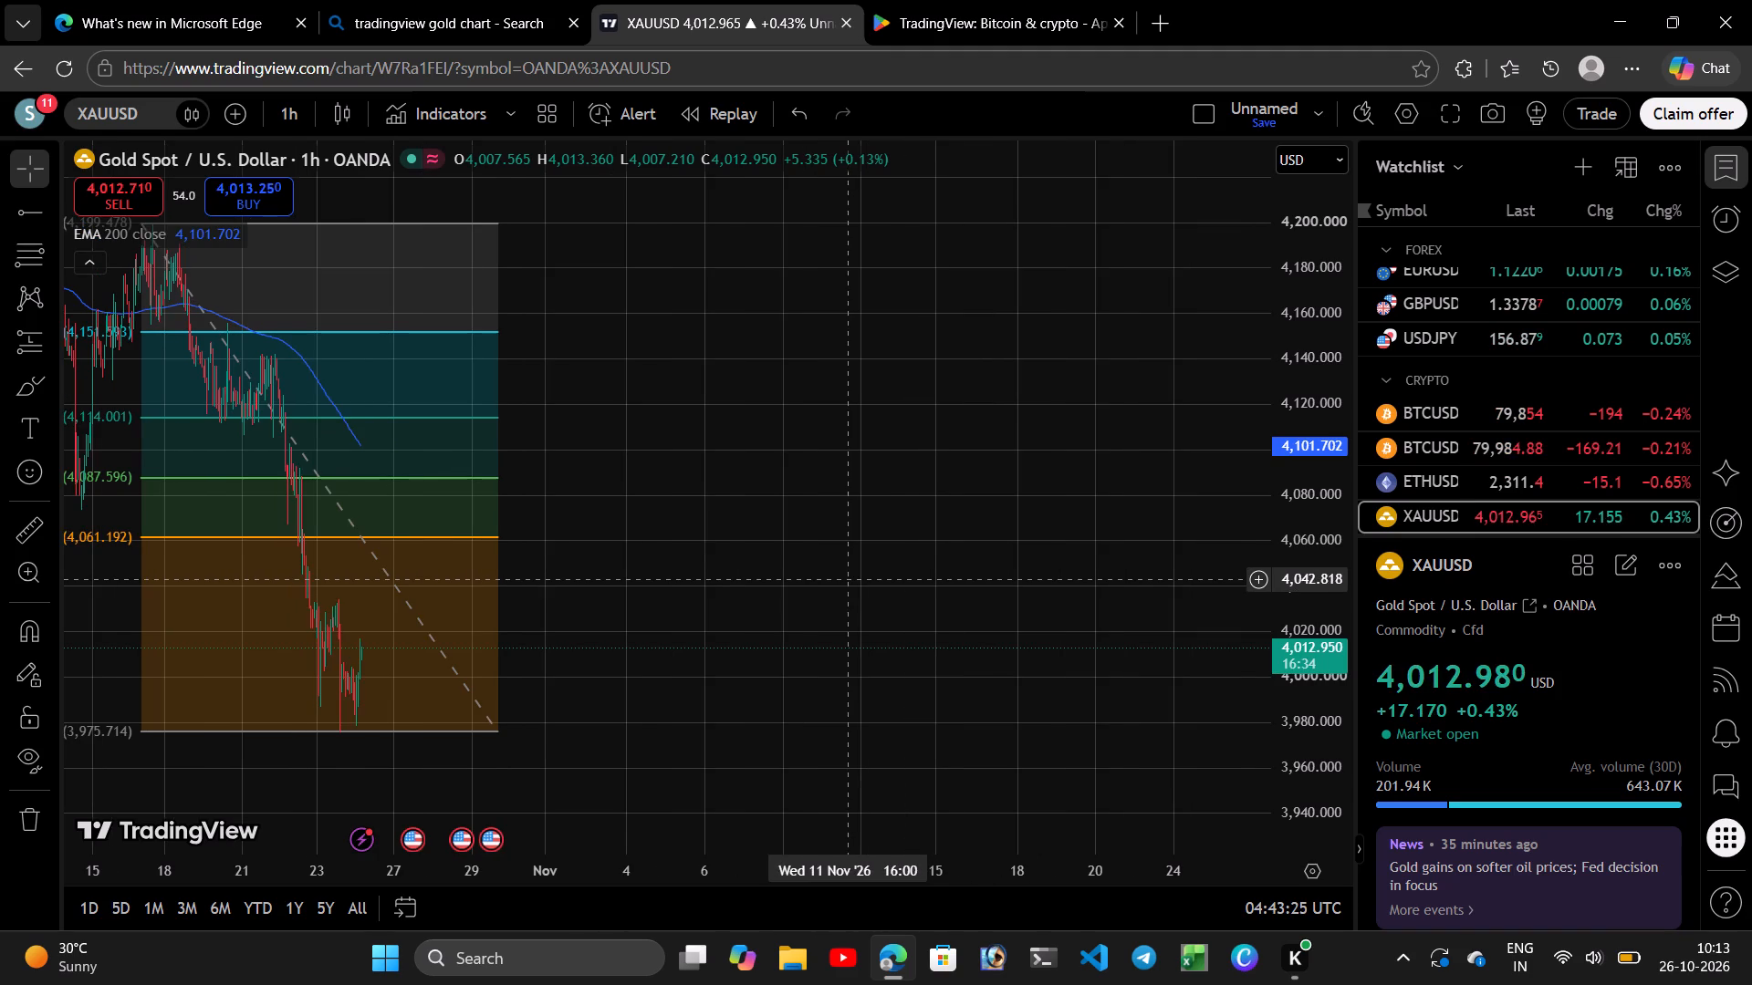
left_click_drag(871, 584, 1085, 592)
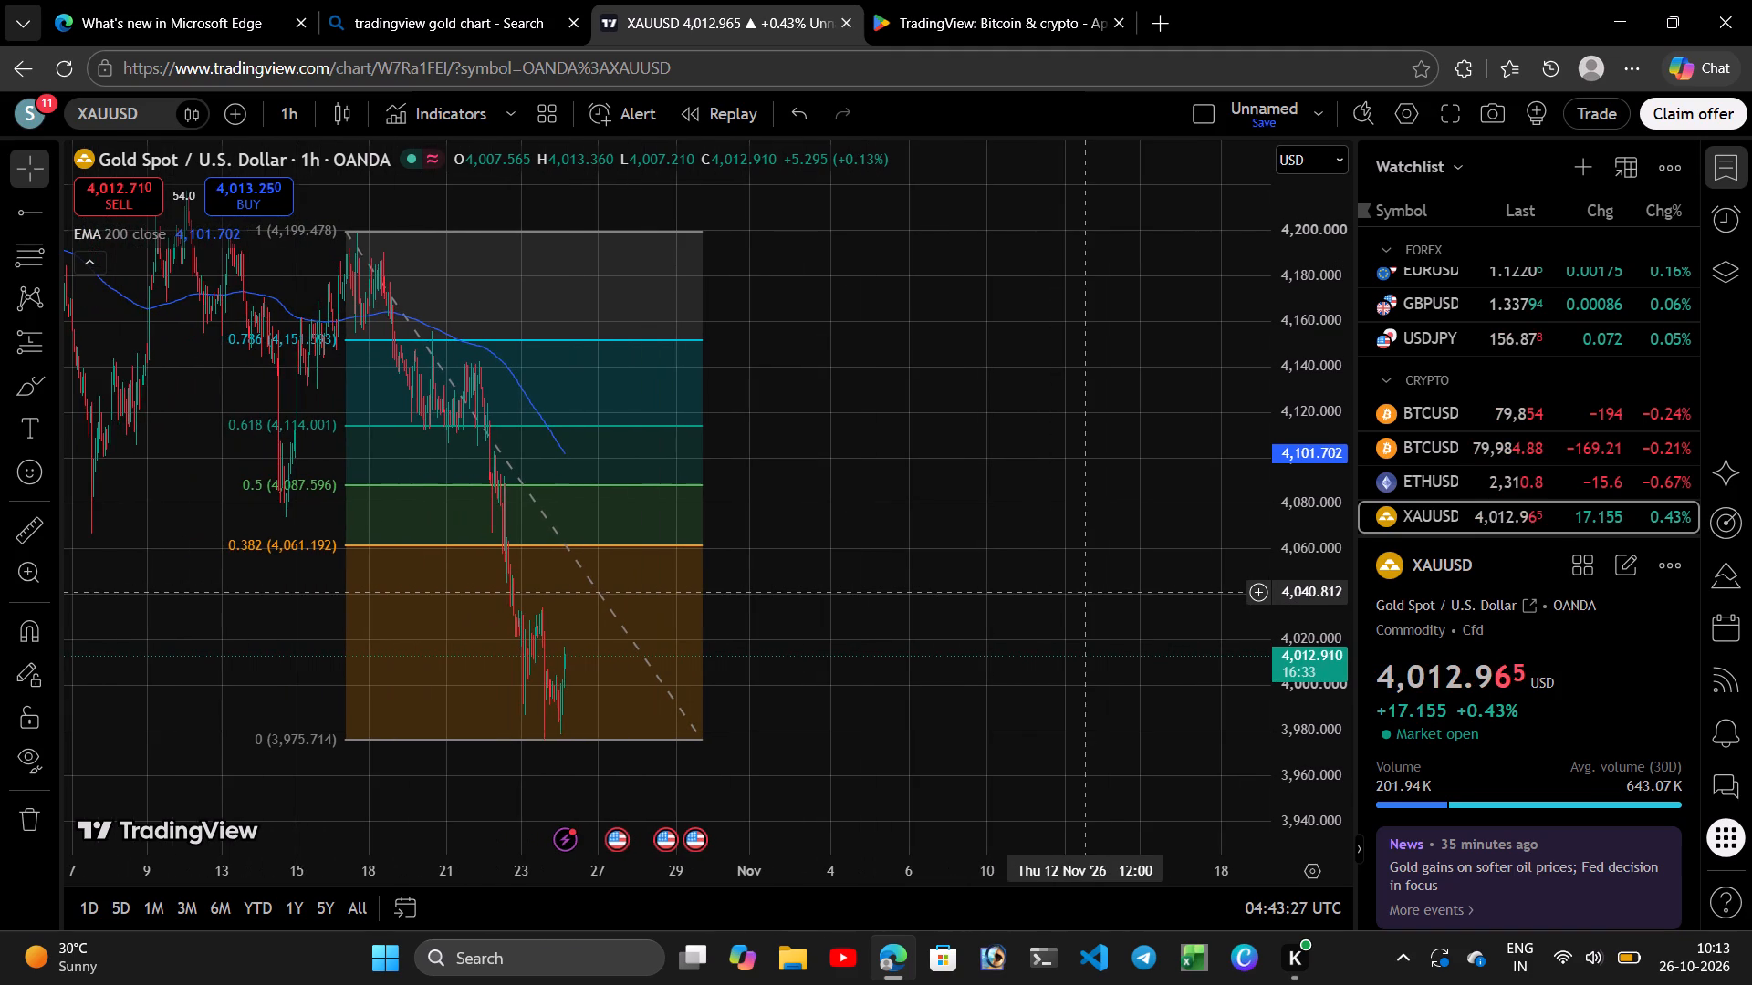
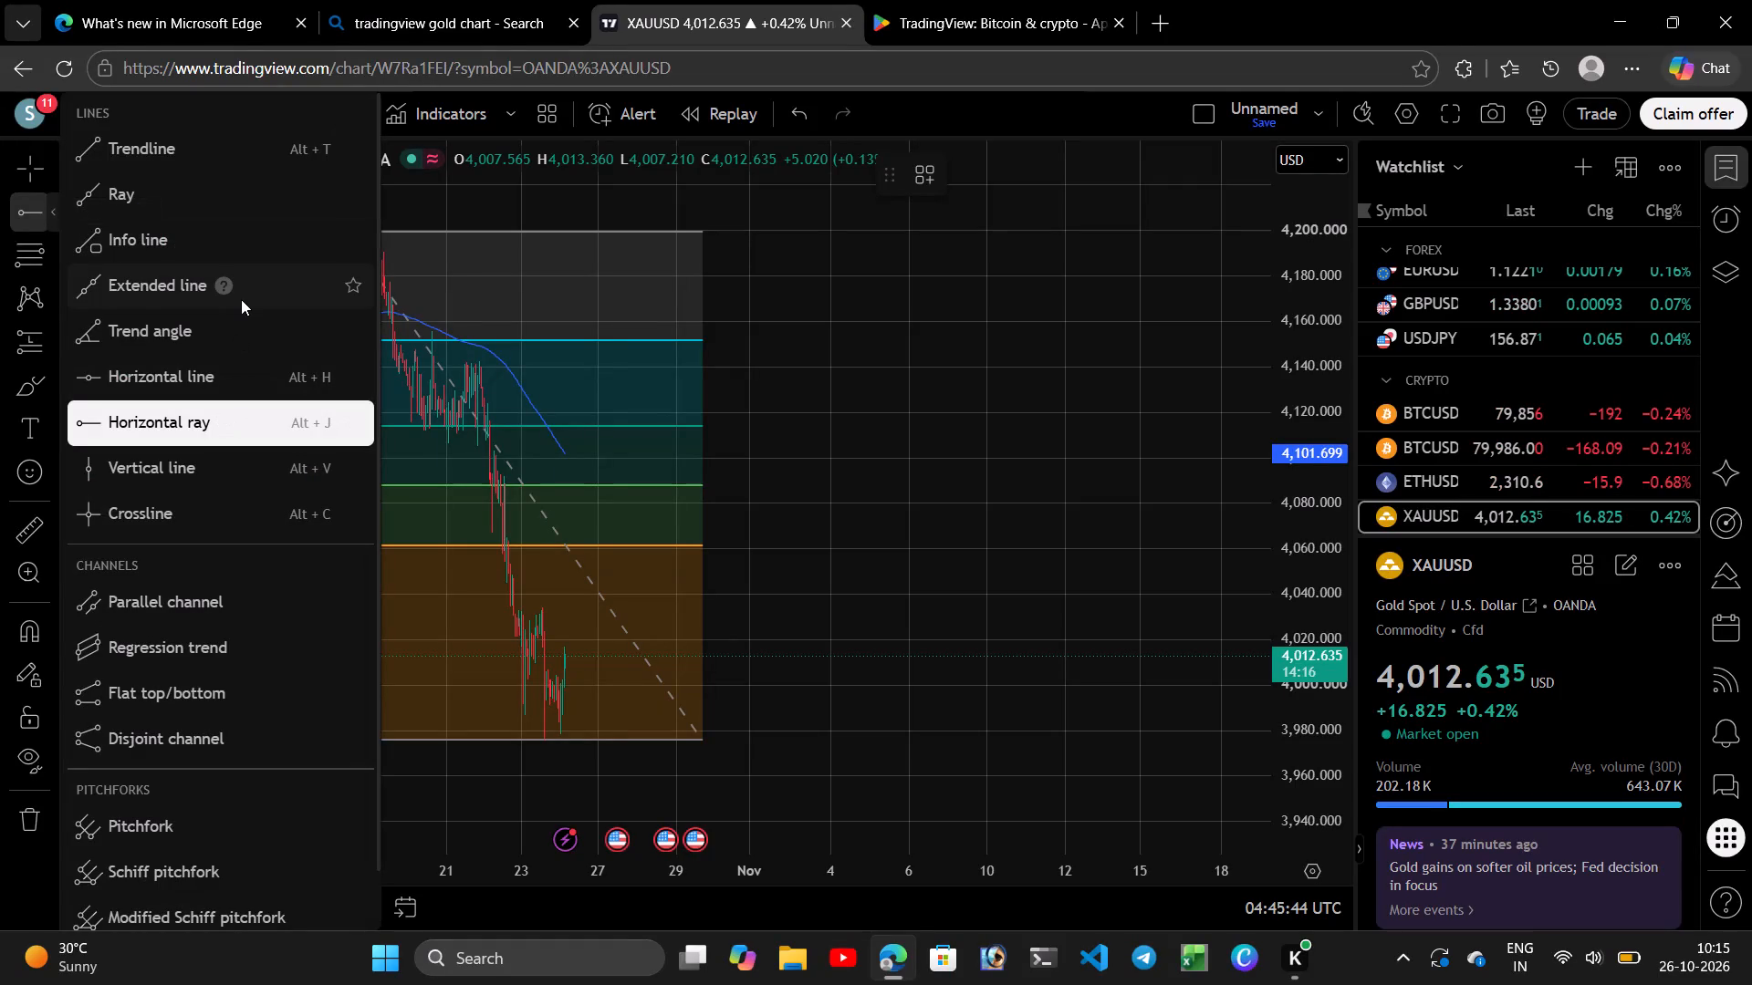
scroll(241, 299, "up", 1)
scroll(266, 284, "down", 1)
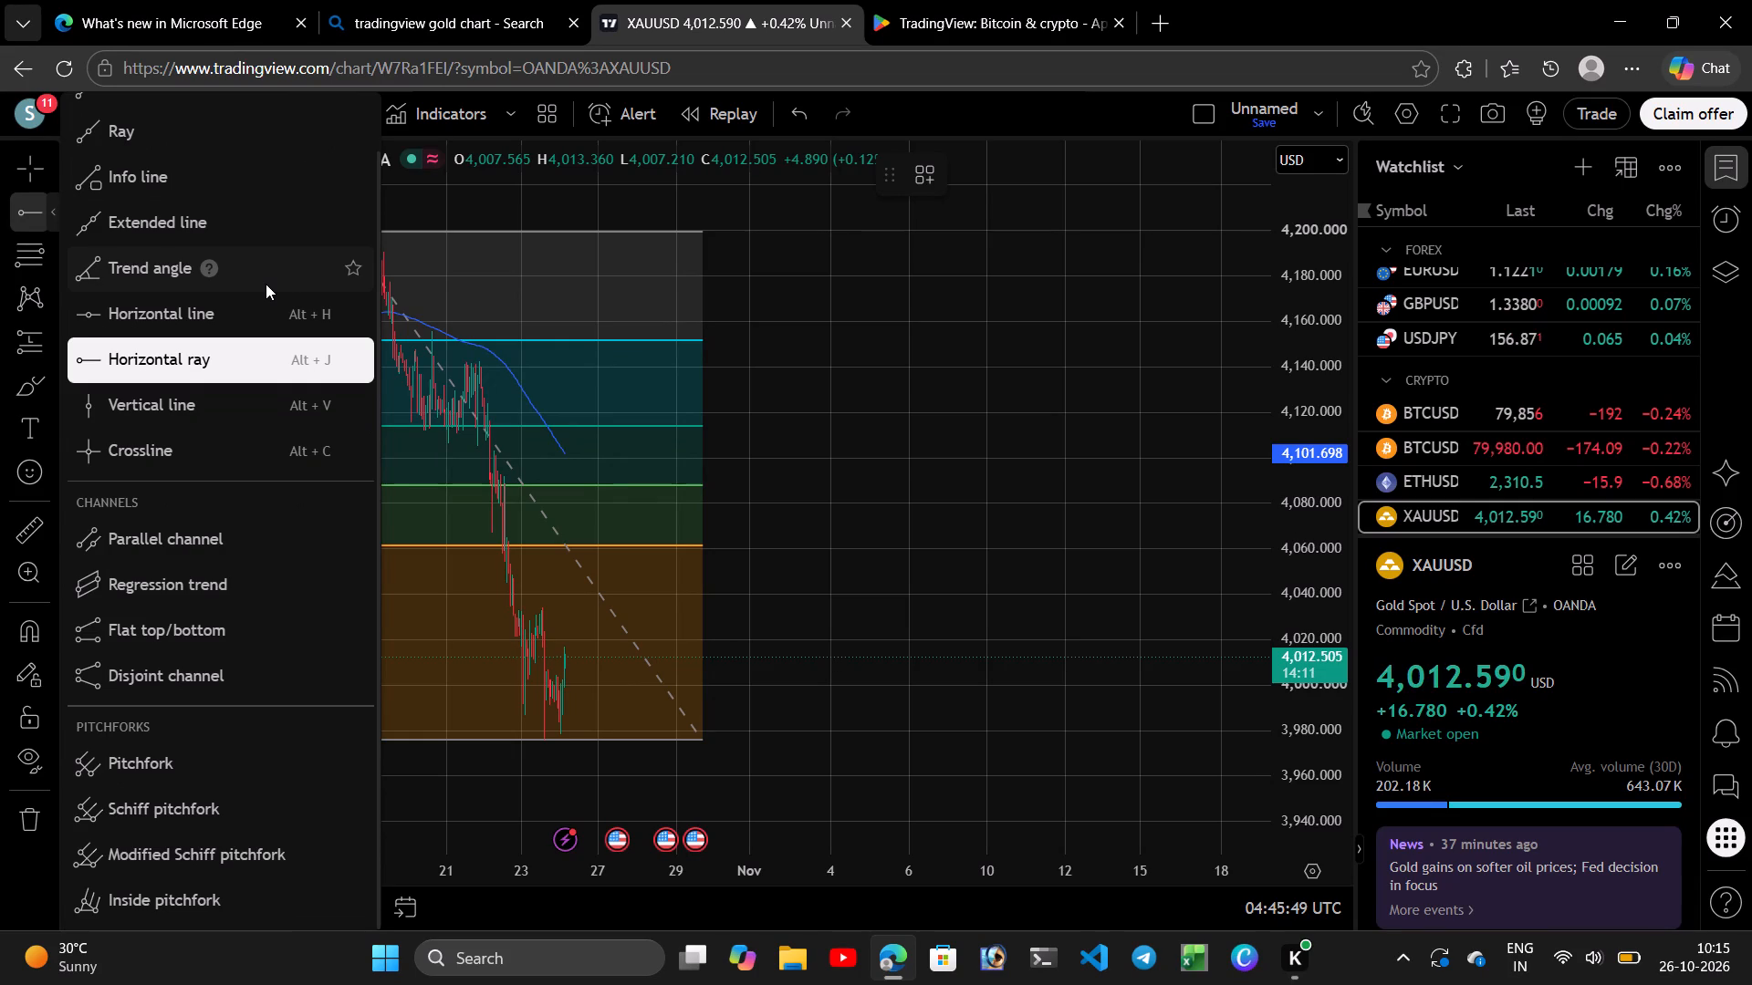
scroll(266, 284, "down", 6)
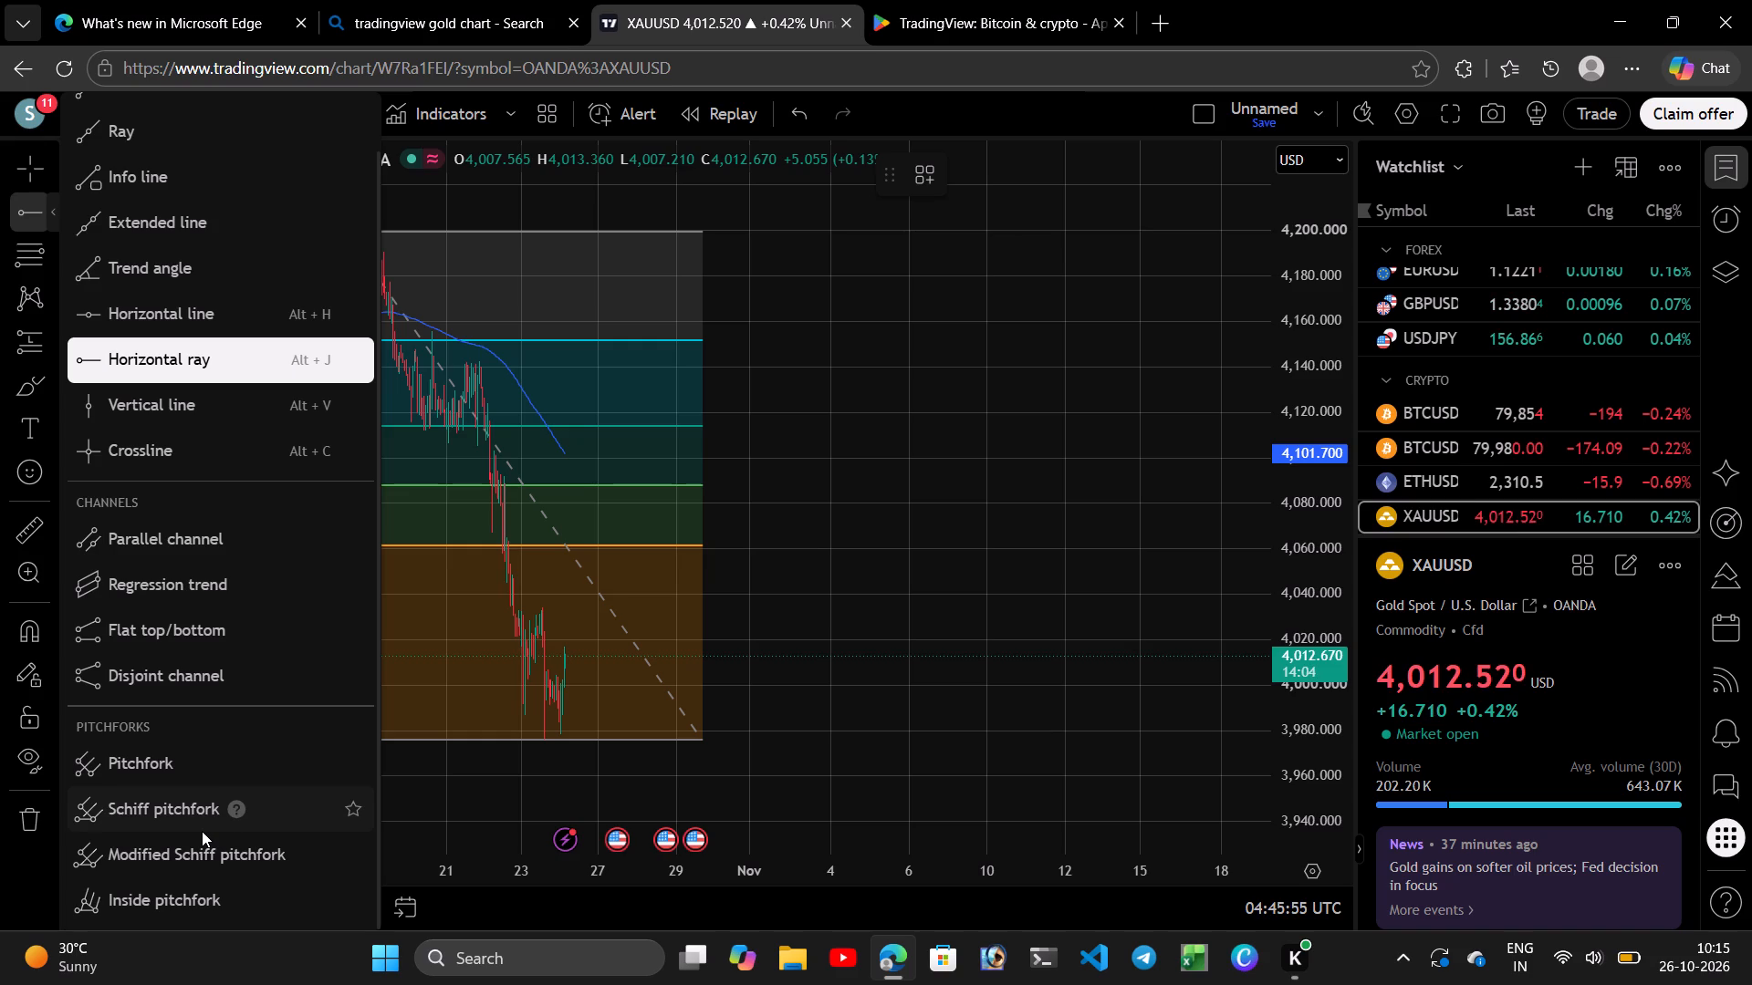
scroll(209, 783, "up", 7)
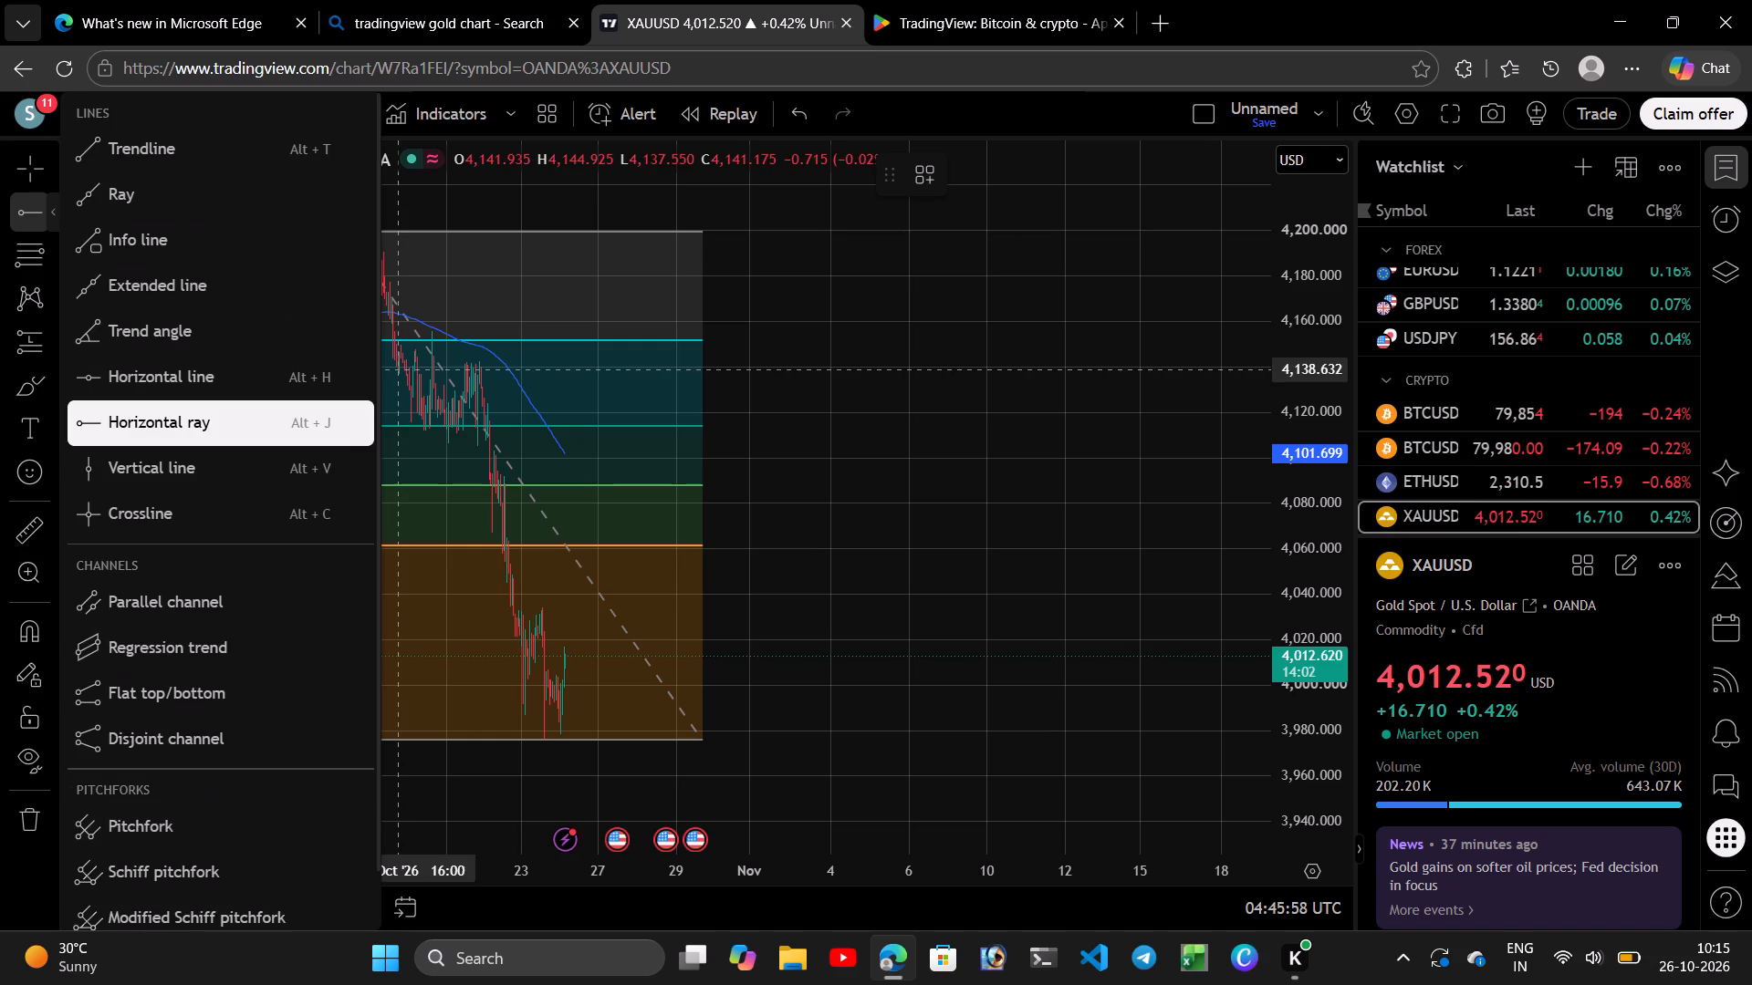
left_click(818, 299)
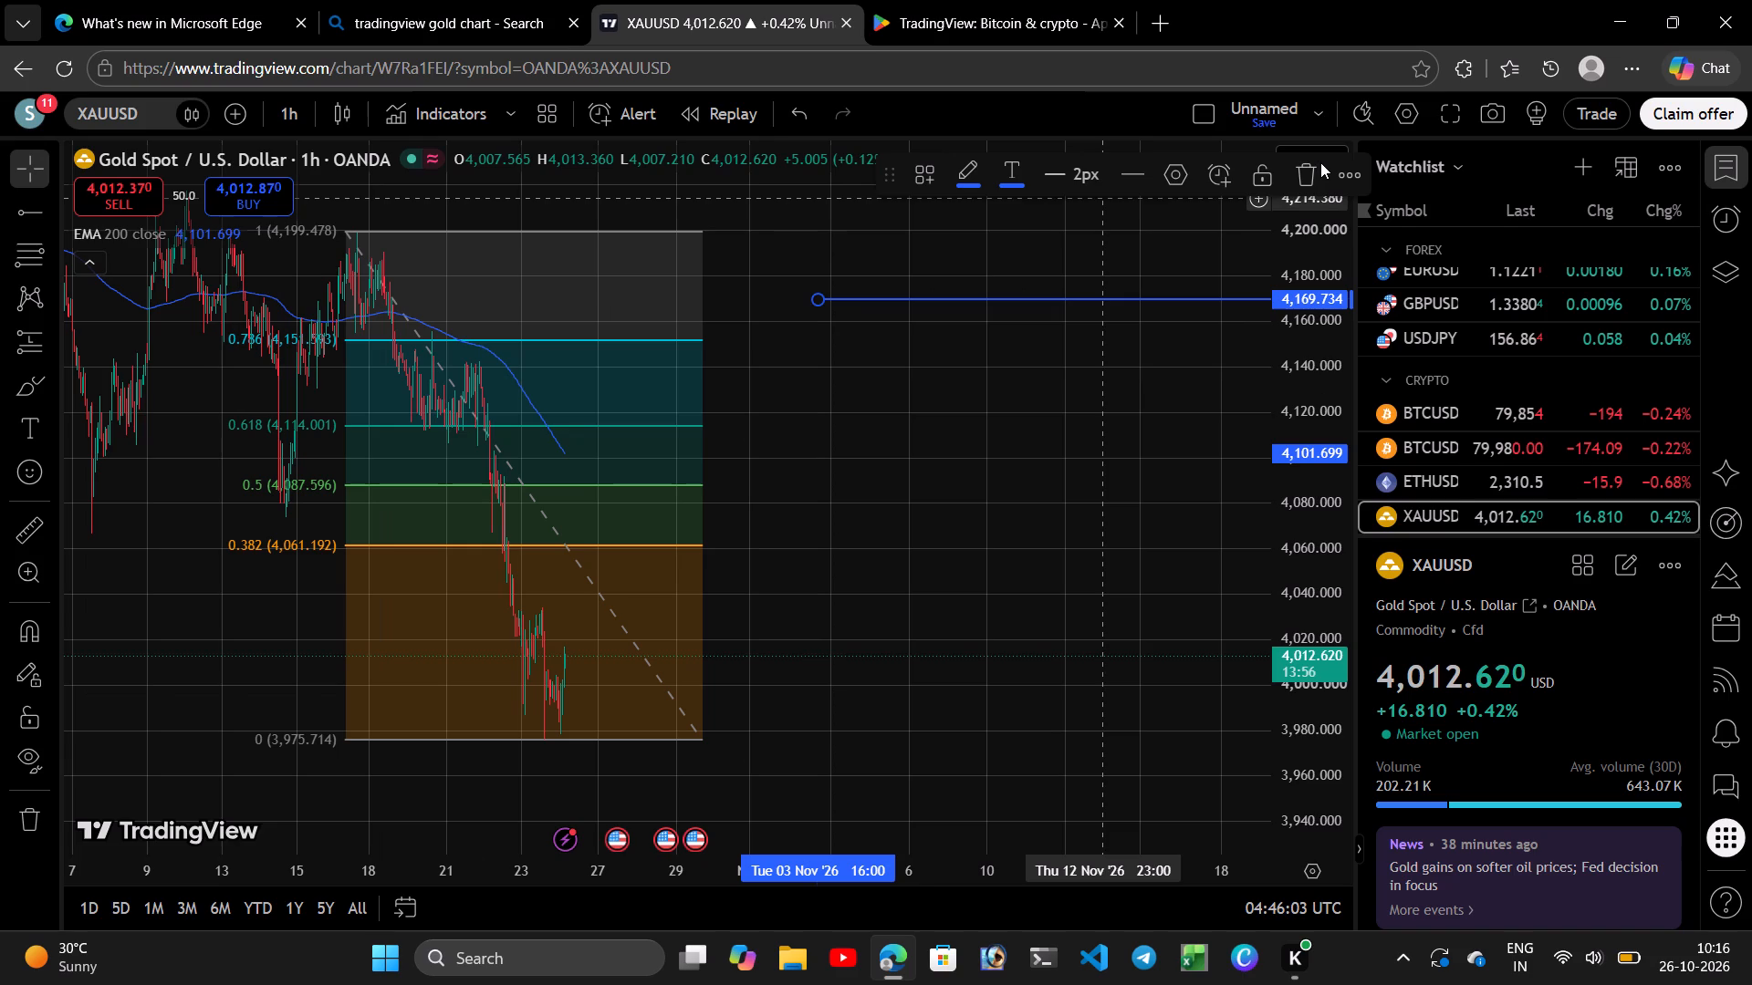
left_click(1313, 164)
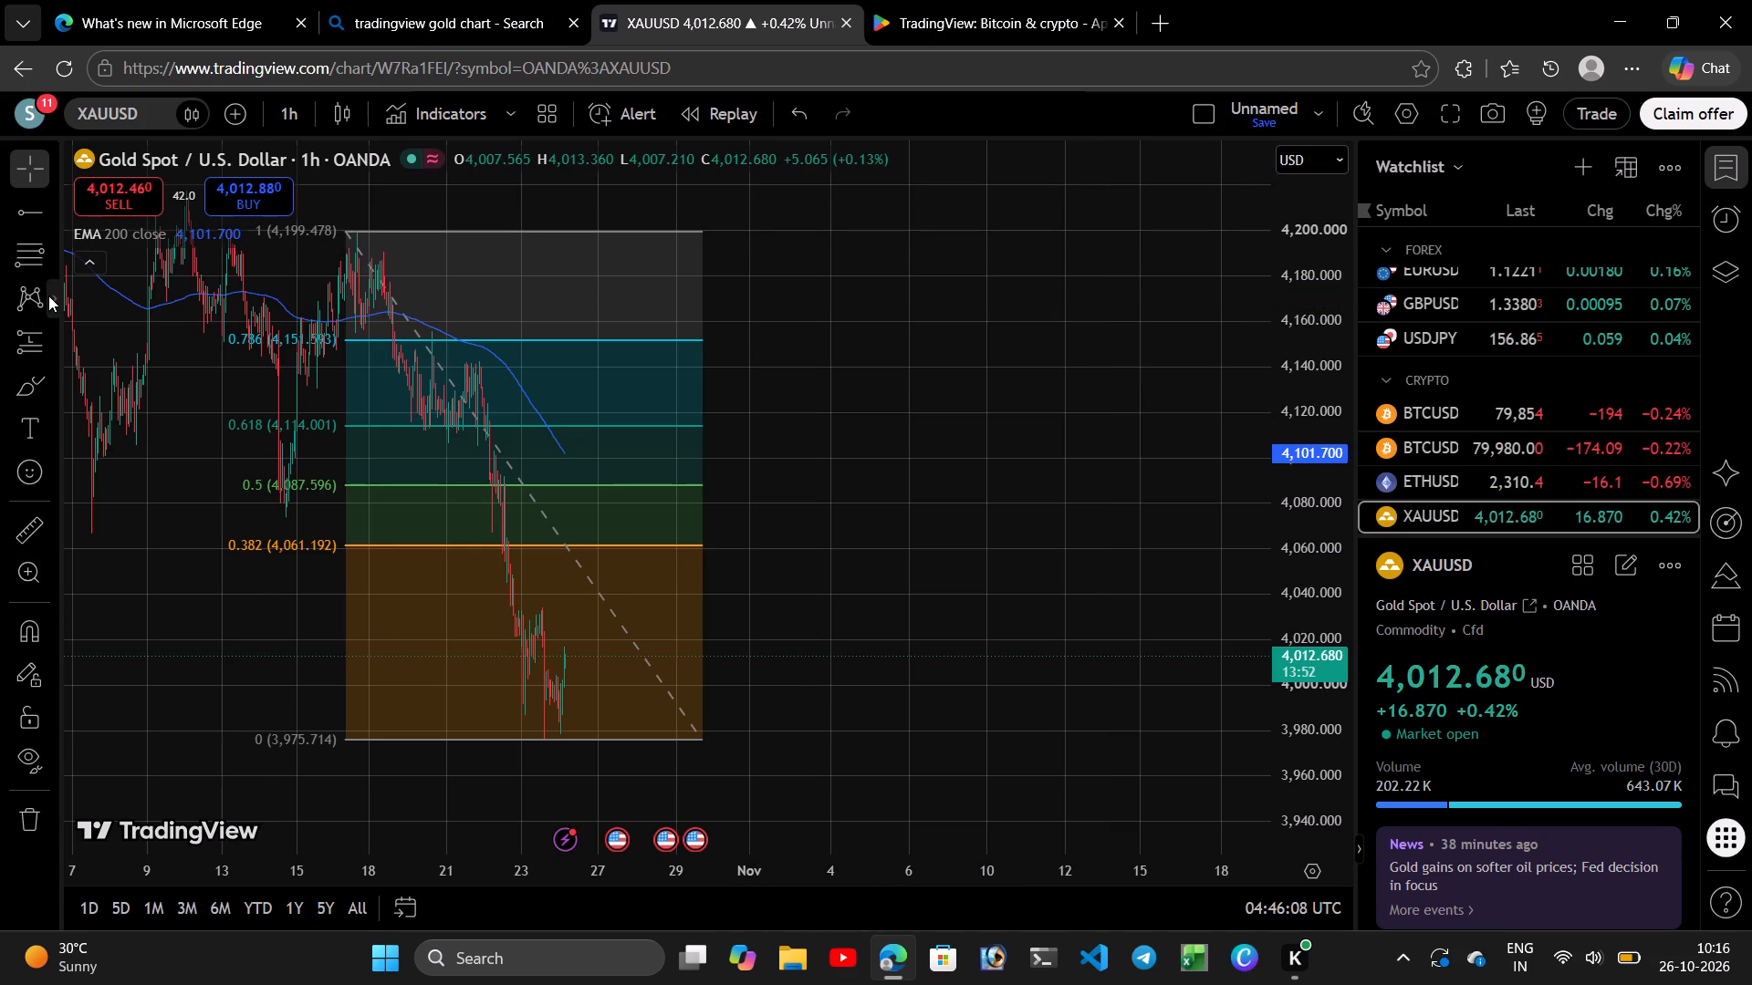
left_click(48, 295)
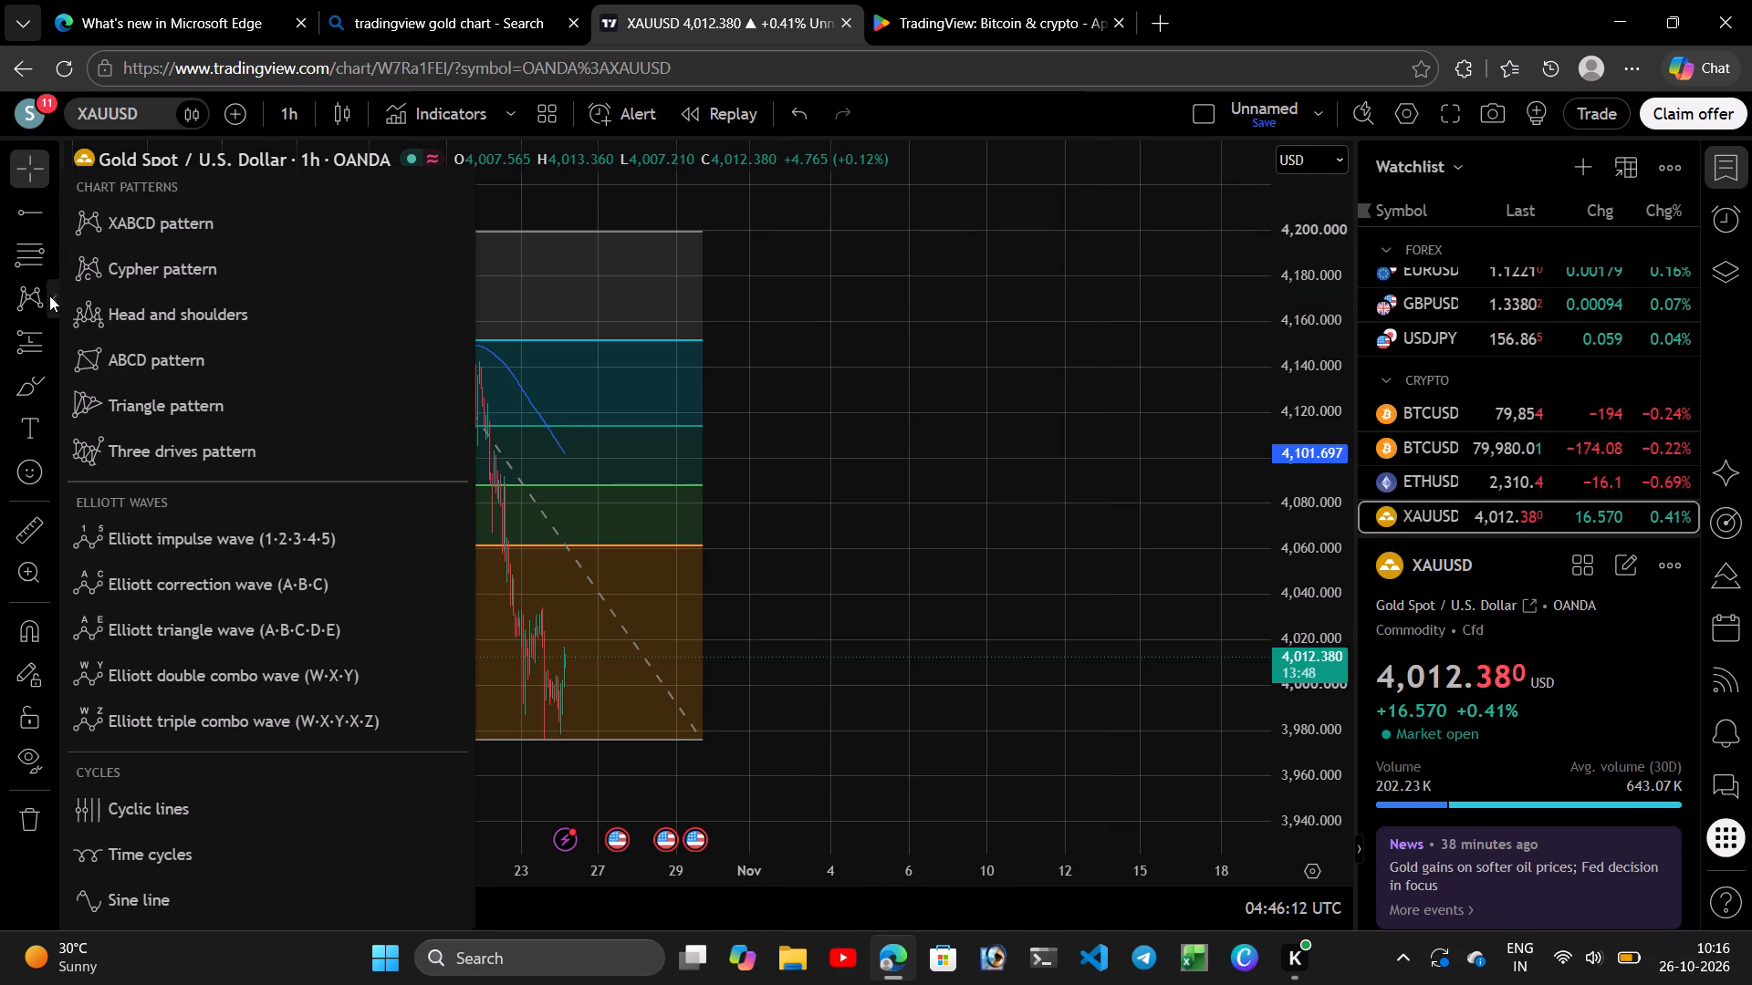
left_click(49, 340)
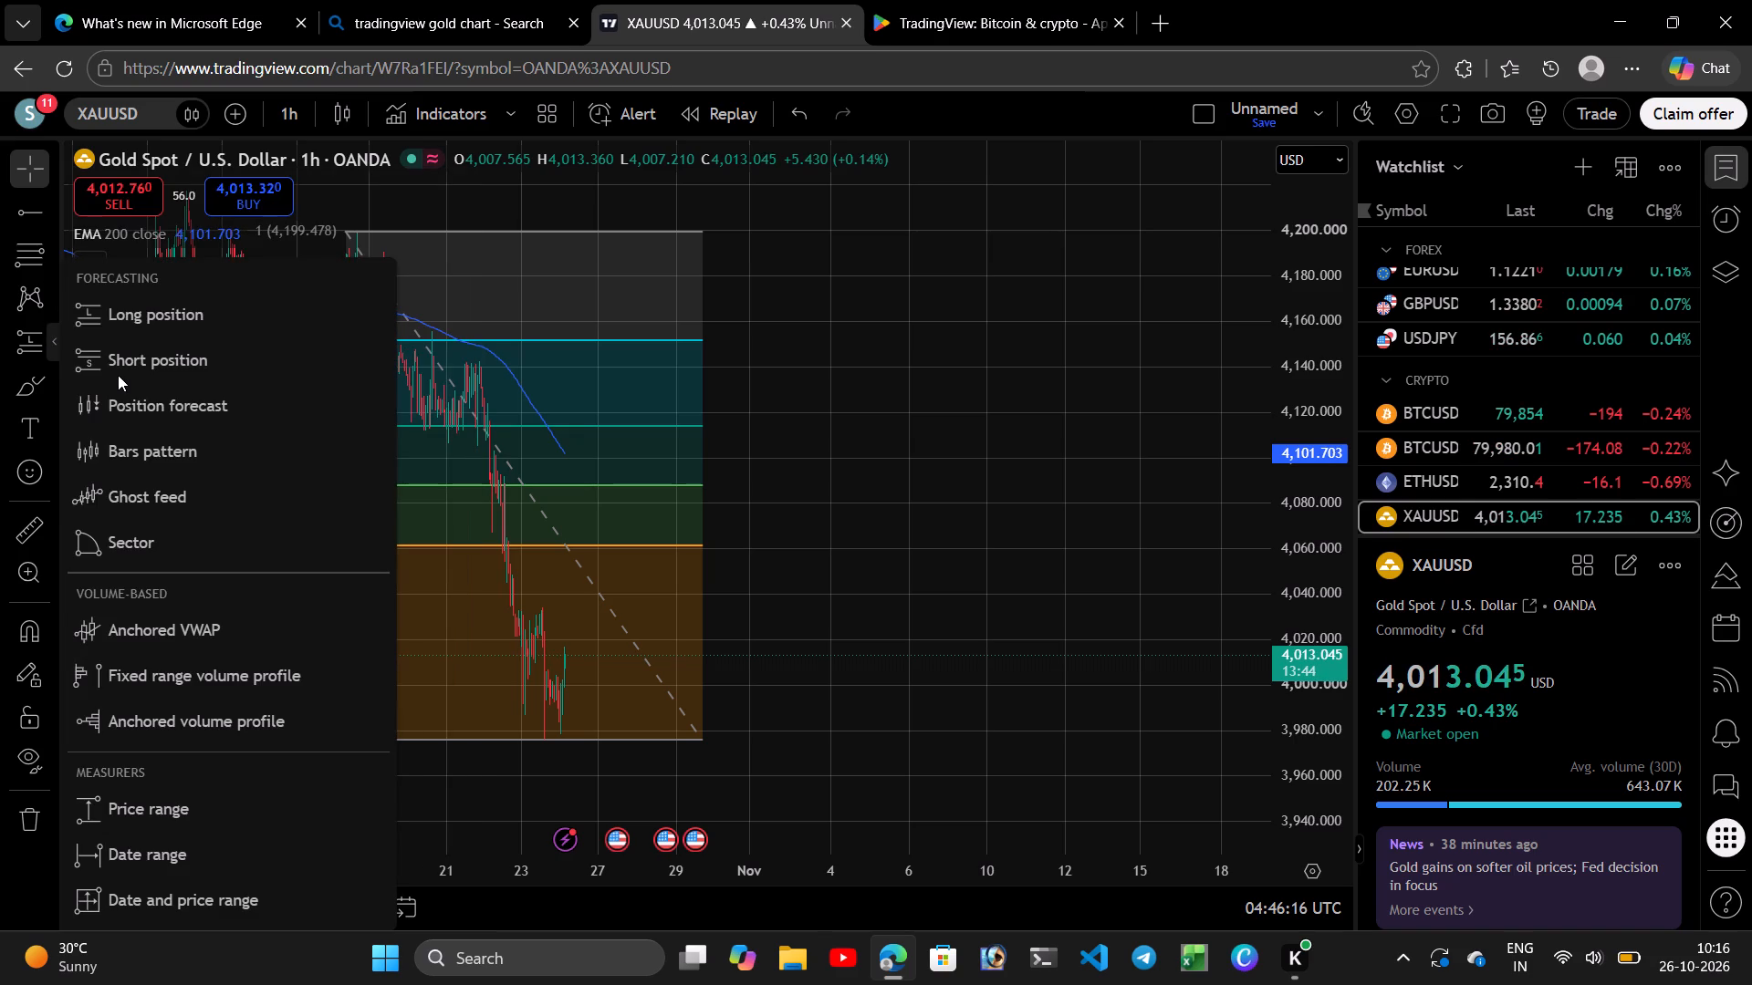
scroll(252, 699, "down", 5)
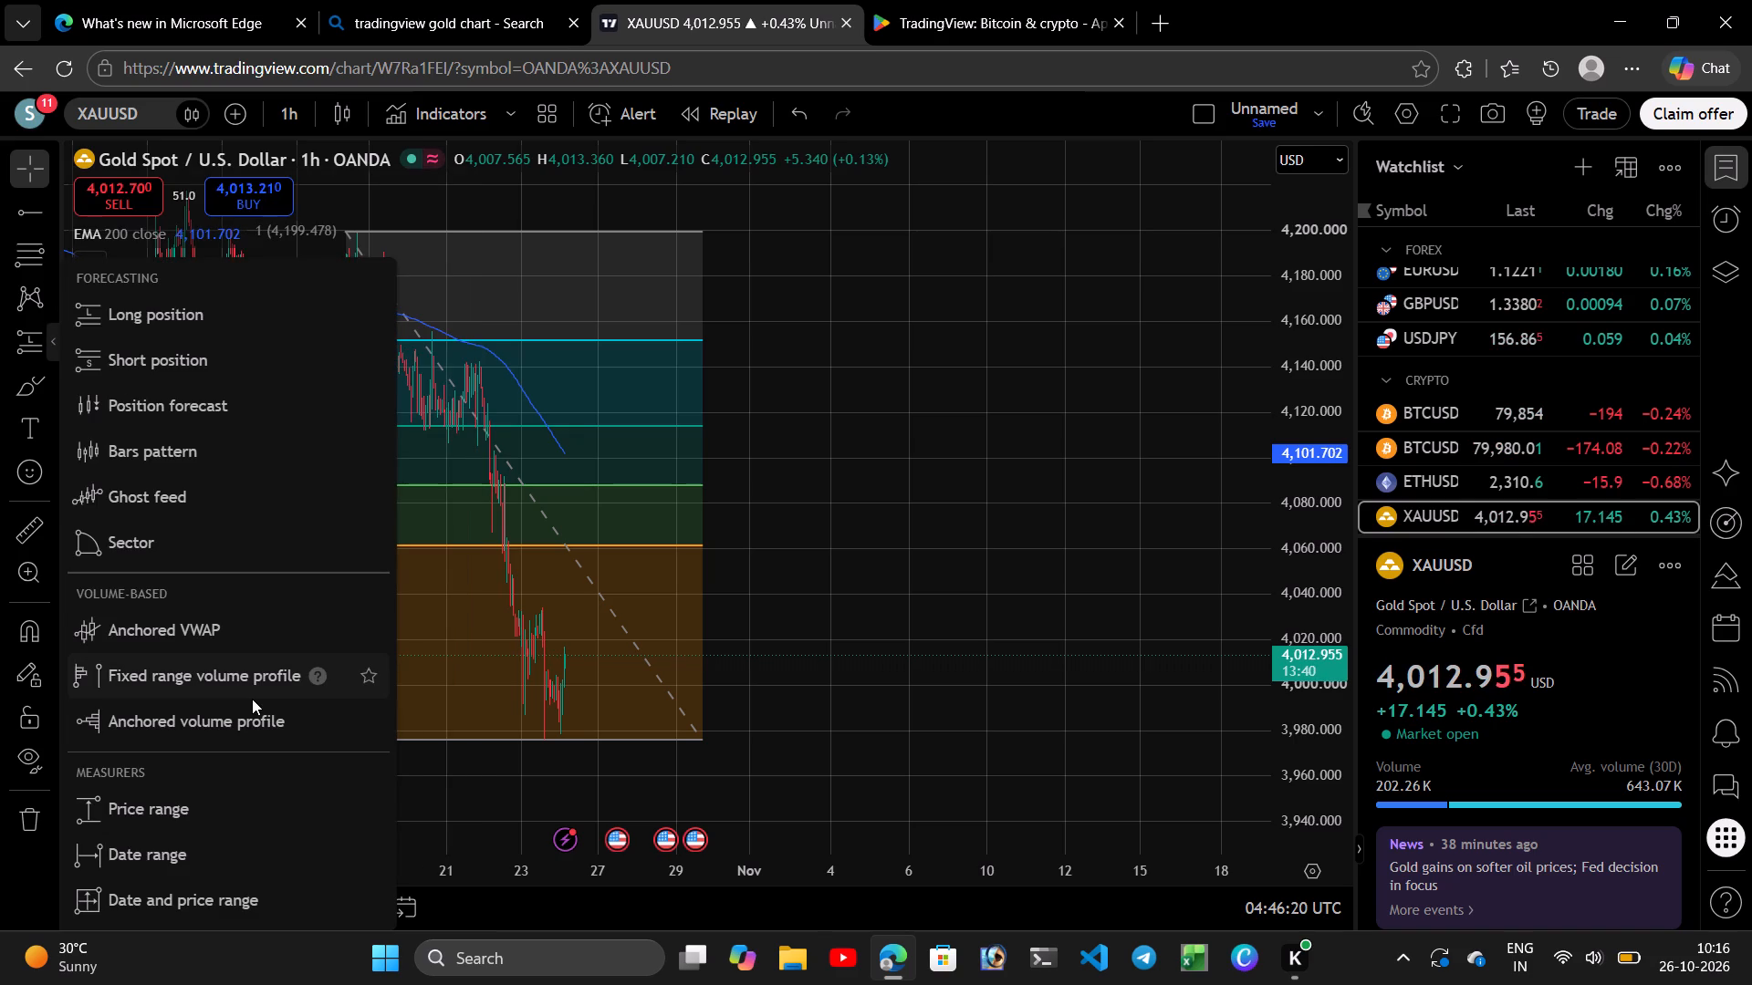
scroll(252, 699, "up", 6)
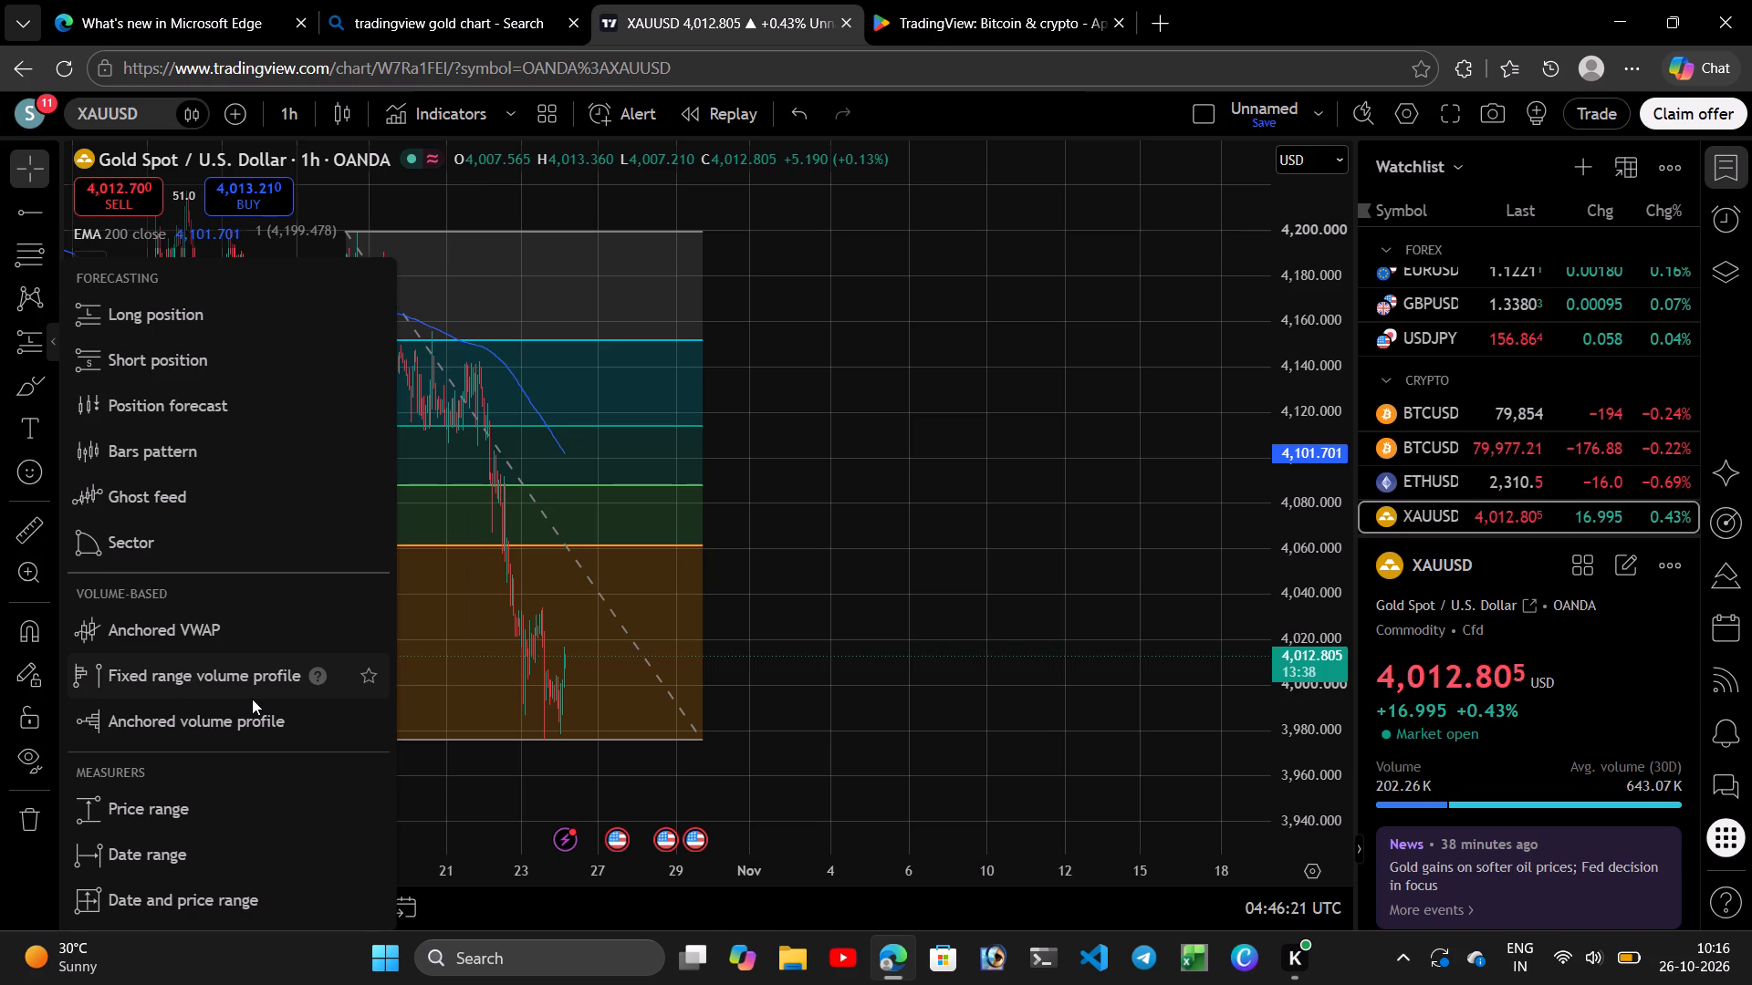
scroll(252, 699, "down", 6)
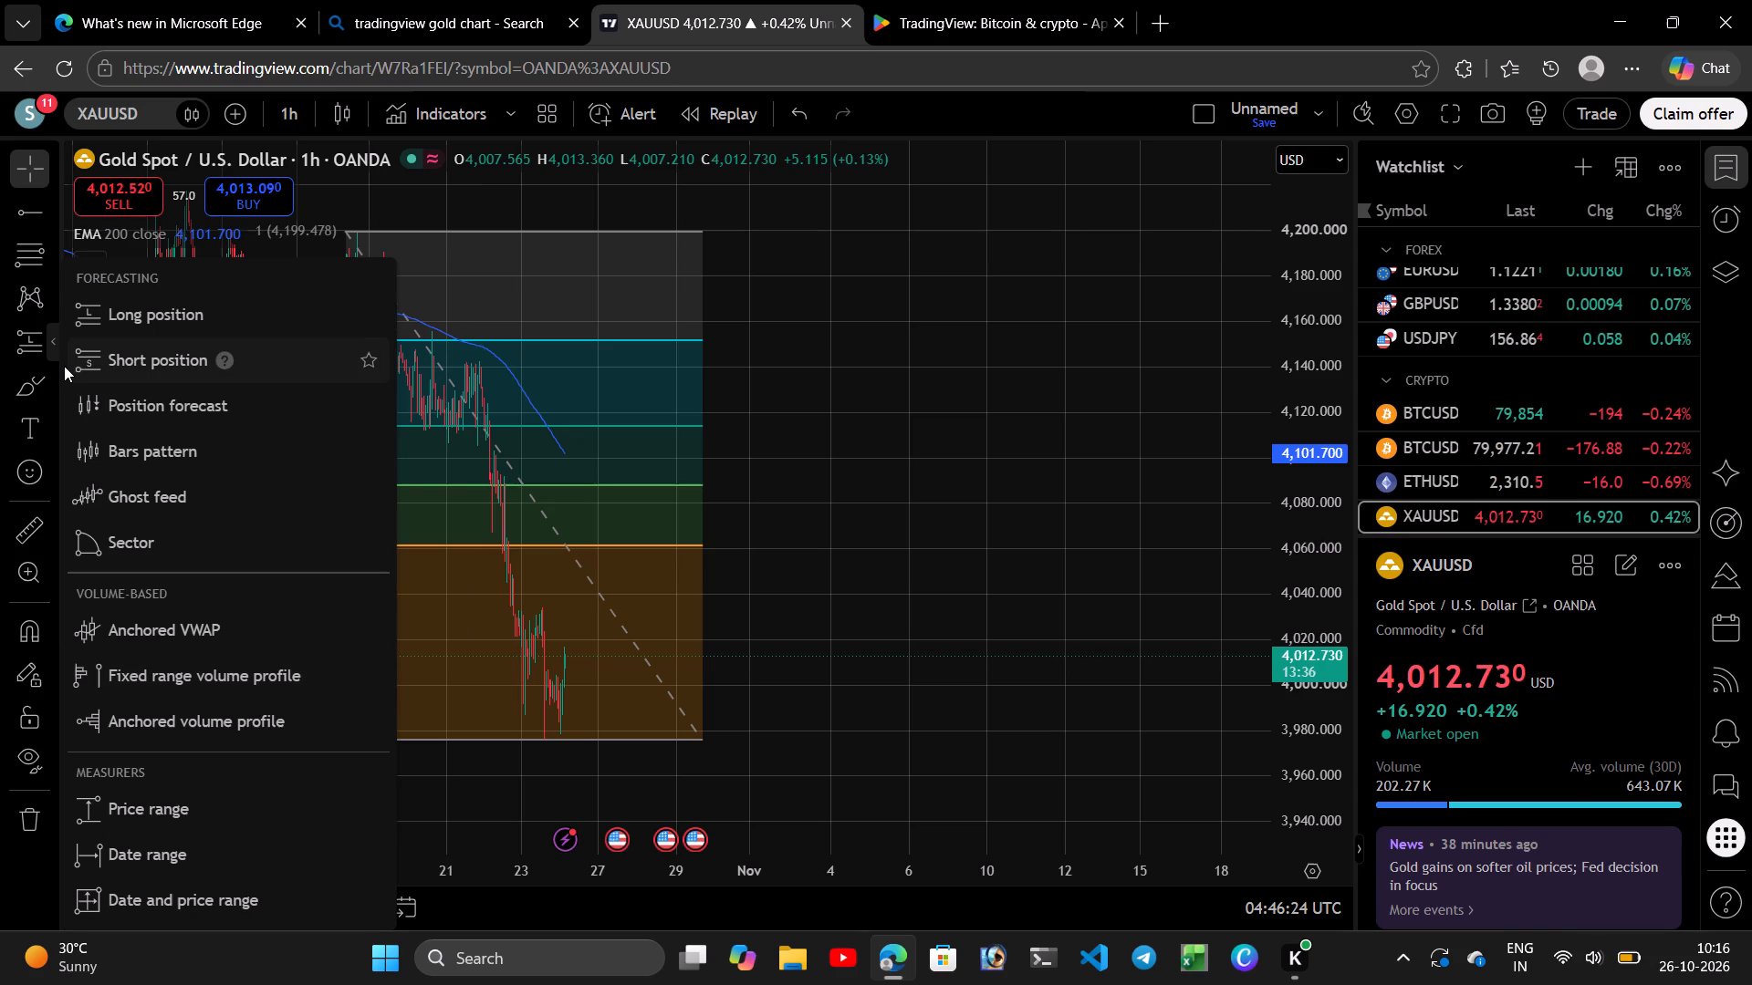
Draw a rectangle zone between the 0.5 and 0.618 Fib levels, about 4,088 to 4,114, from 19 October to 5 November.
left_click(56, 382)
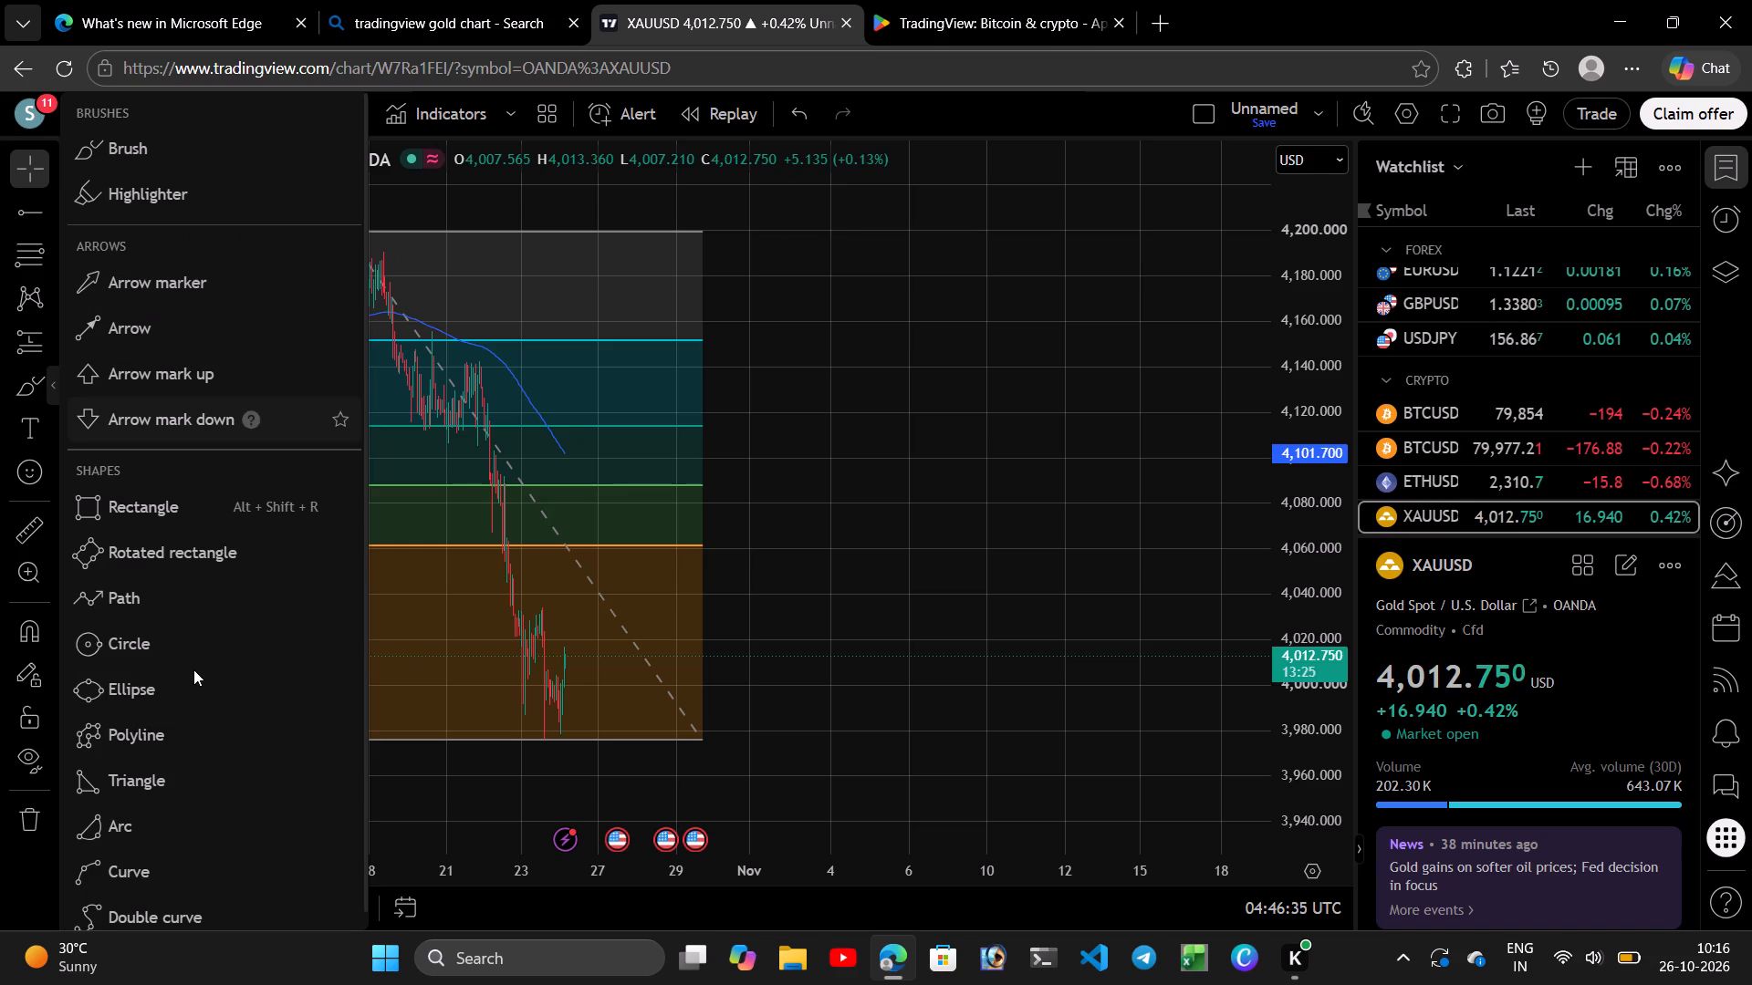
scroll(193, 669, "down", 5)
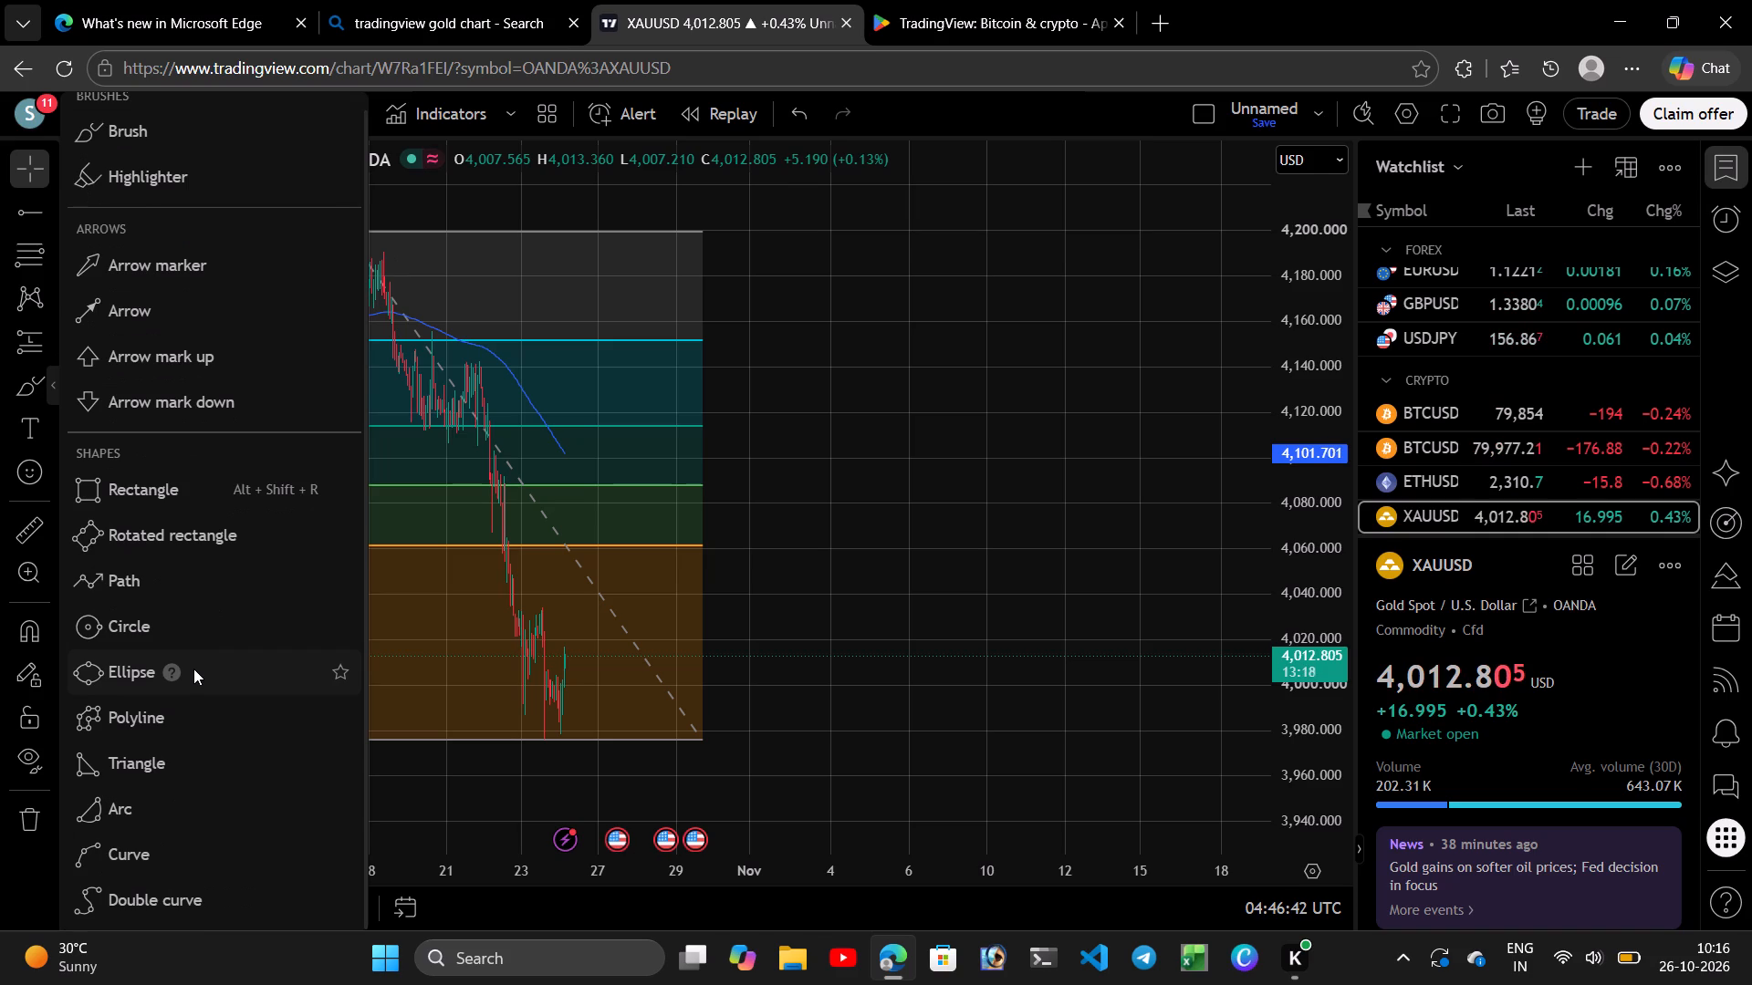
left_click(179, 484)
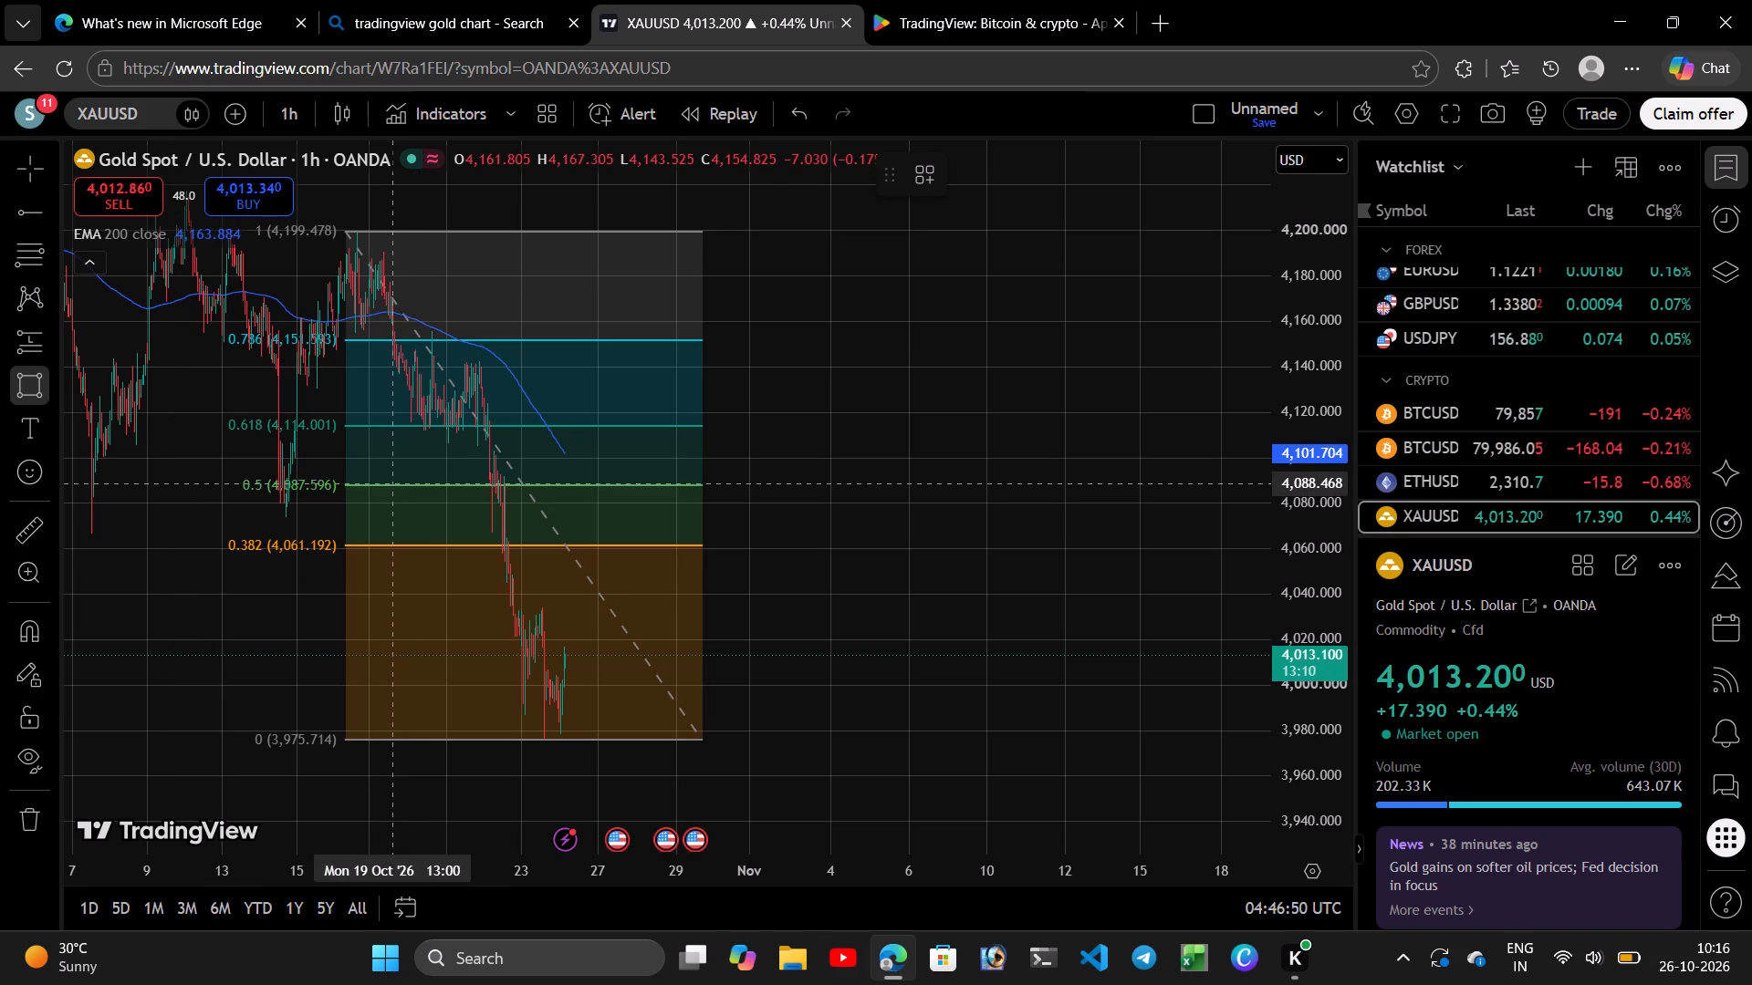
left_click_drag(393, 485, 398, 426)
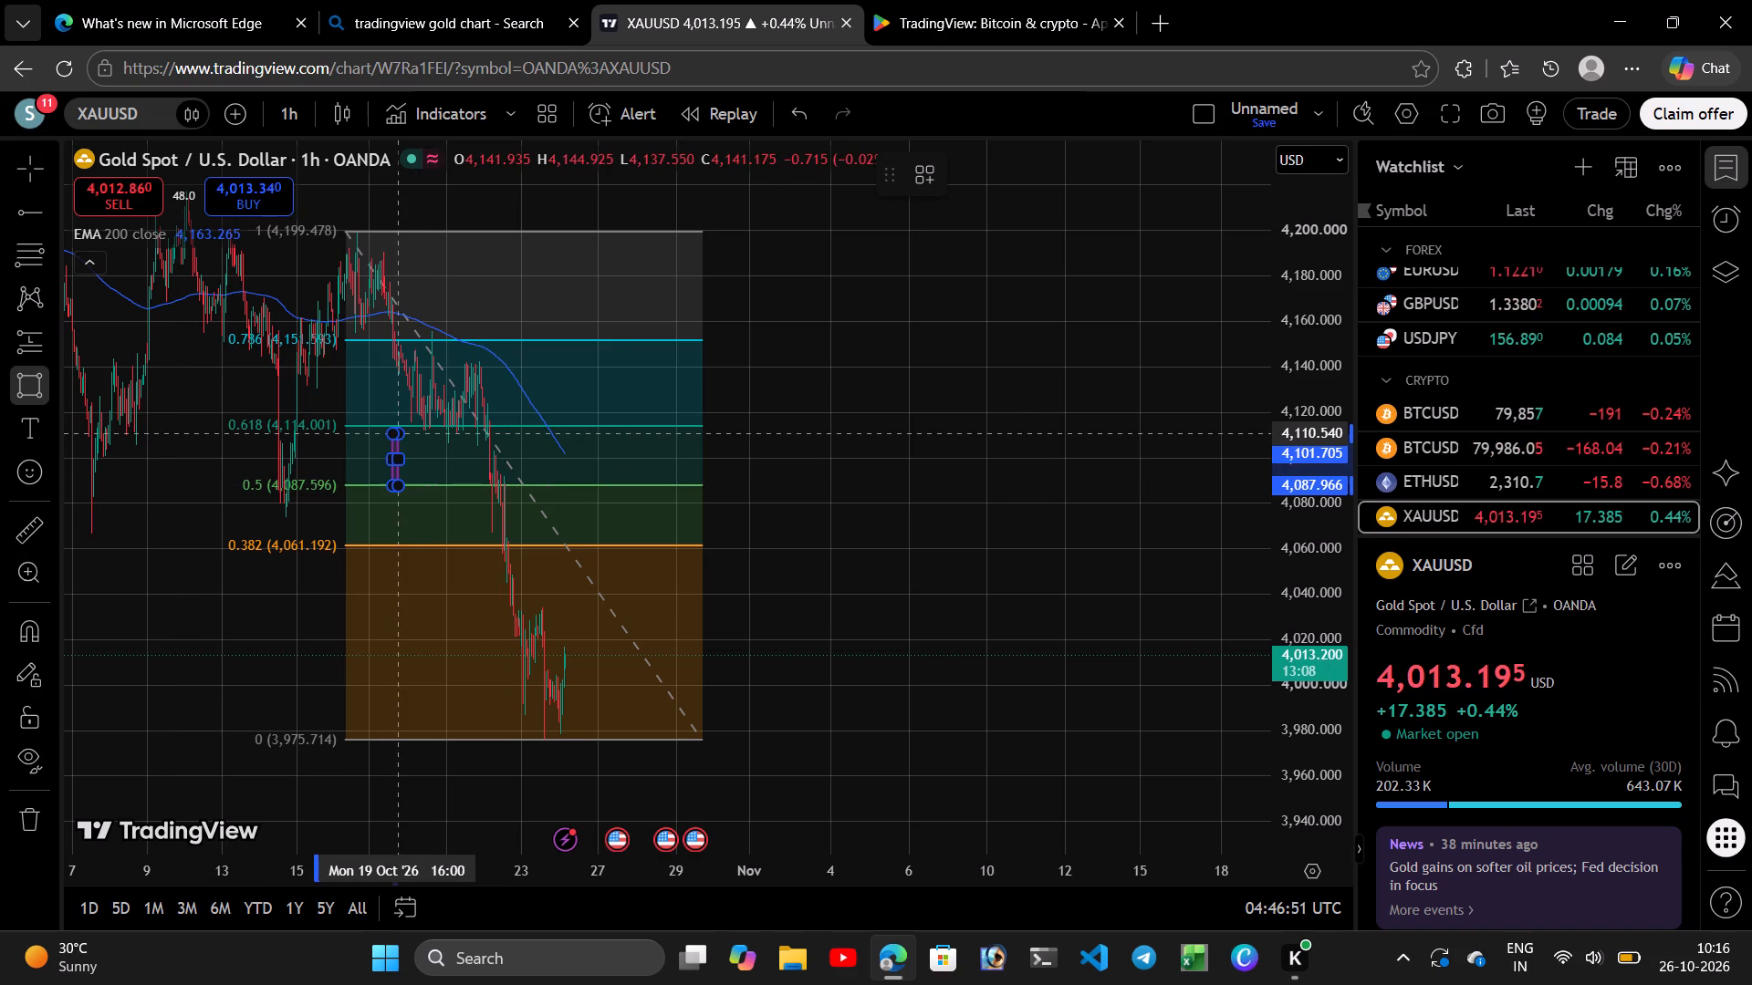
left_click_drag(398, 426, 680, 442)
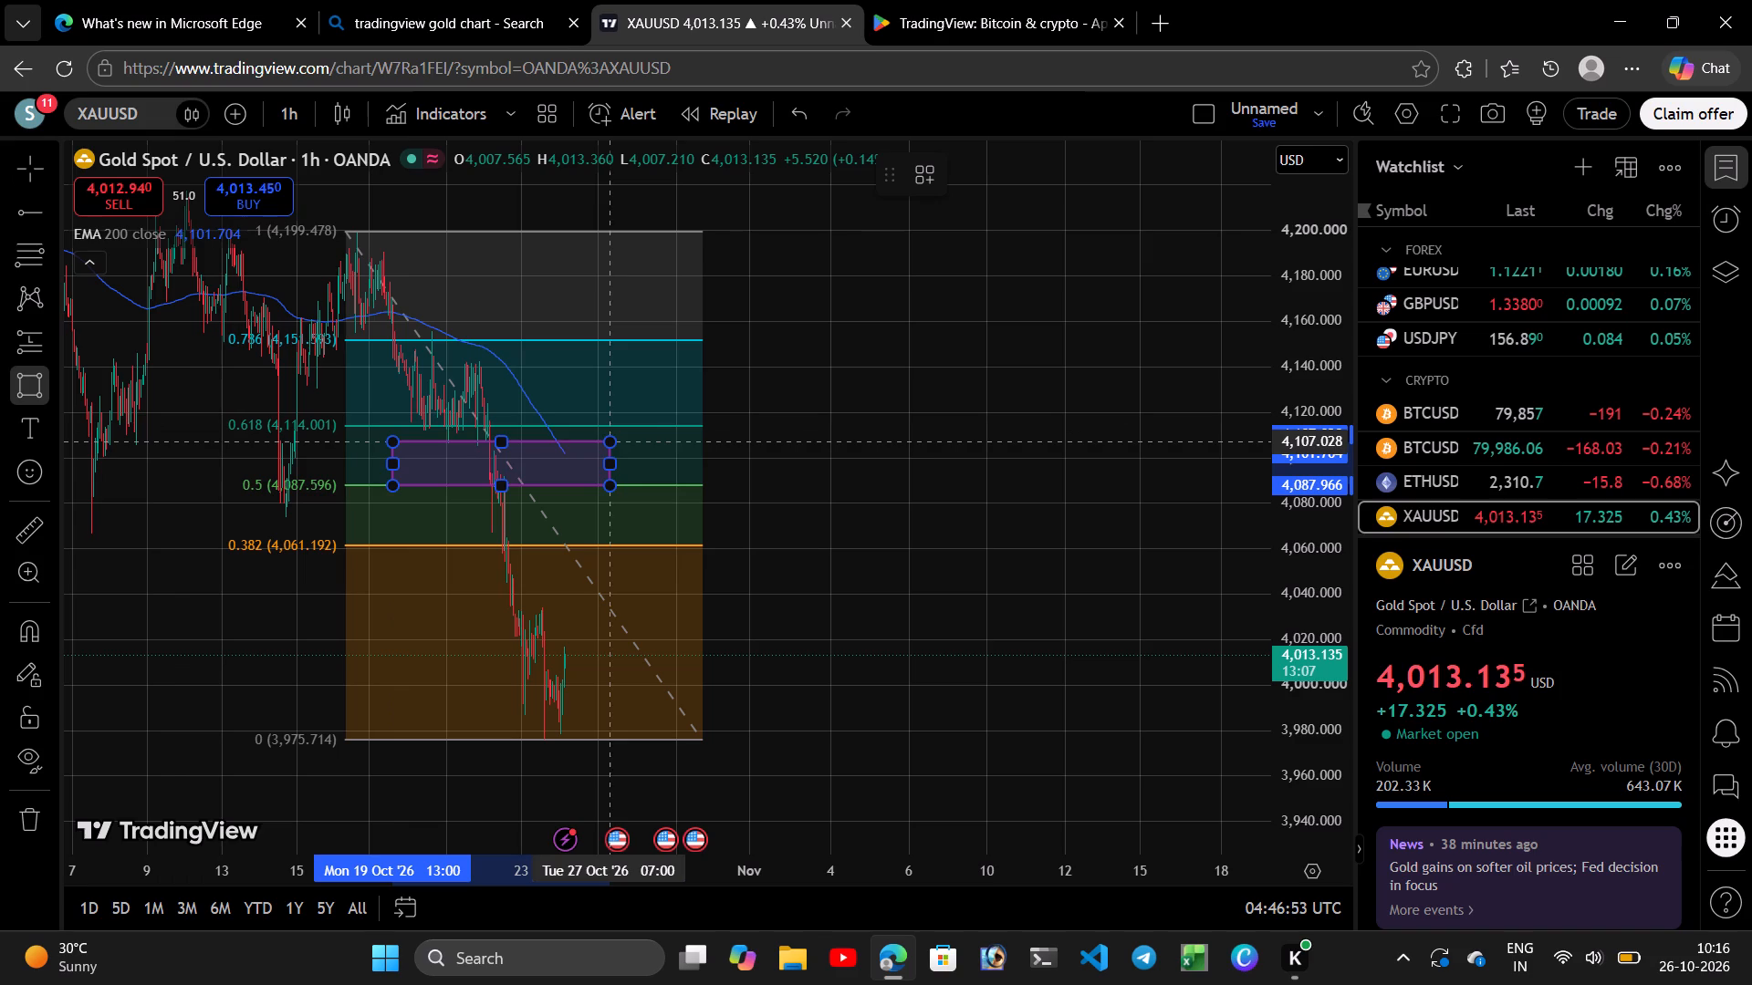
left_click_drag(680, 442, 938, 423)
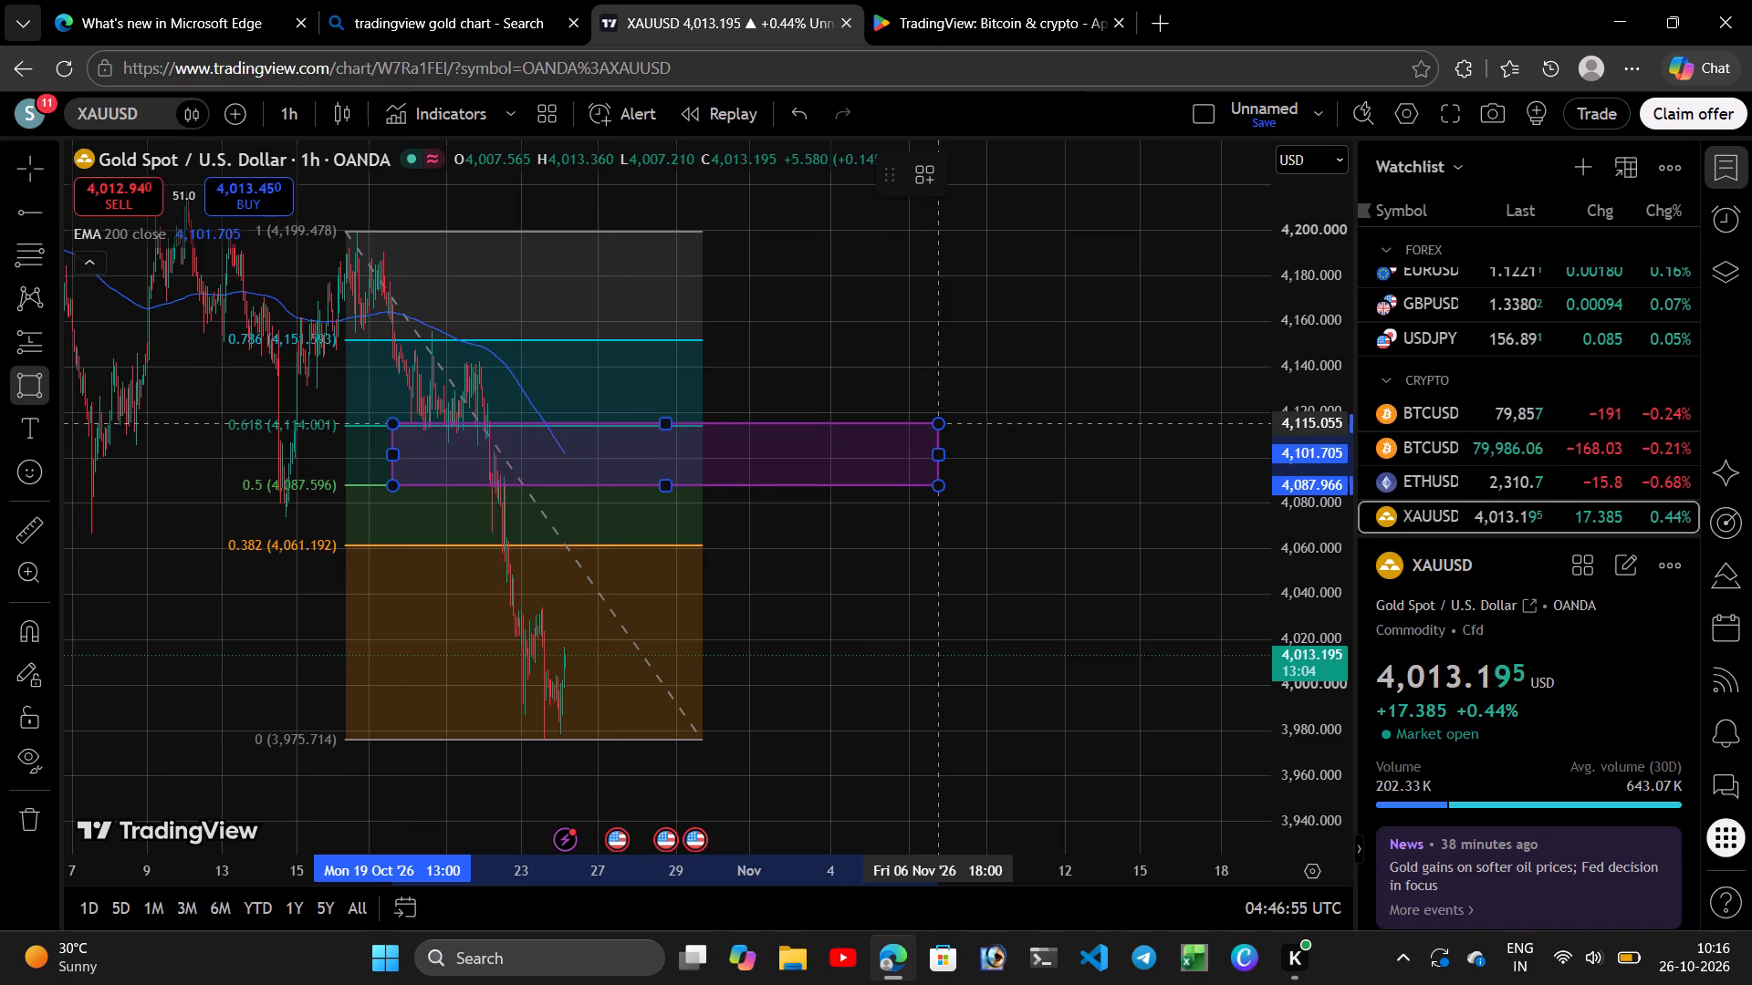
left_click_drag(938, 423, 938, 425)
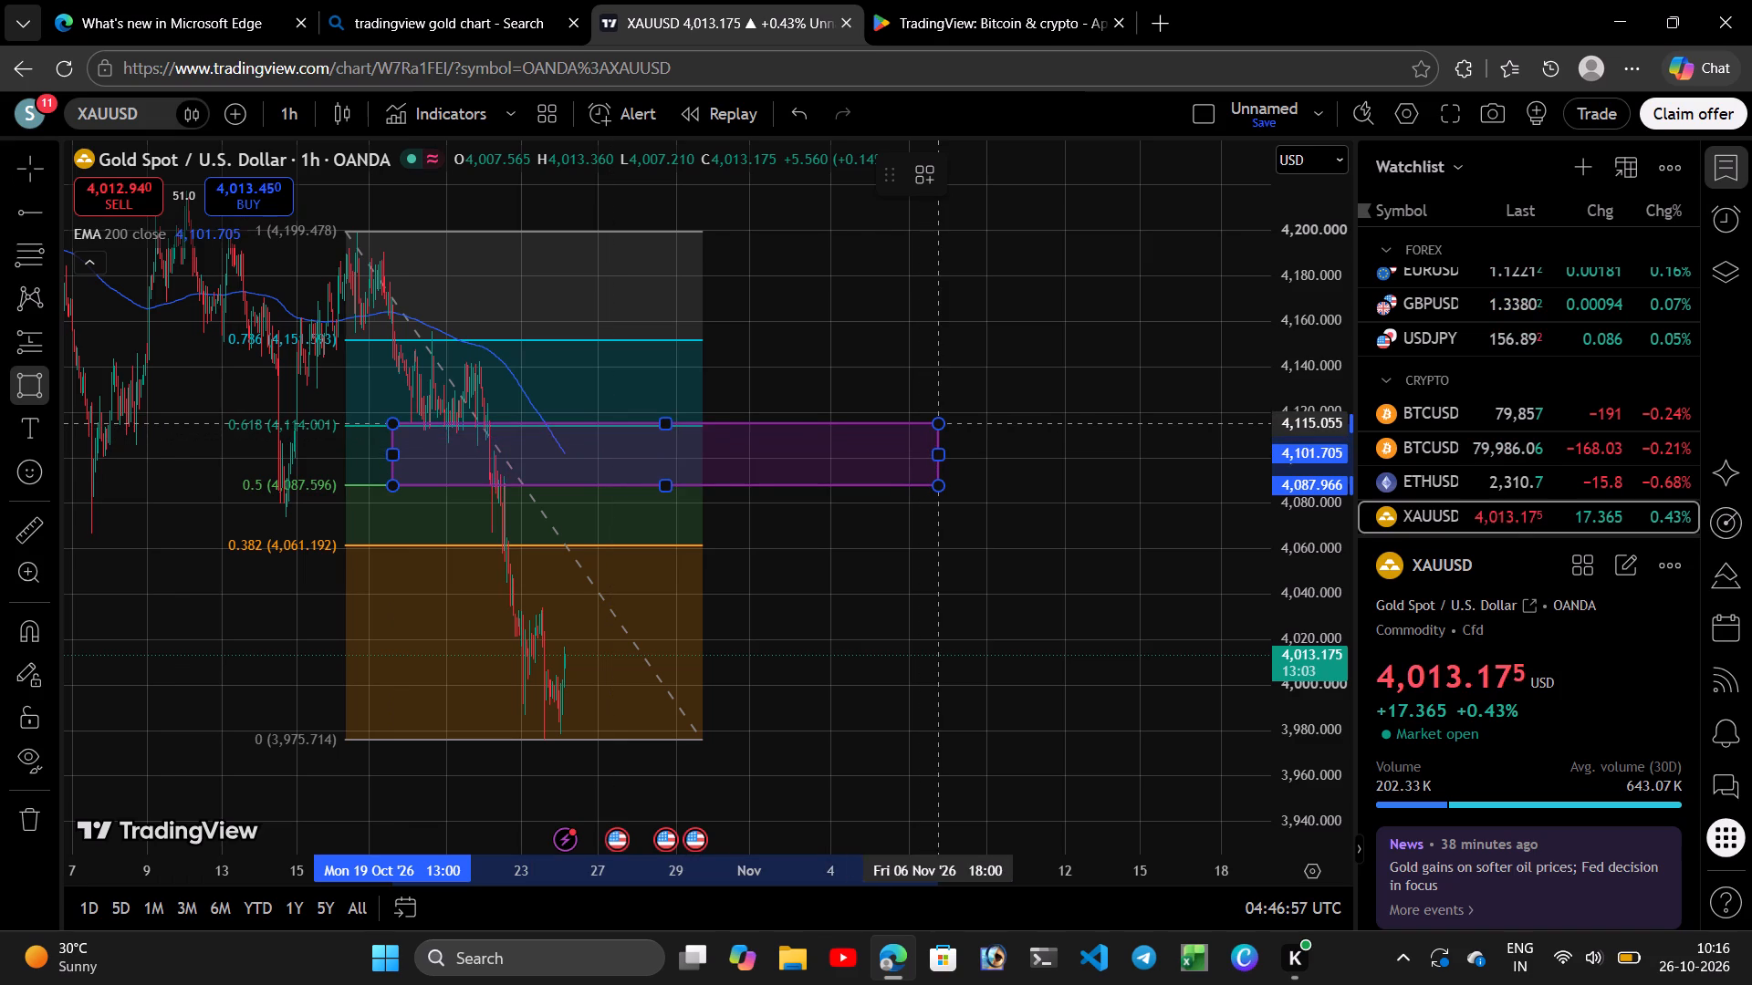
left_click_drag(938, 425, 938, 426)
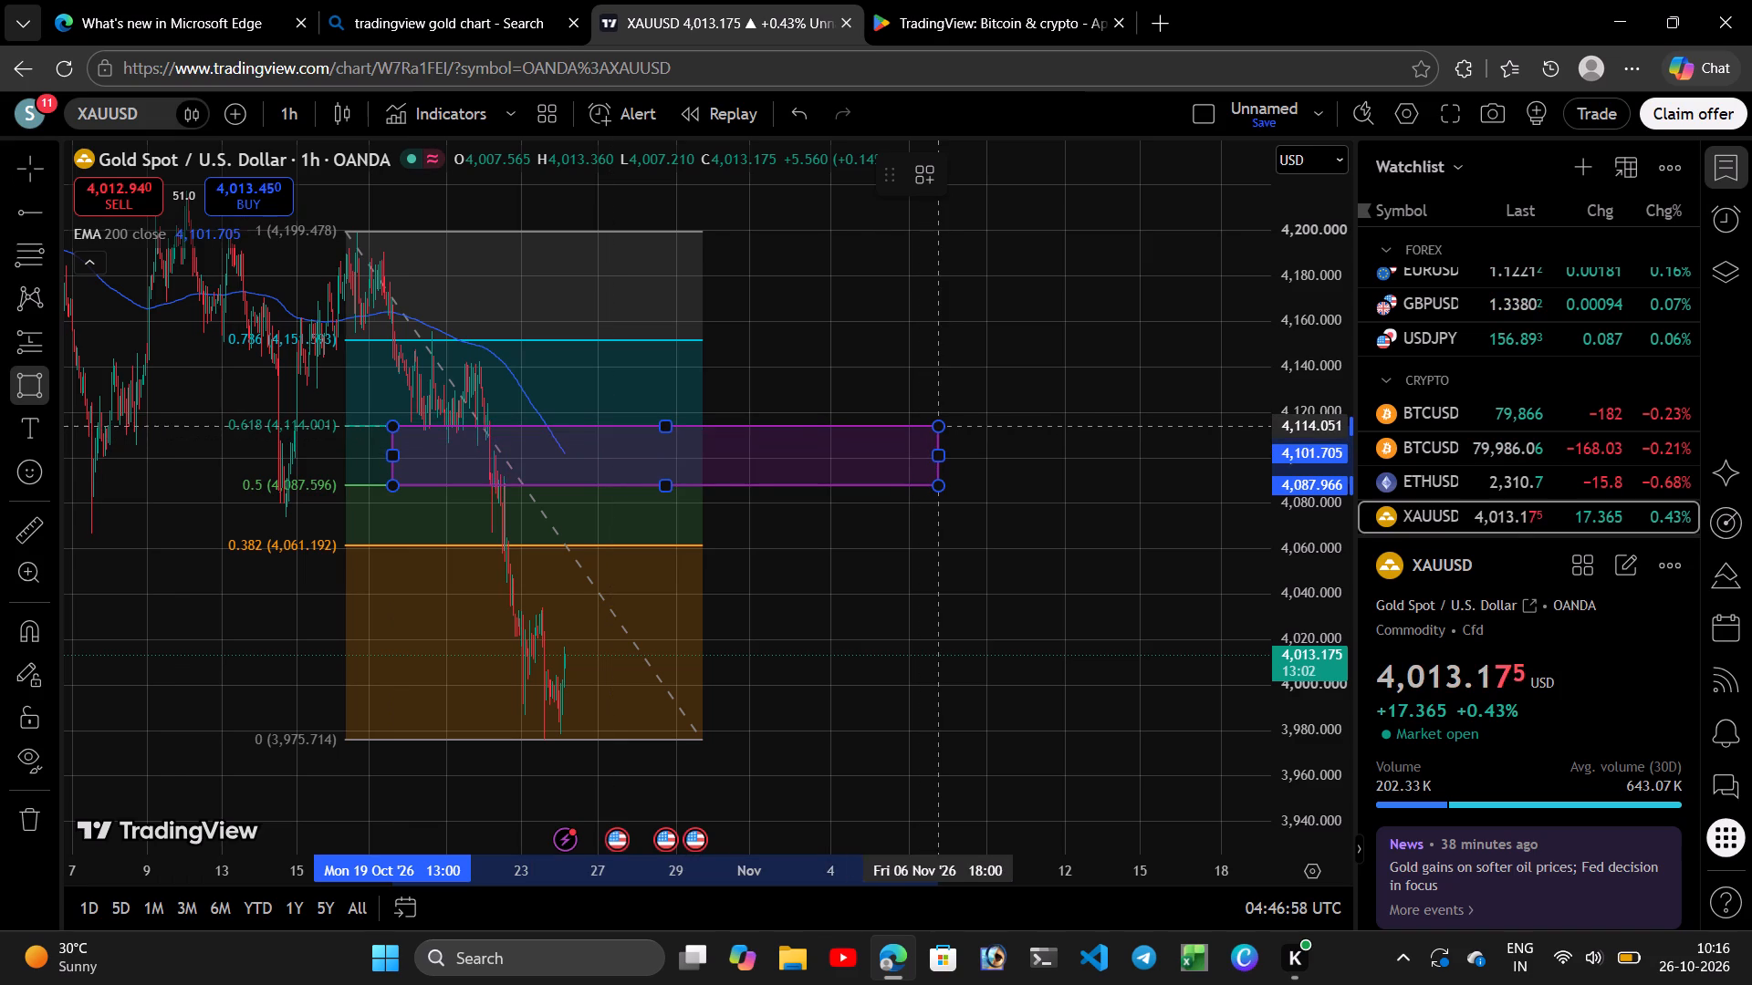
left_click_drag(938, 426, 965, 427)
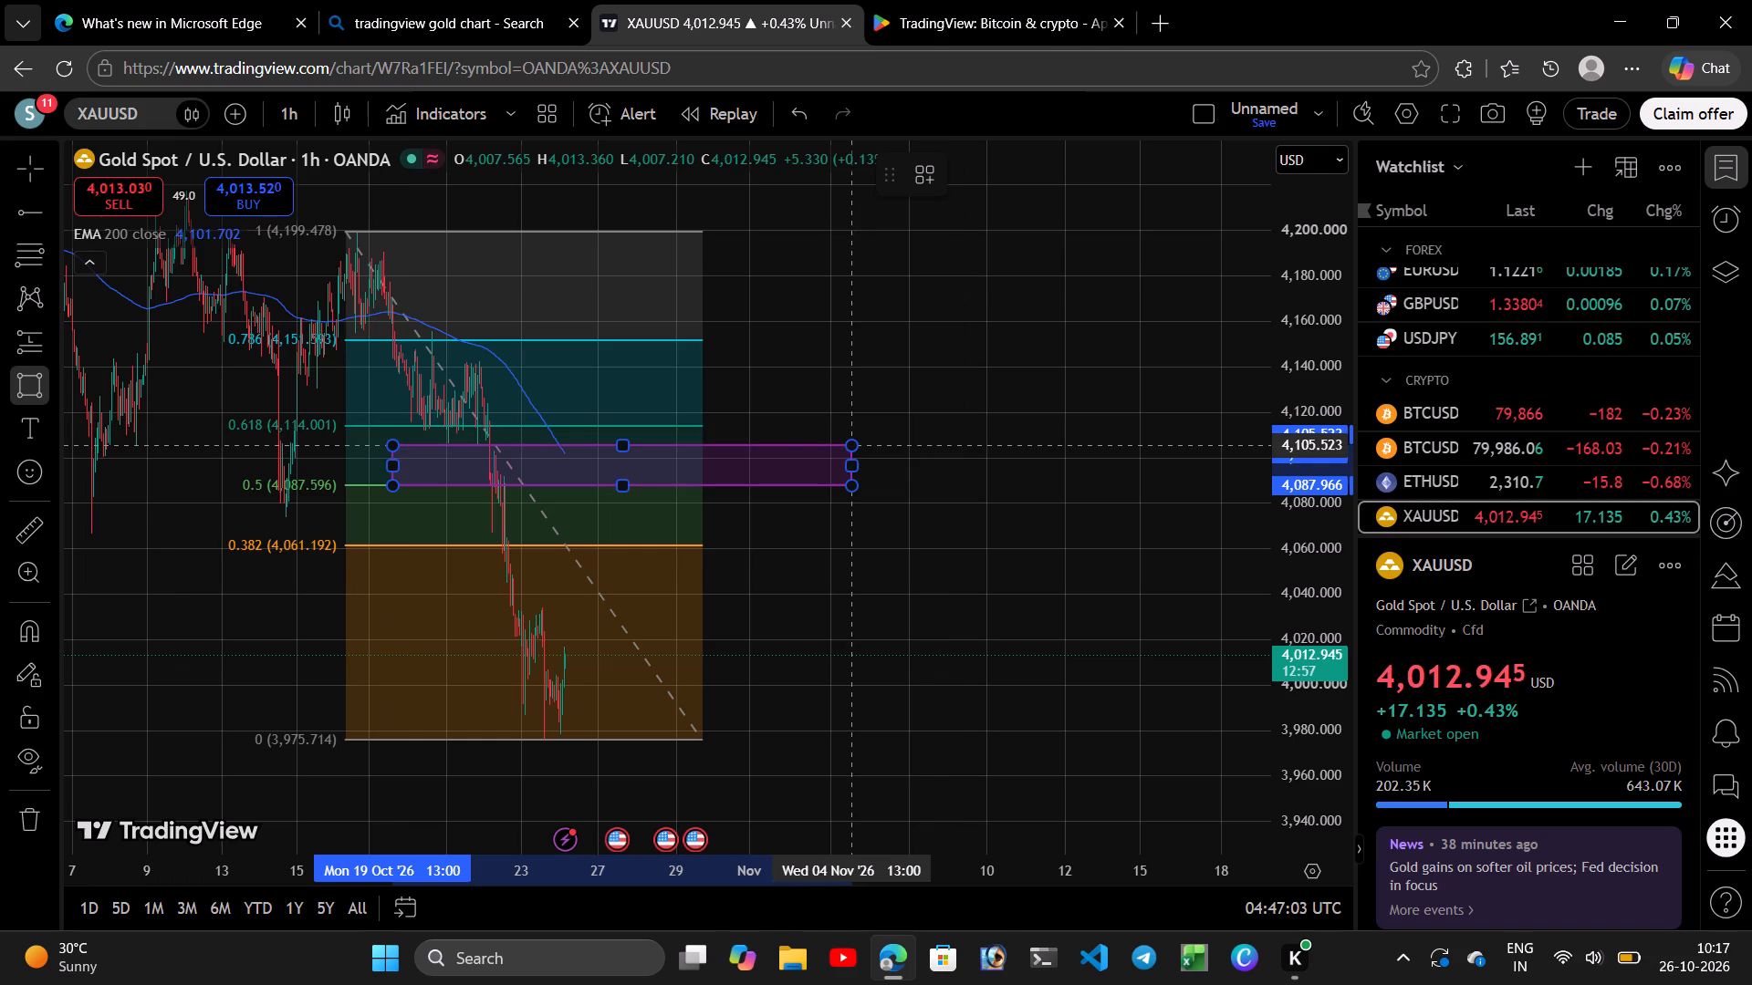
left_click(878, 426)
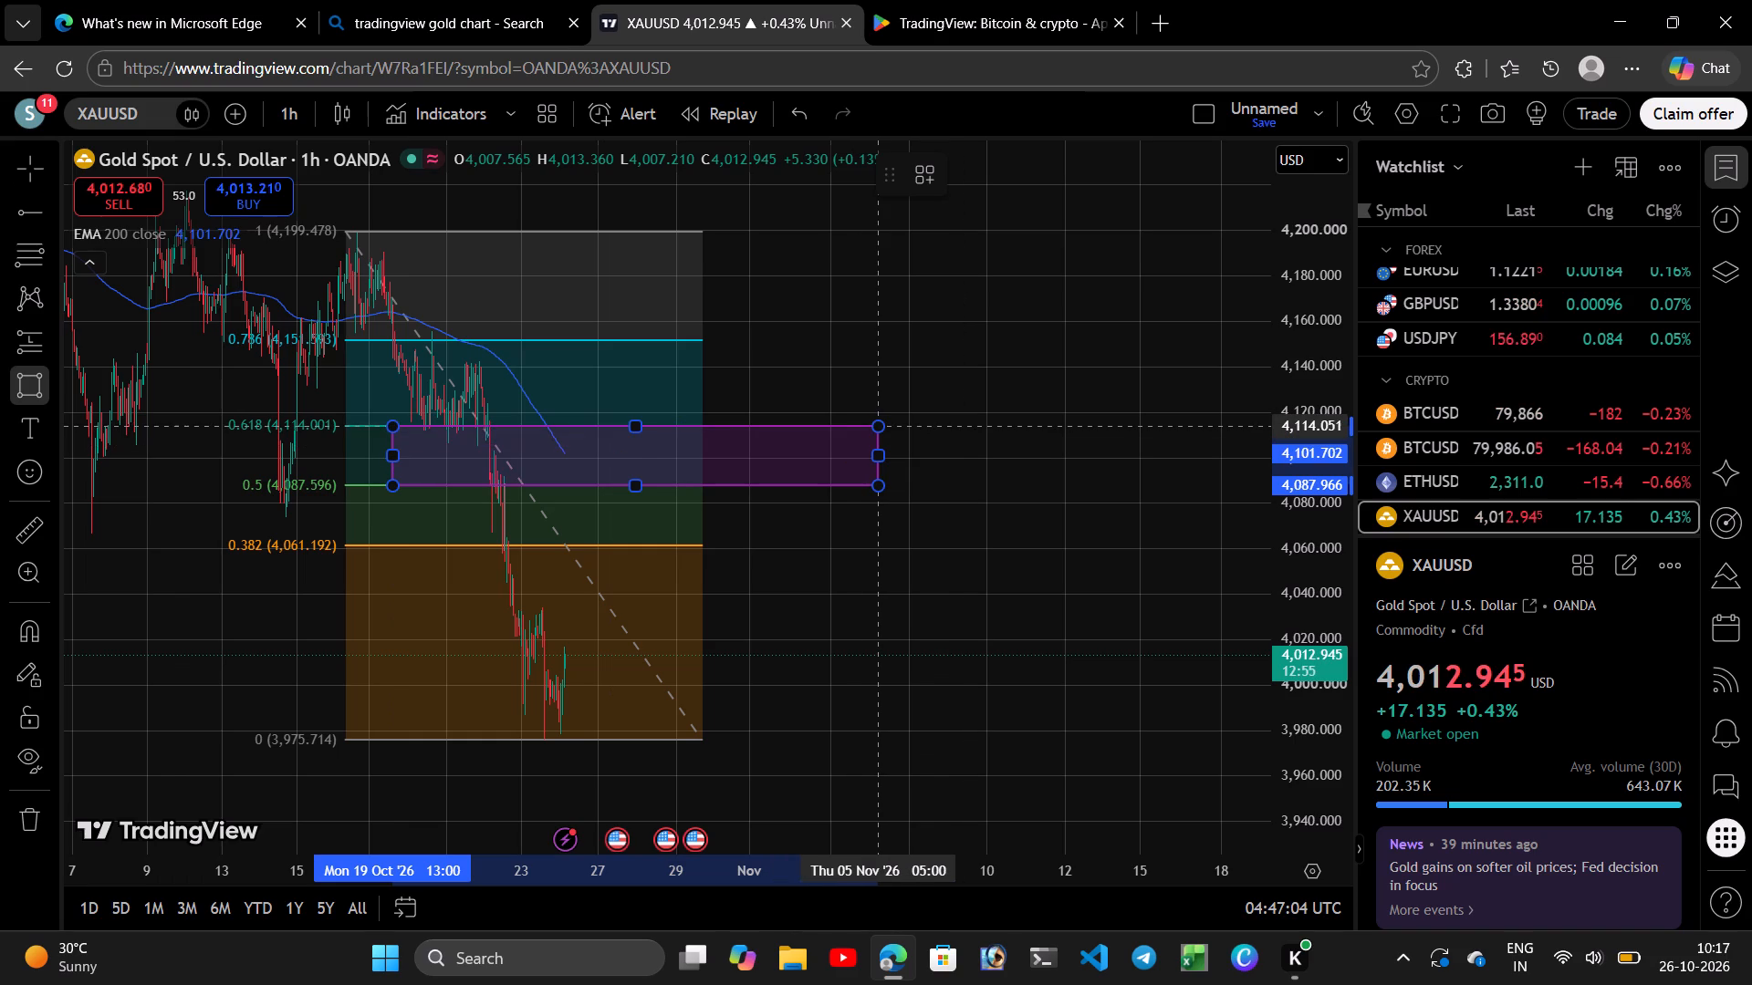
left_click(941, 522)
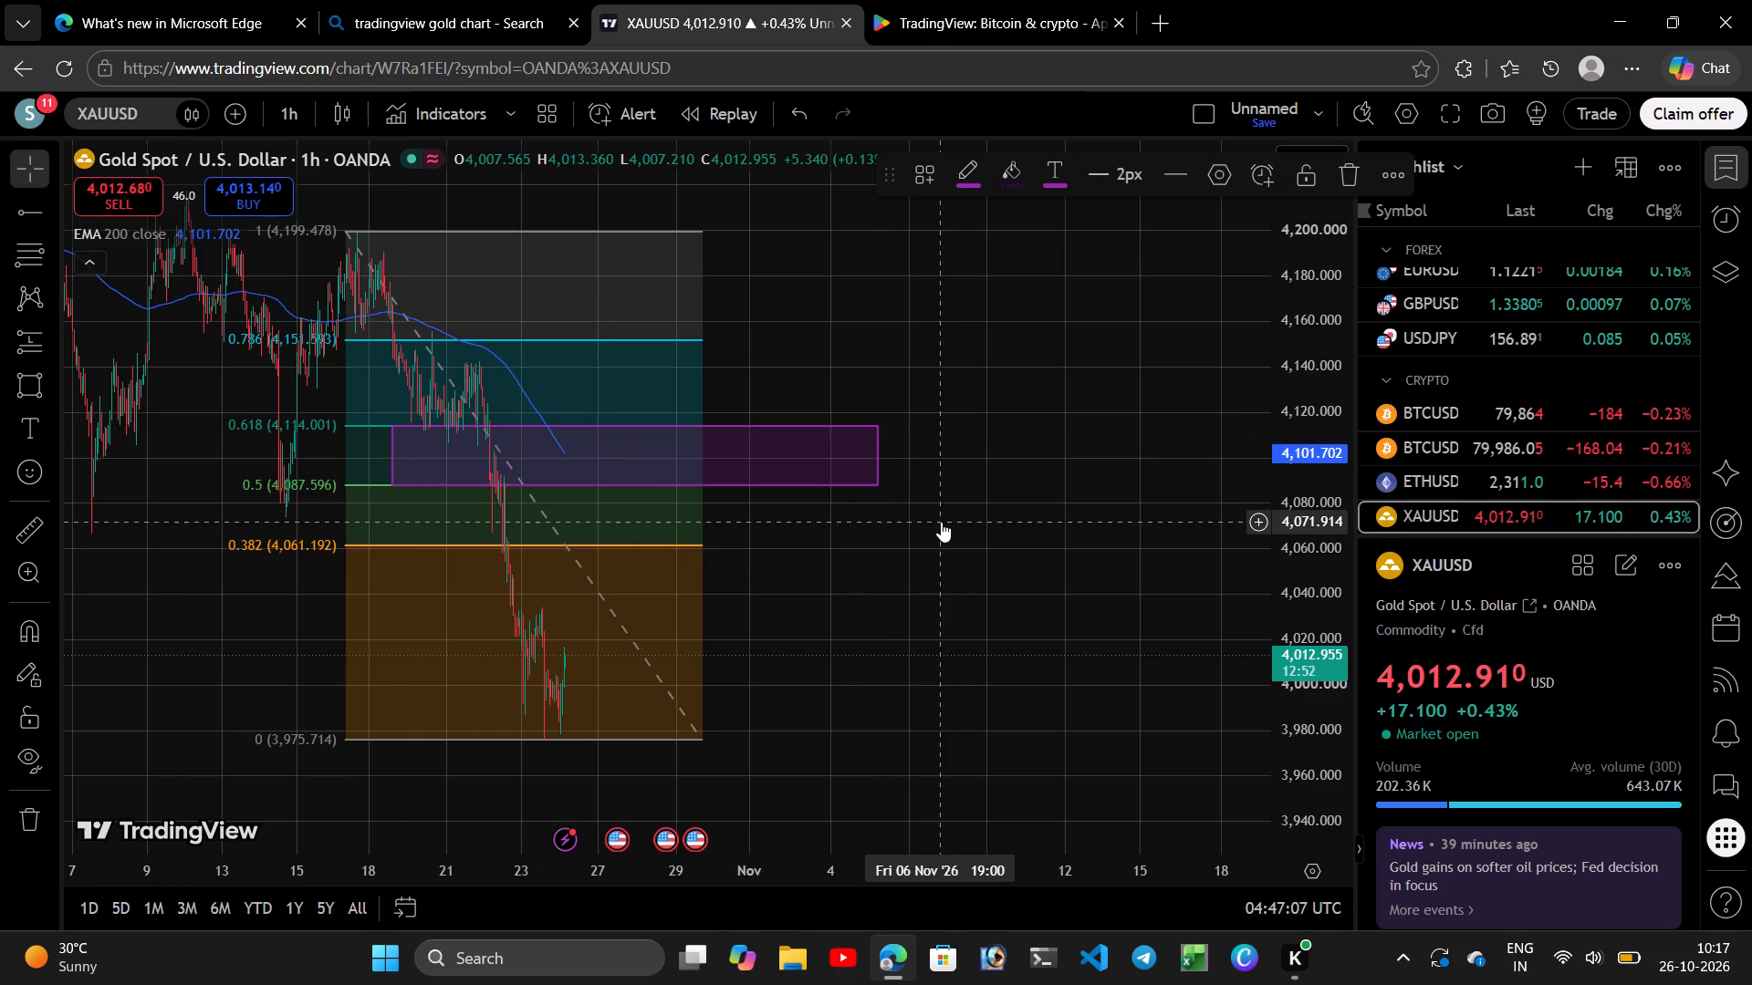
Delete the Fib retracement of the October decline, keeping the rectangle zone.
left_click(487, 288)
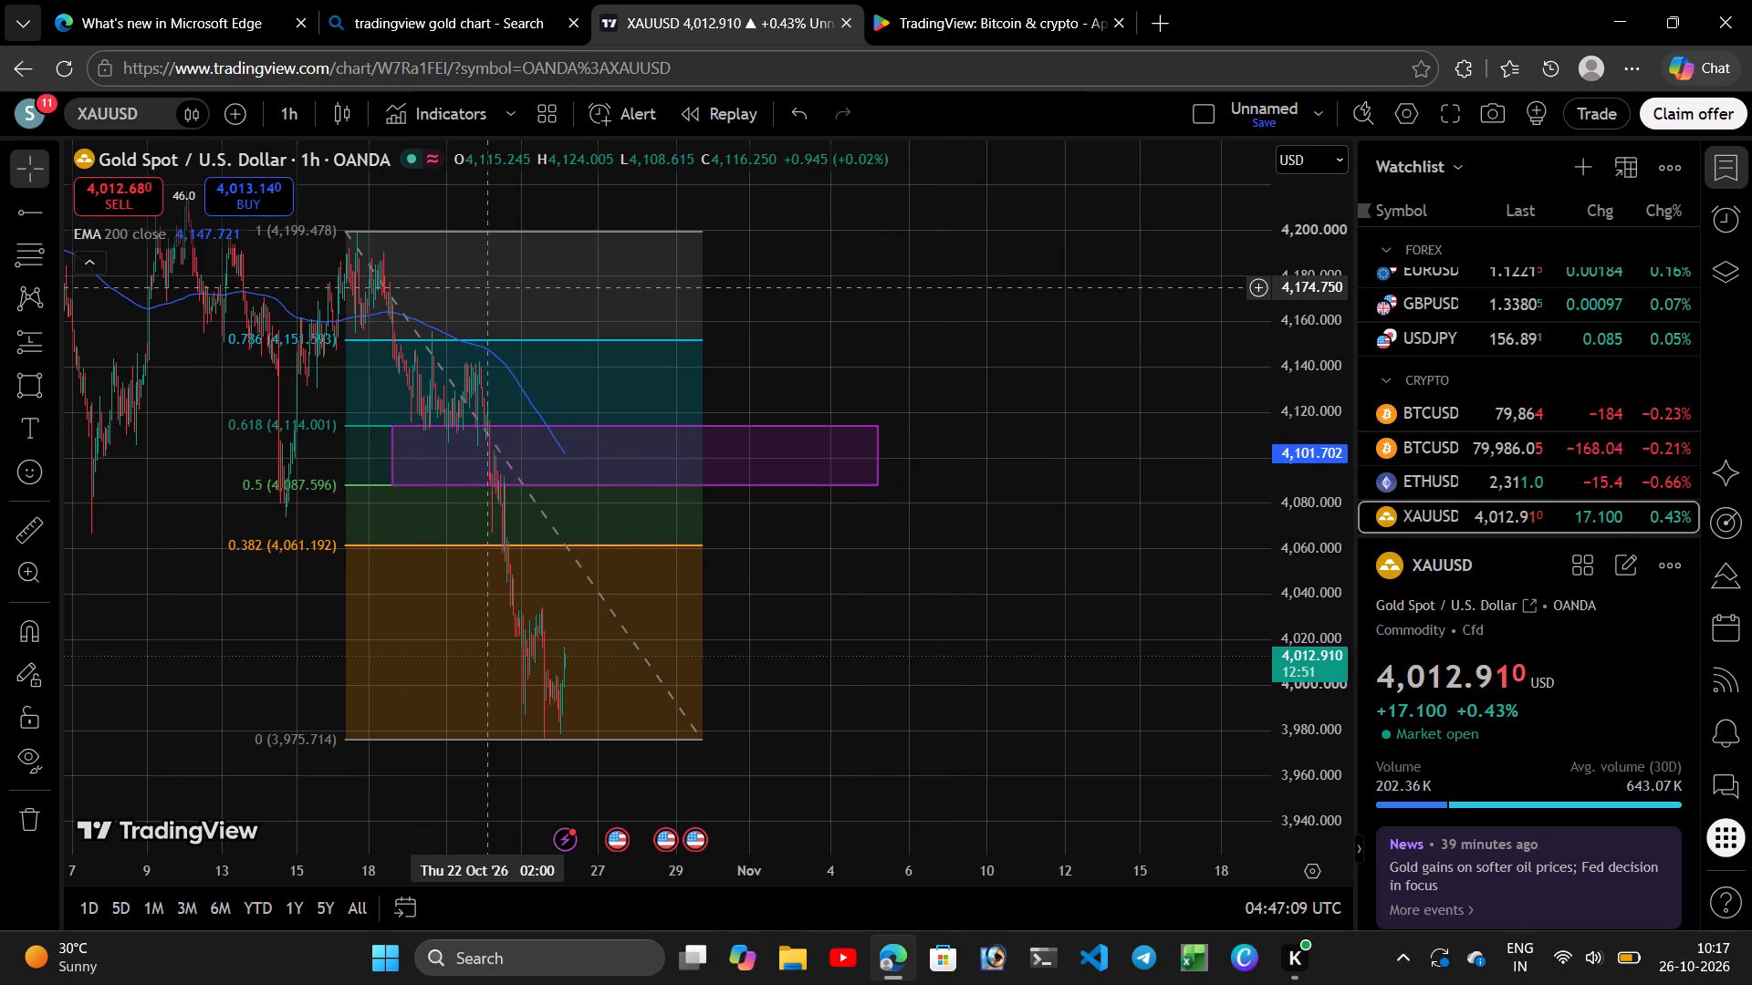
left_click(529, 231)
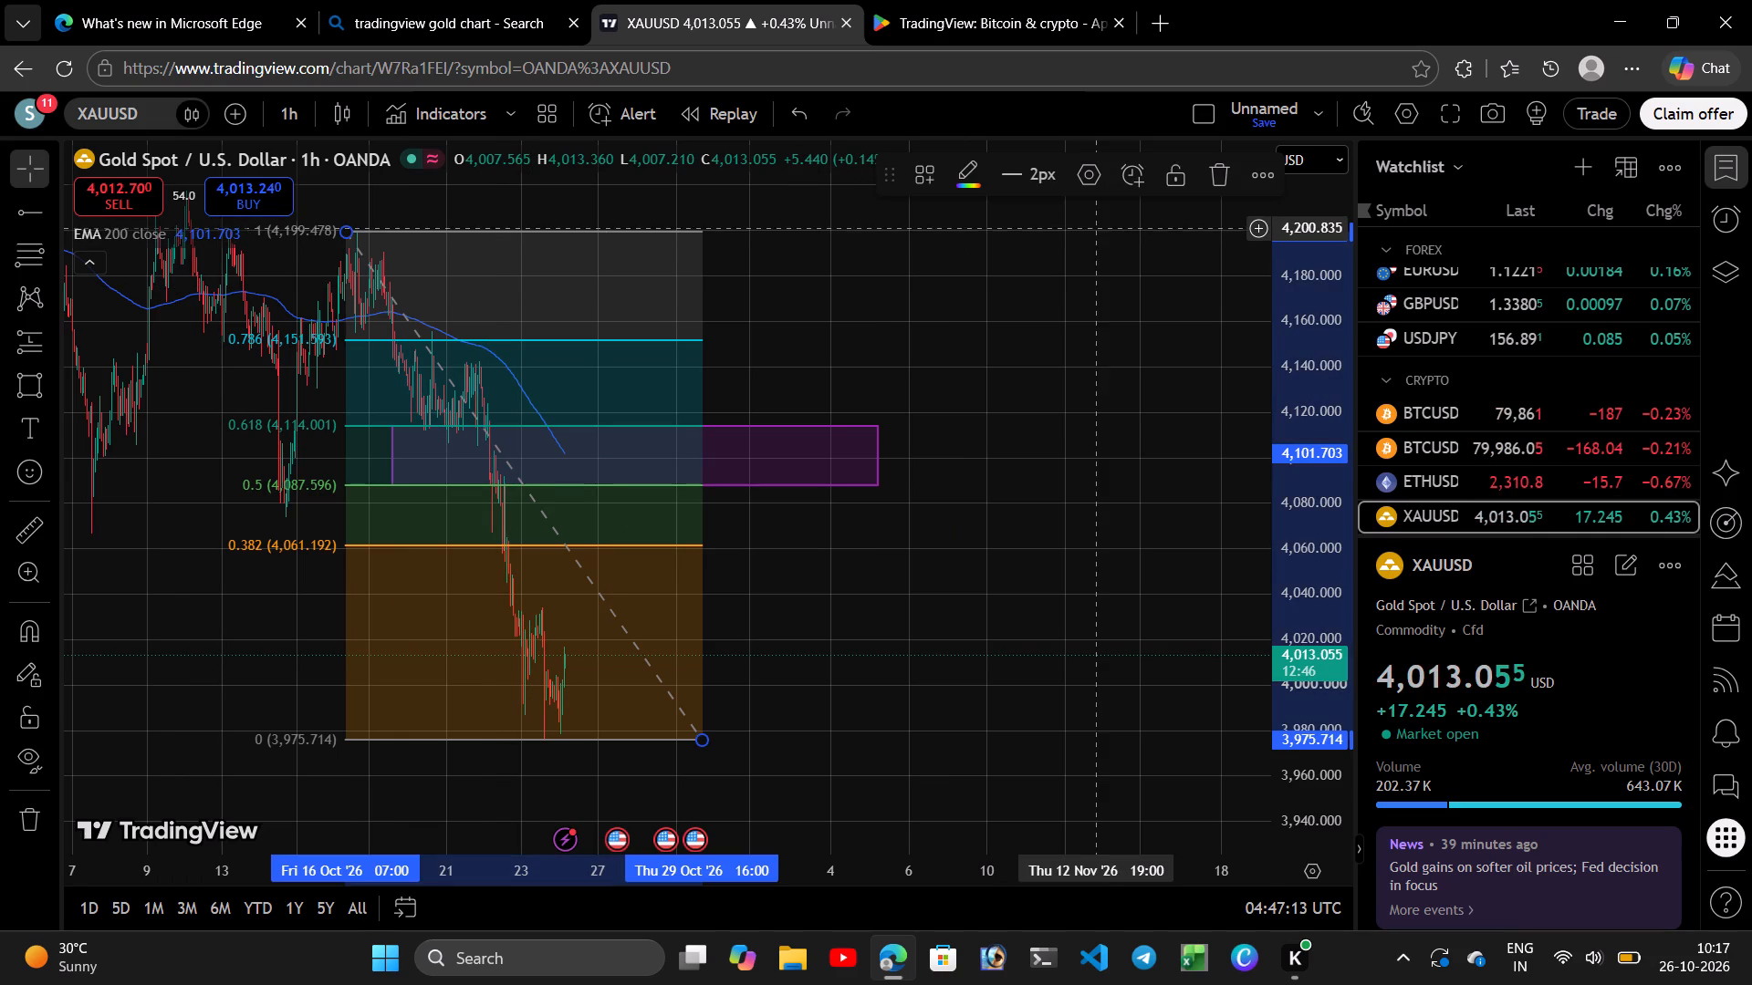
left_click(1221, 174)
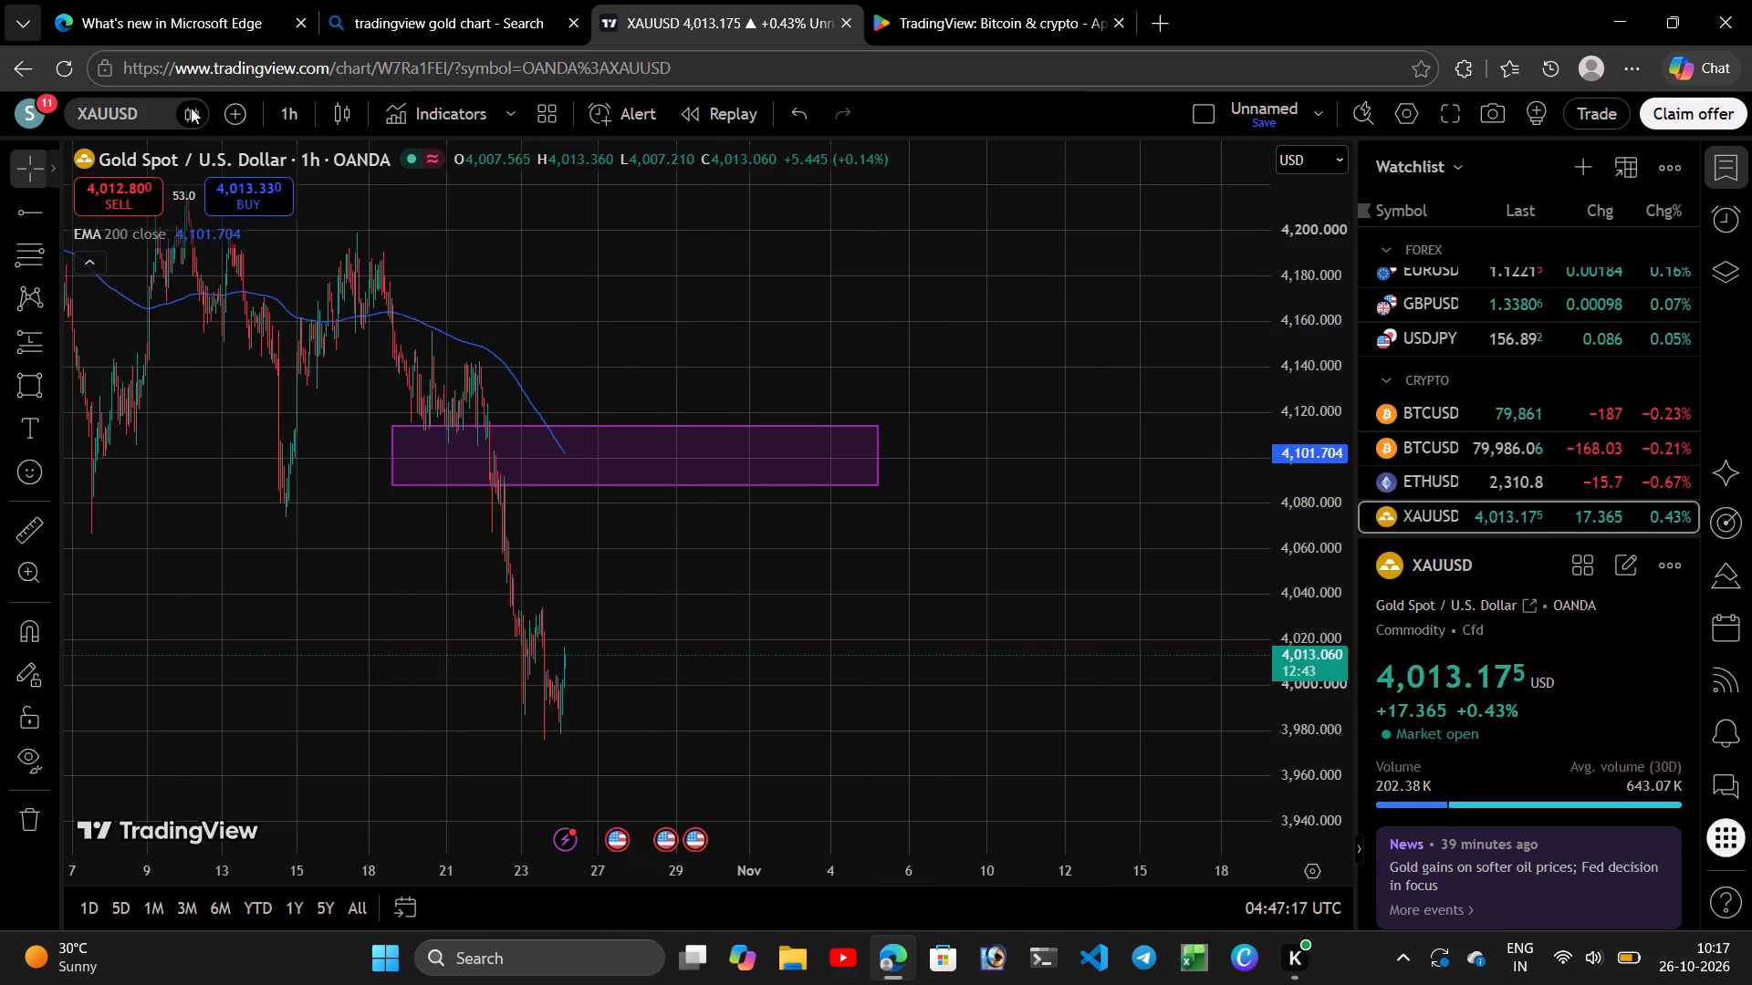
Switch the XAUUSD chart from the 1-hour to the 5-minute timeframe.
left_click(297, 110)
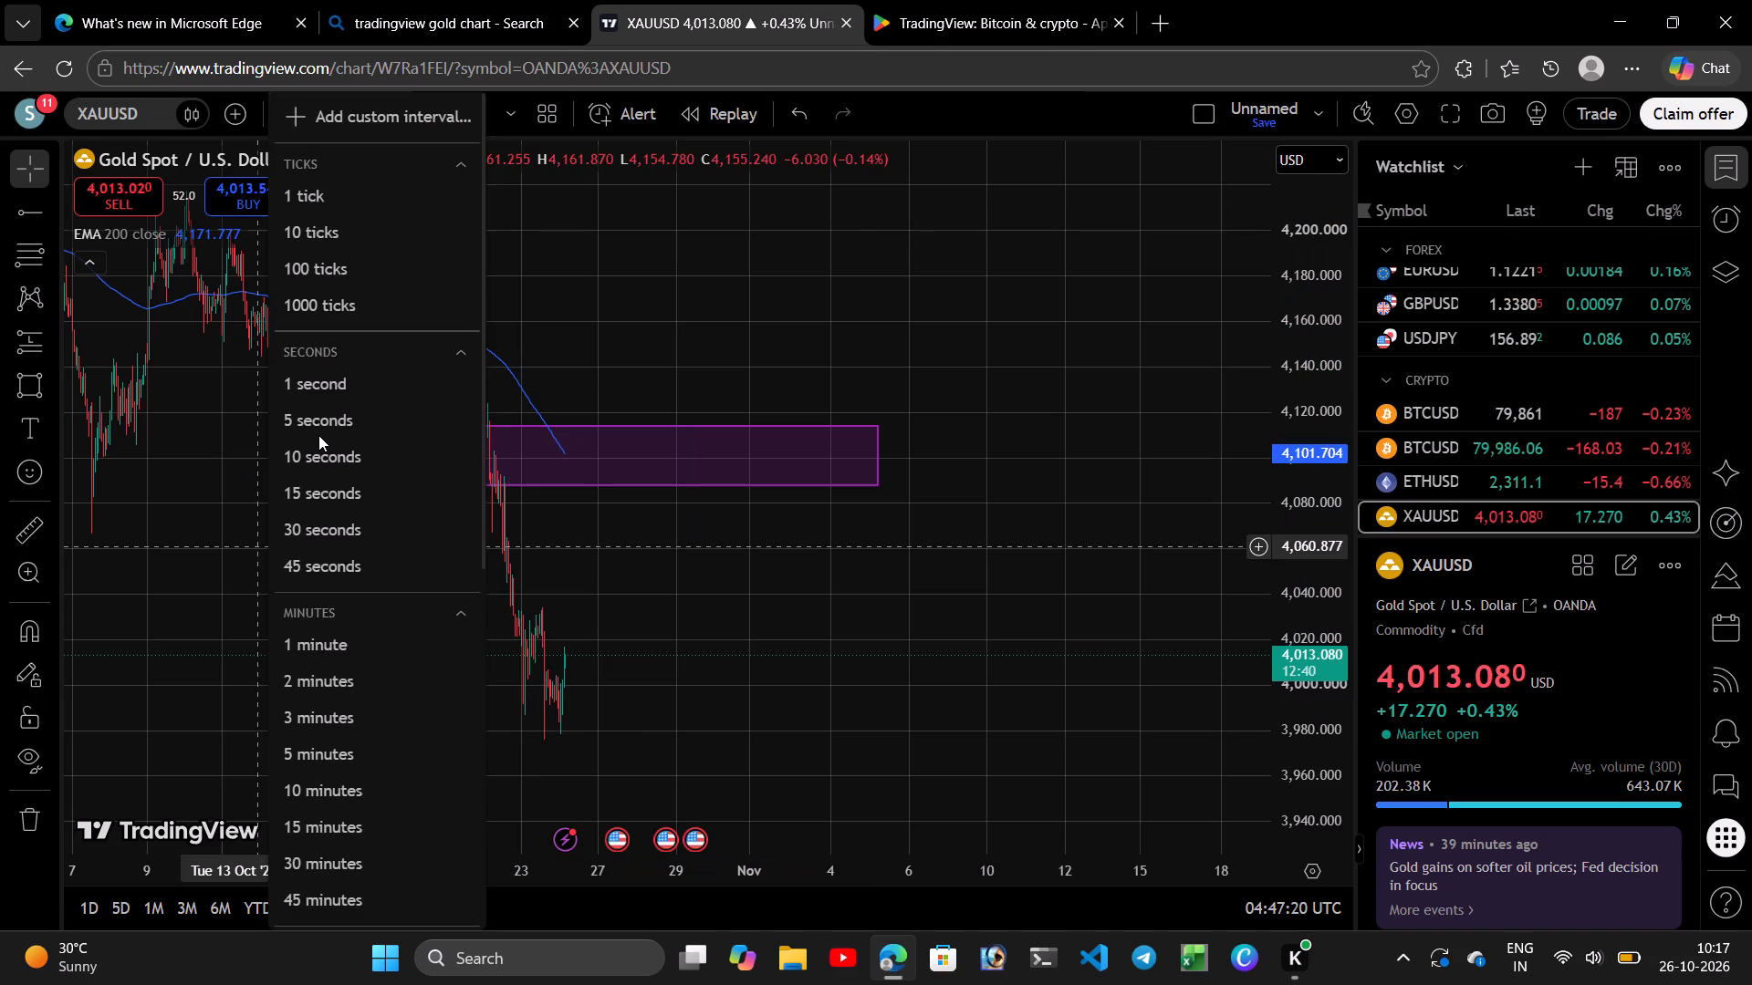
left_click(321, 757)
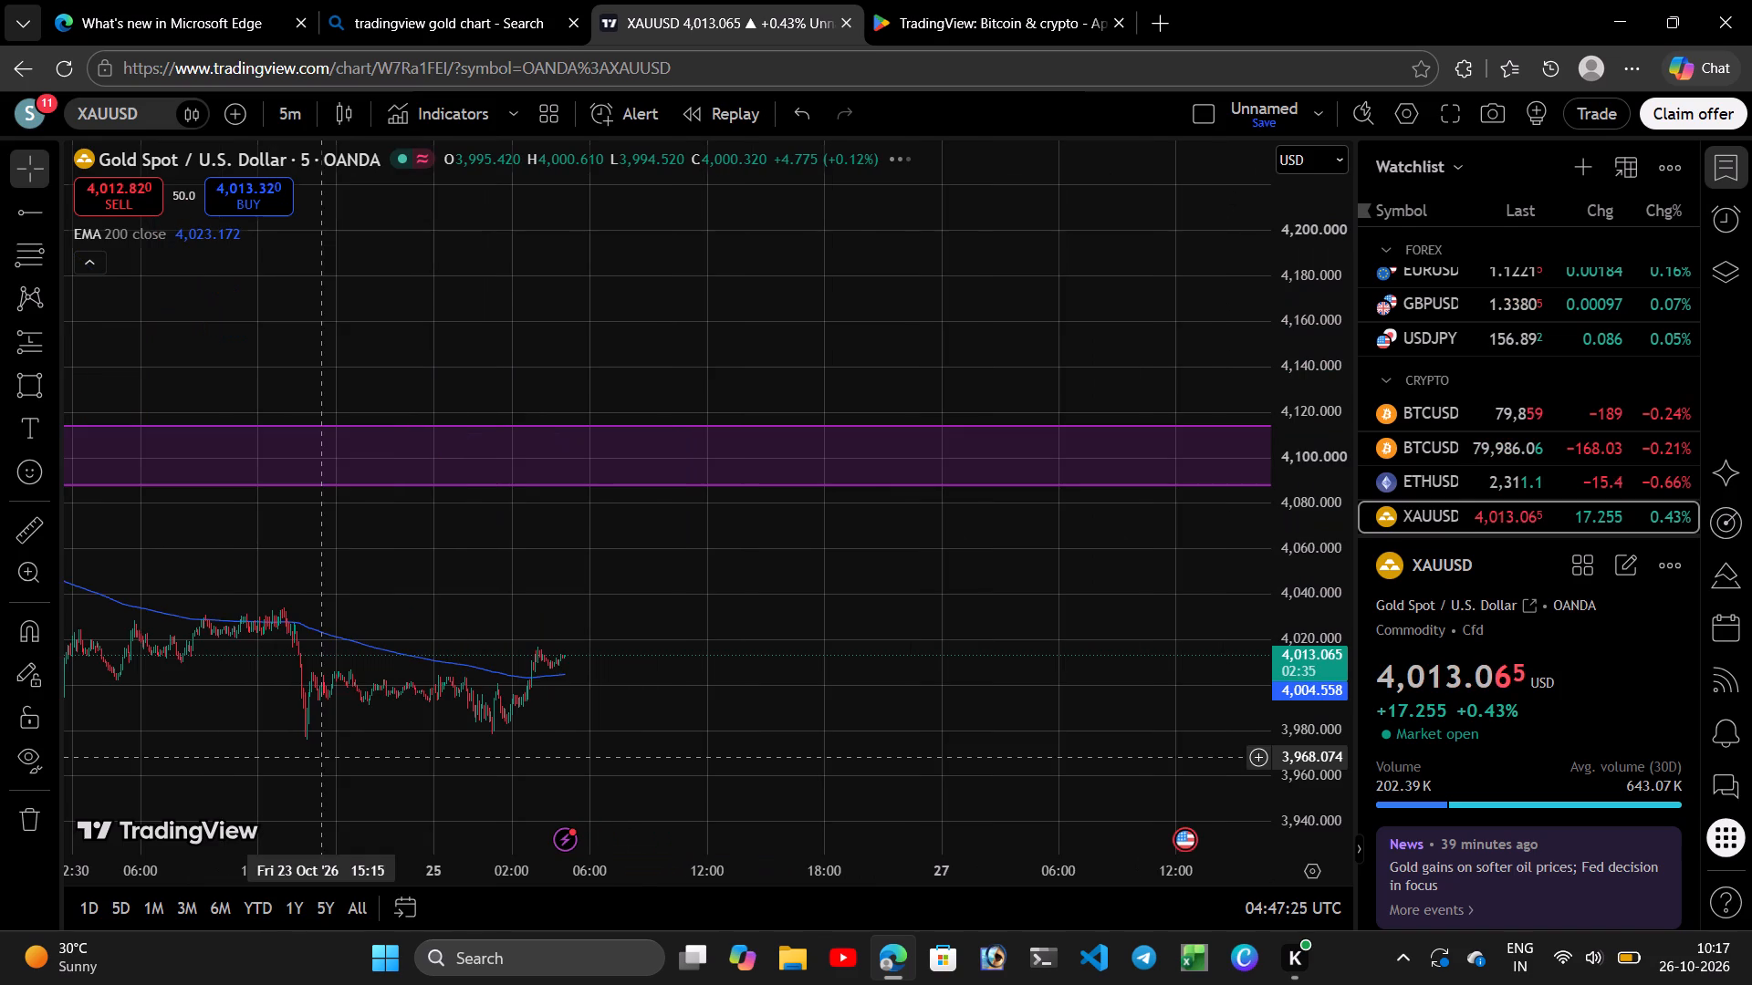
Examine the October decline on the 5-minute chart against the purple rectangle zone and the 200 EMA.
scroll(515, 525, "up", 4)
scroll(321, 757, "up", 2)
scroll(515, 525, "down", 7)
scroll(515, 525, "down", 14)
scroll(515, 525, "down", 8)
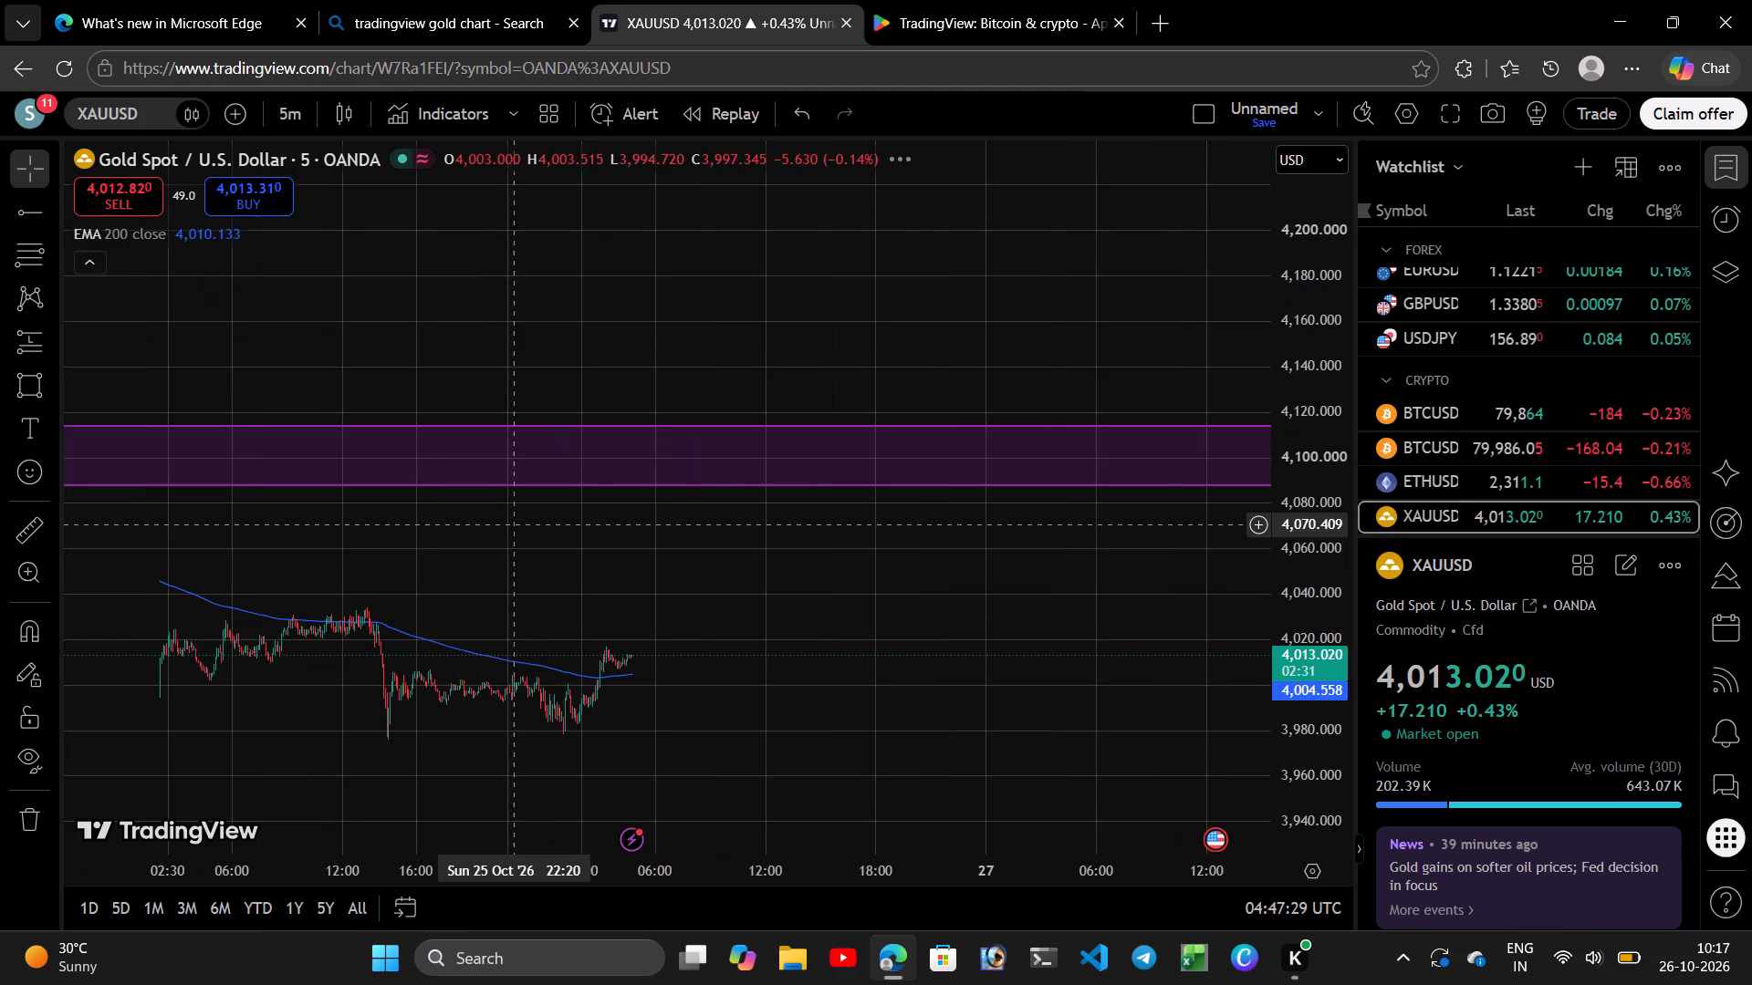
scroll(515, 525, "down", 16)
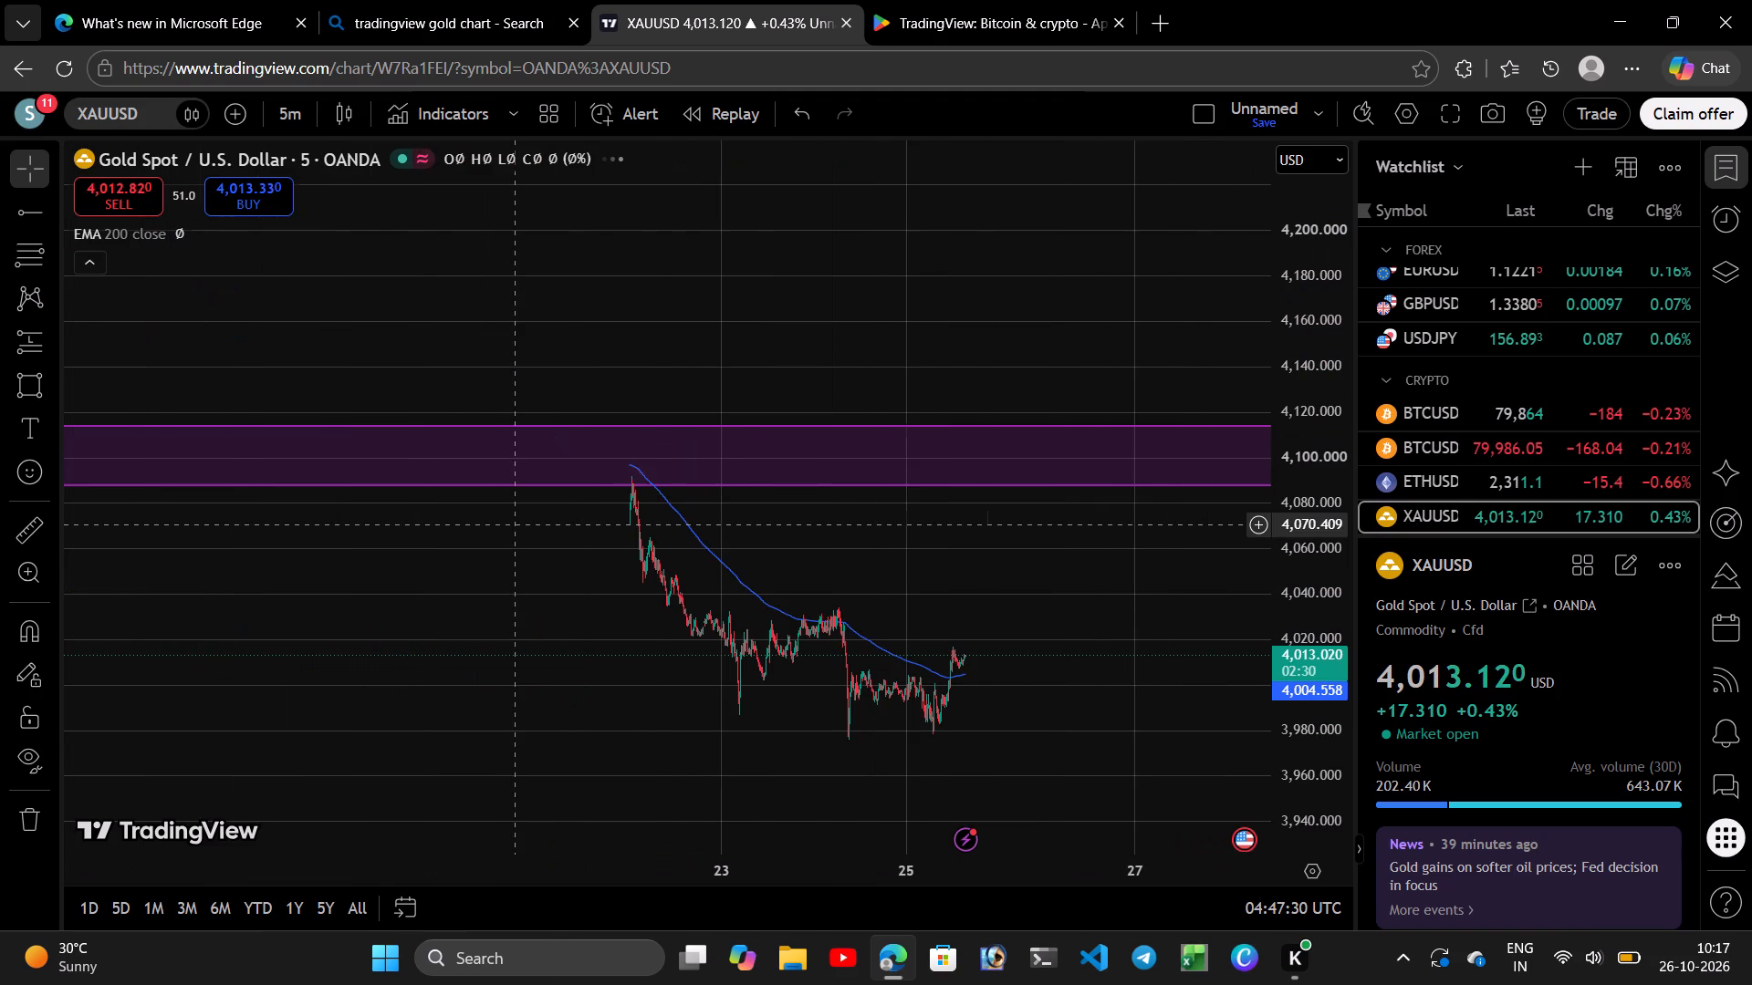
left_click_drag(515, 525, 0, 506)
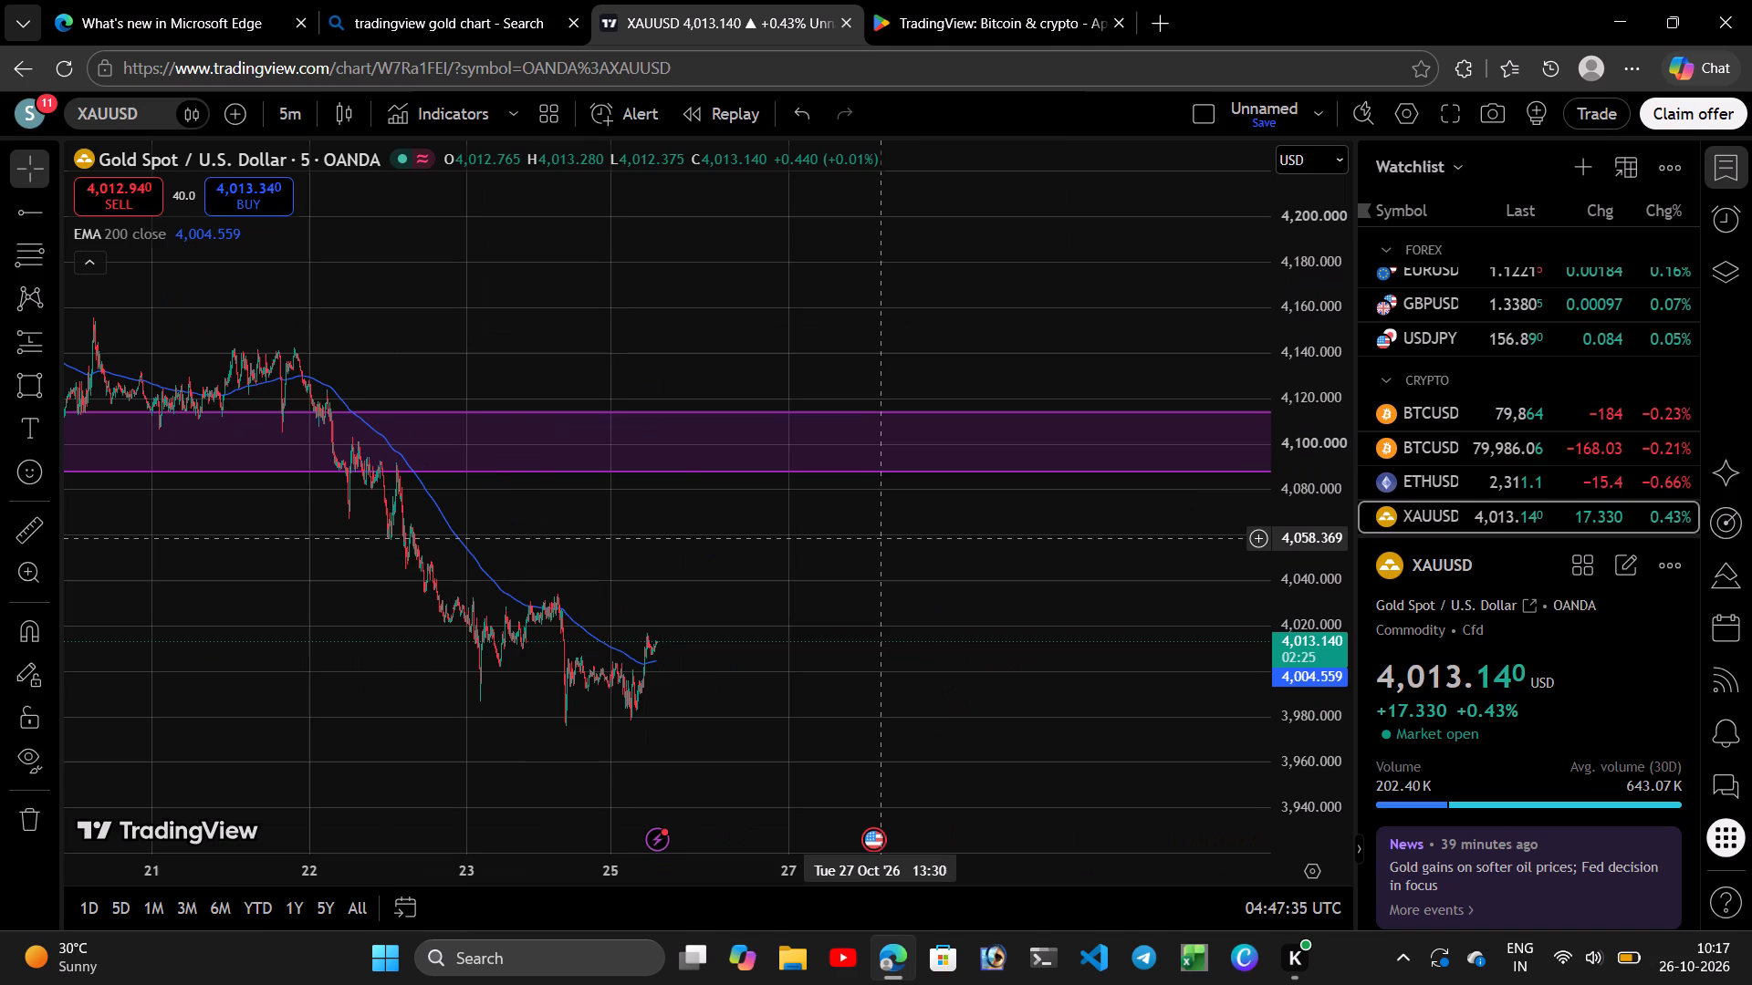
scroll(1307, 449, "down", 6)
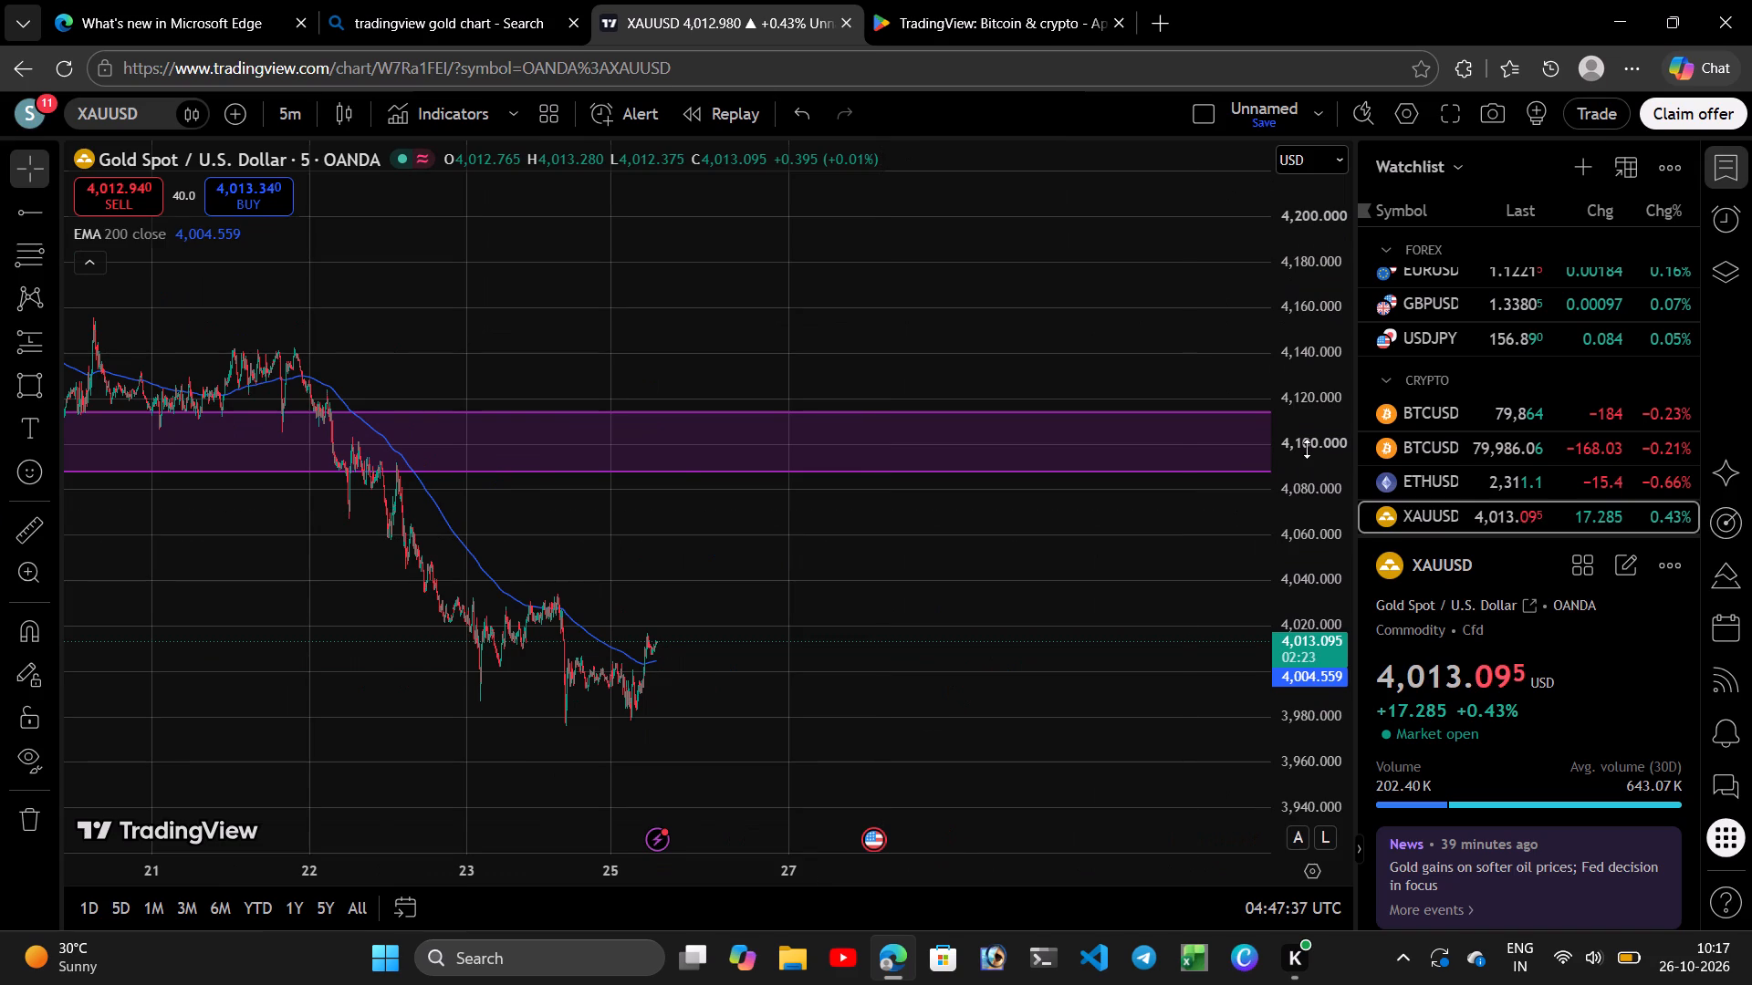
scroll(1307, 449, "down", 1)
scroll(1307, 449, "up", 20)
scroll(1307, 449, "up", 16)
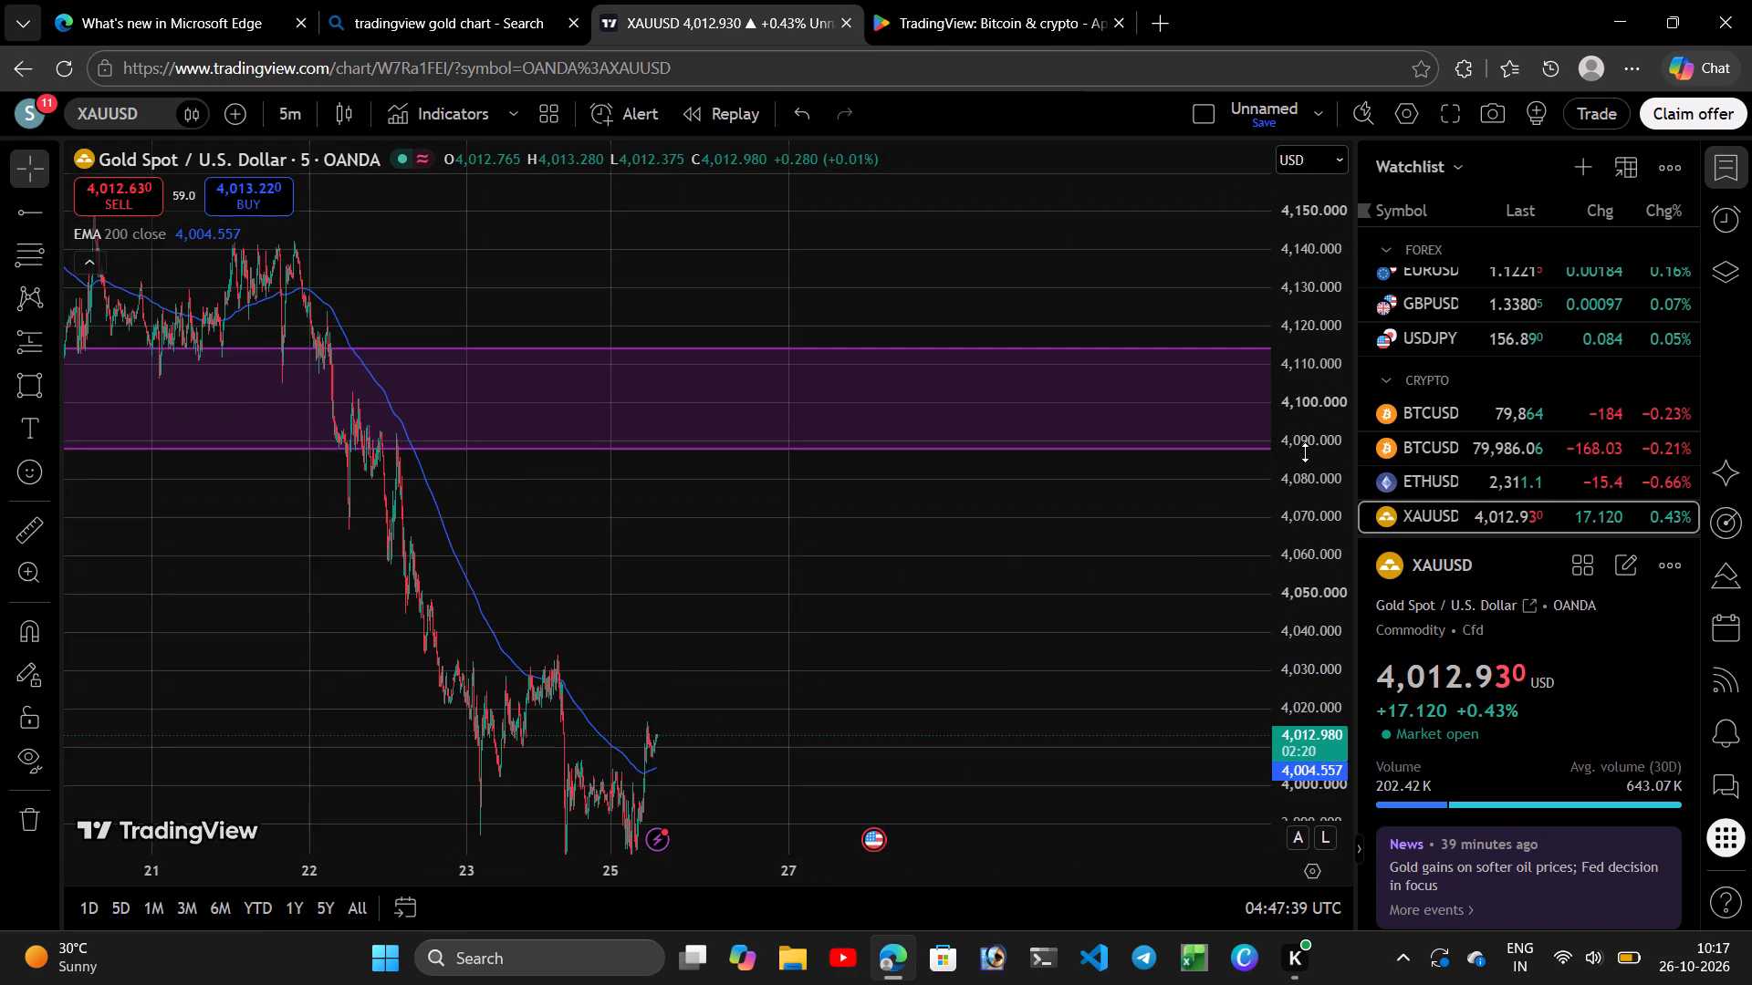
scroll(1305, 452, "up", 14)
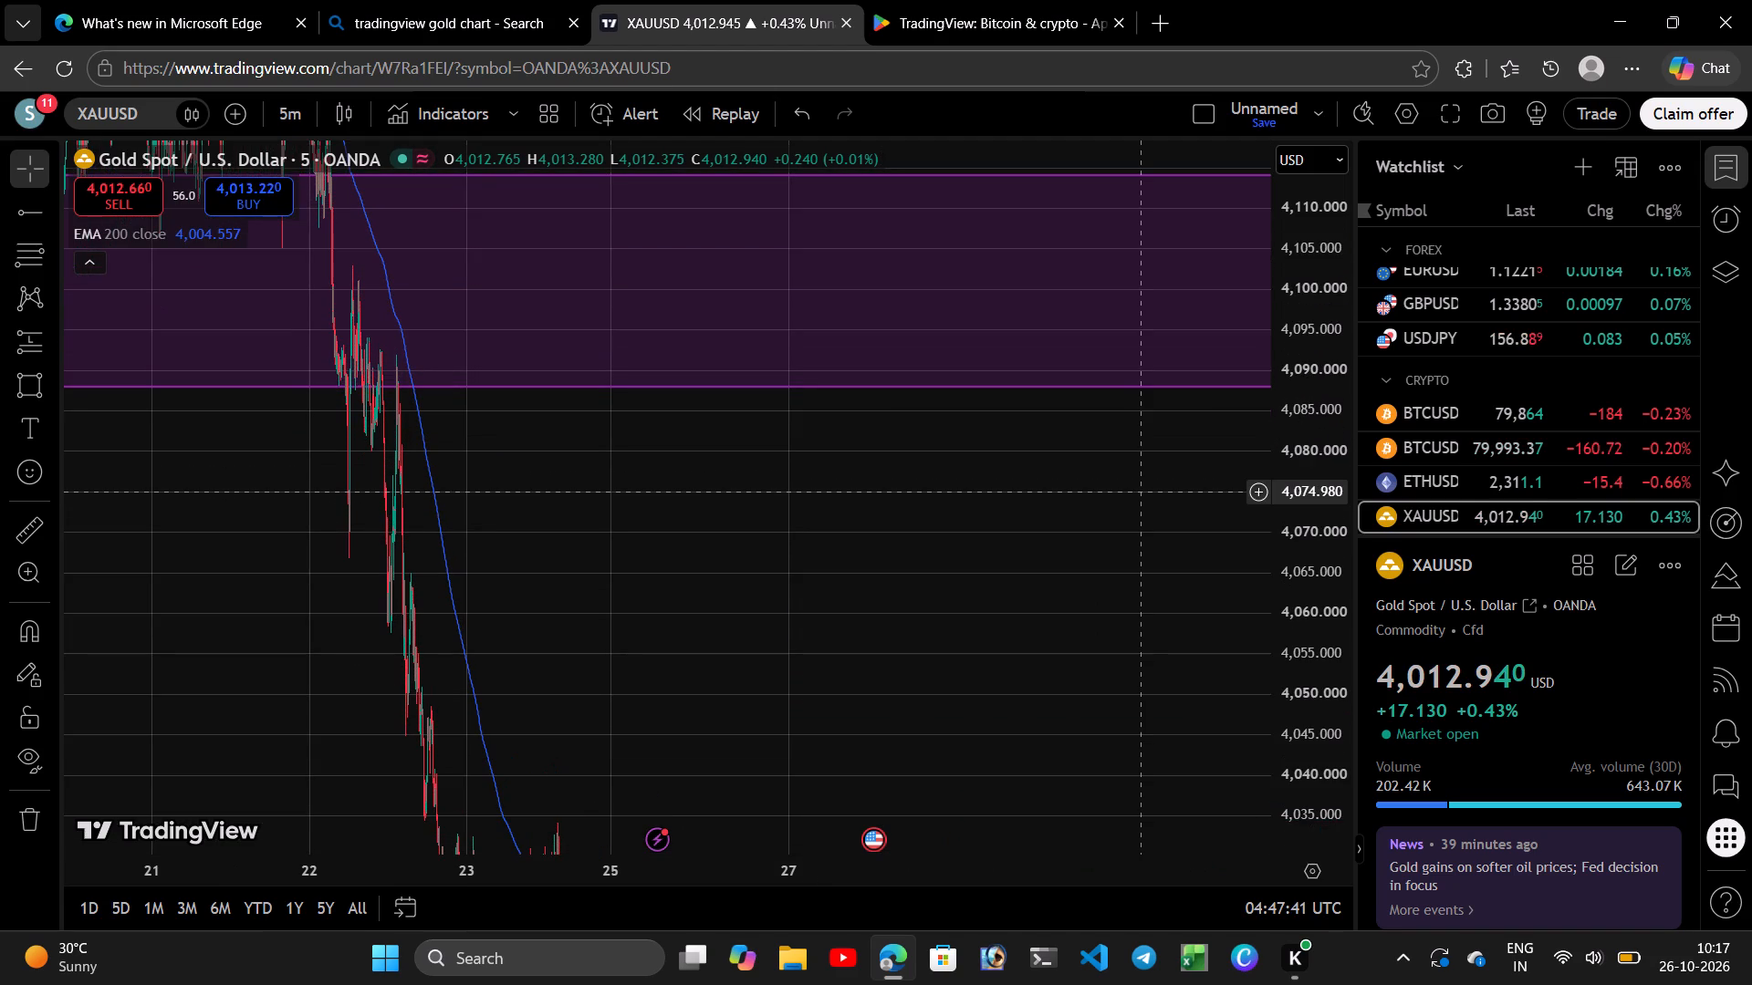
Examine the latest 26 October candles on the 5-minute chart against the 200 EMA.
left_click_drag(1133, 492, 807, 477)
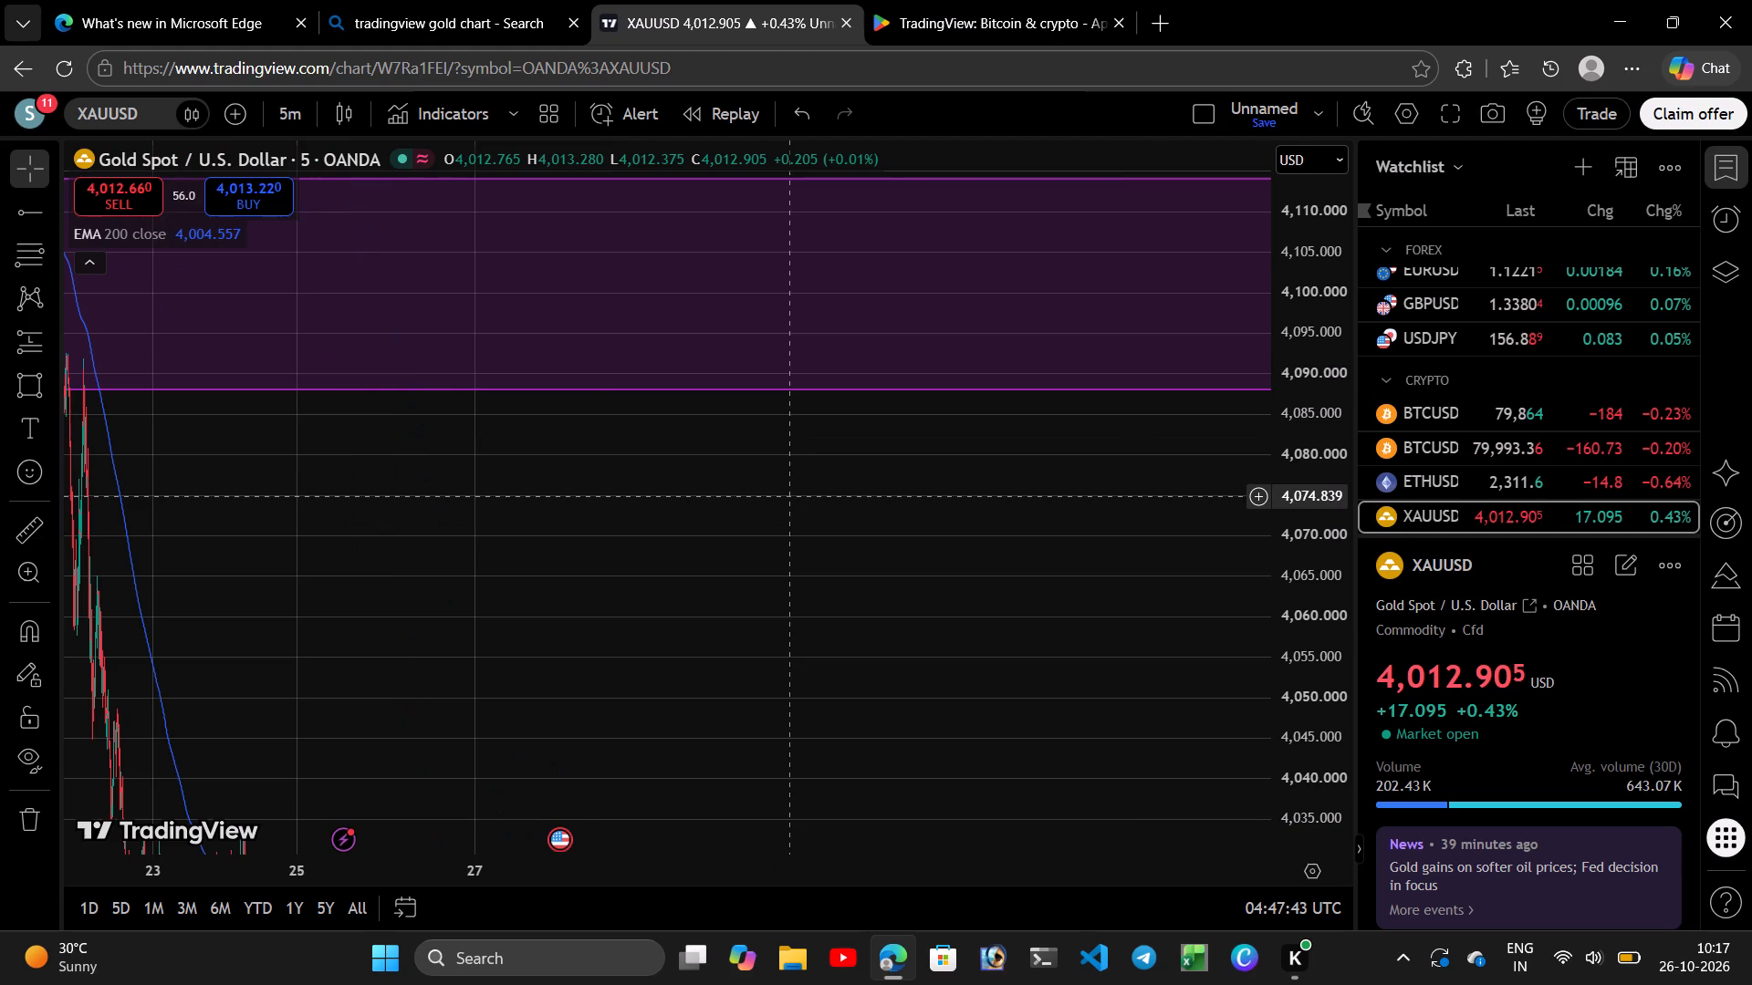
left_click_drag(807, 477, 1000, 347)
scroll(919, 478, "up", 20)
scroll(919, 478, "up", 5)
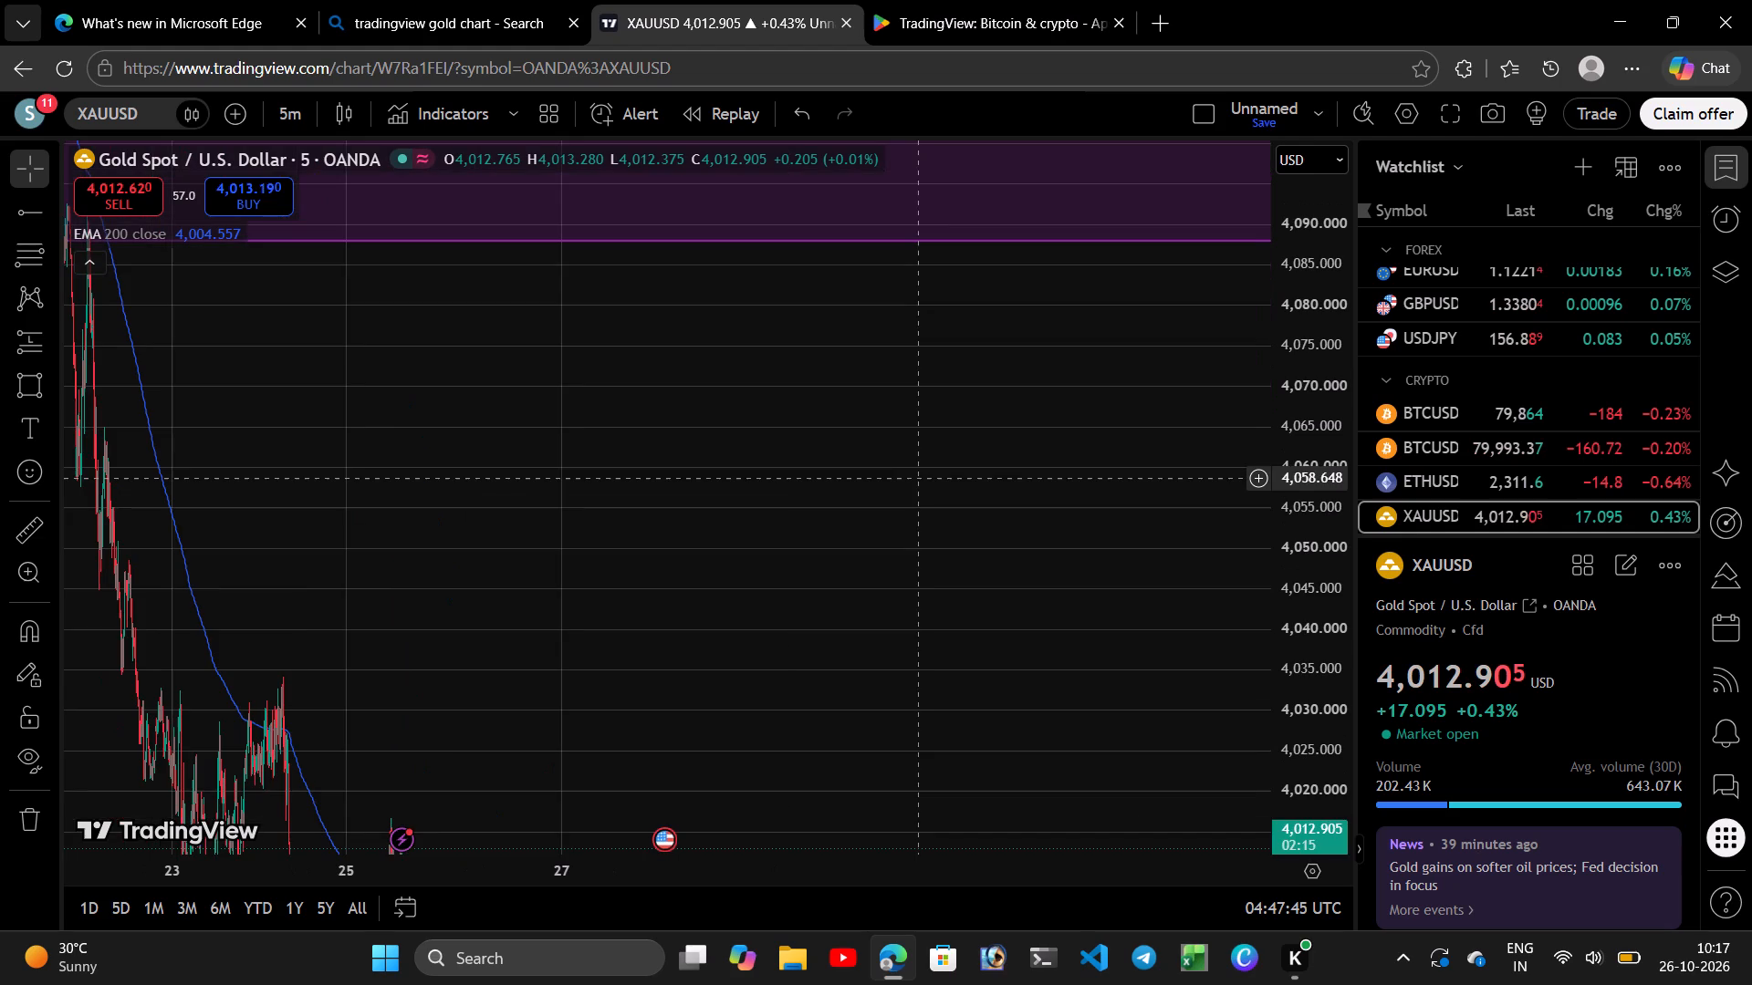
scroll(919, 478, "up", 20)
scroll(919, 478, "up", 4)
left_click_drag(920, 479, 920, 223)
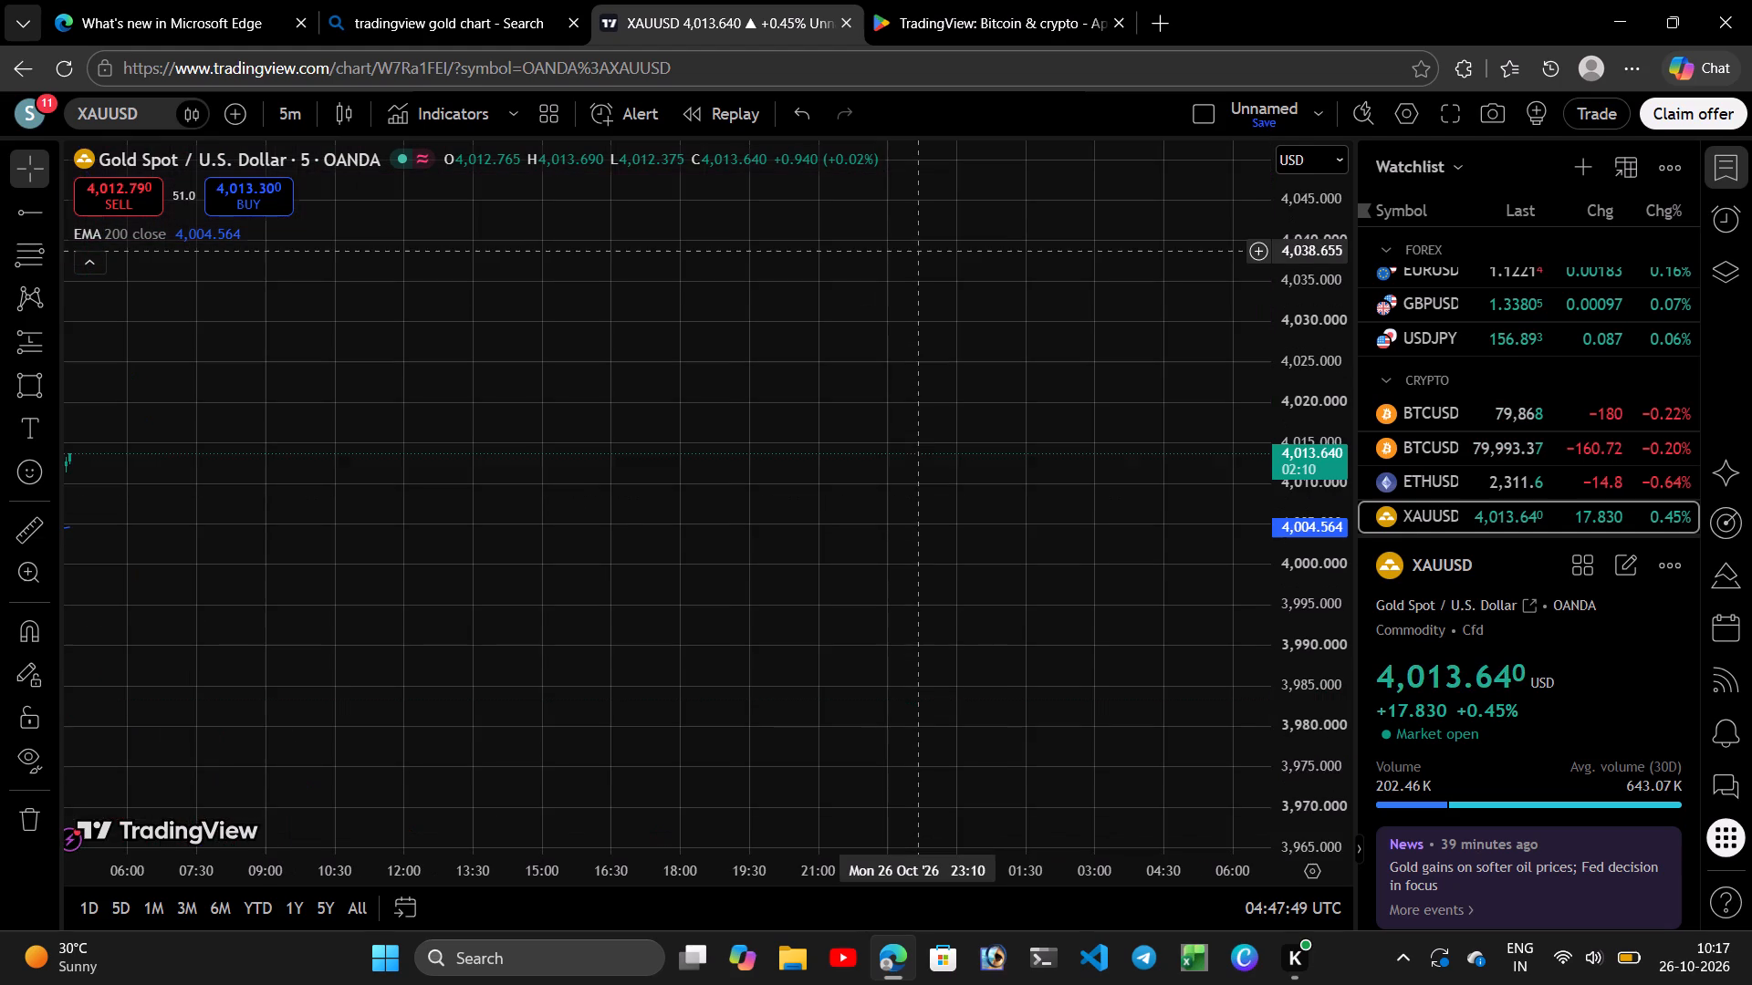
left_click_drag(920, 223, 1313, 367)
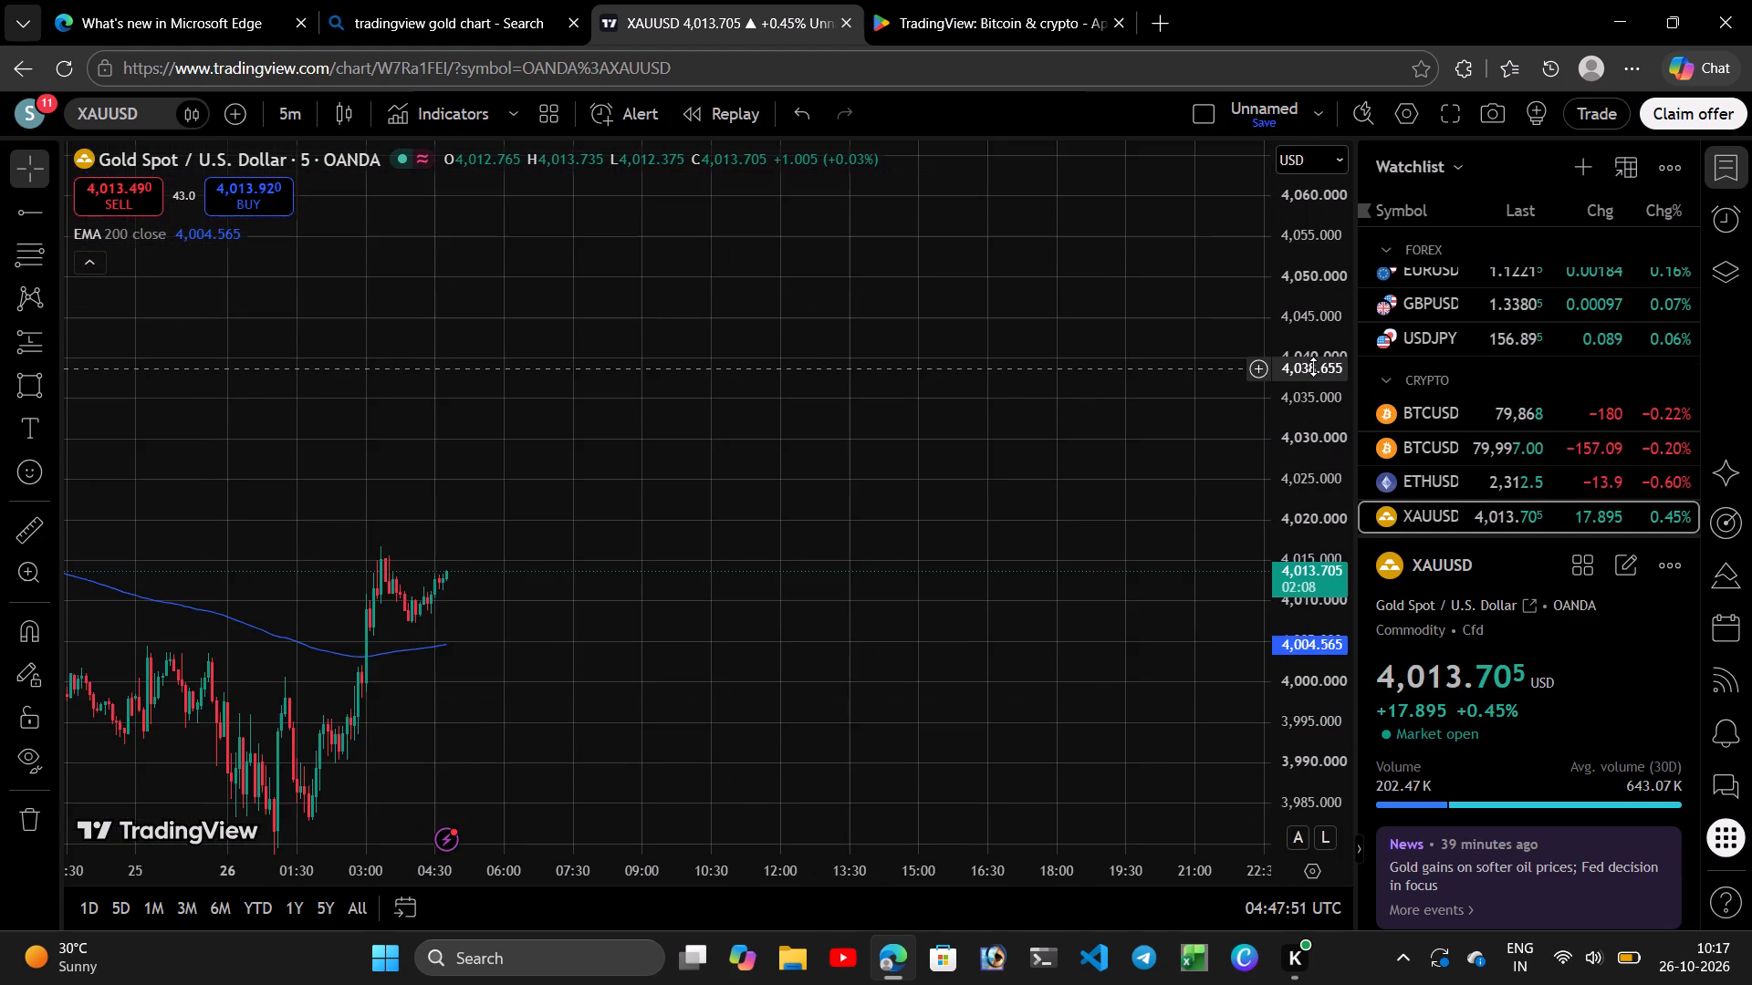
left_click_drag(1313, 367, 1414, 364)
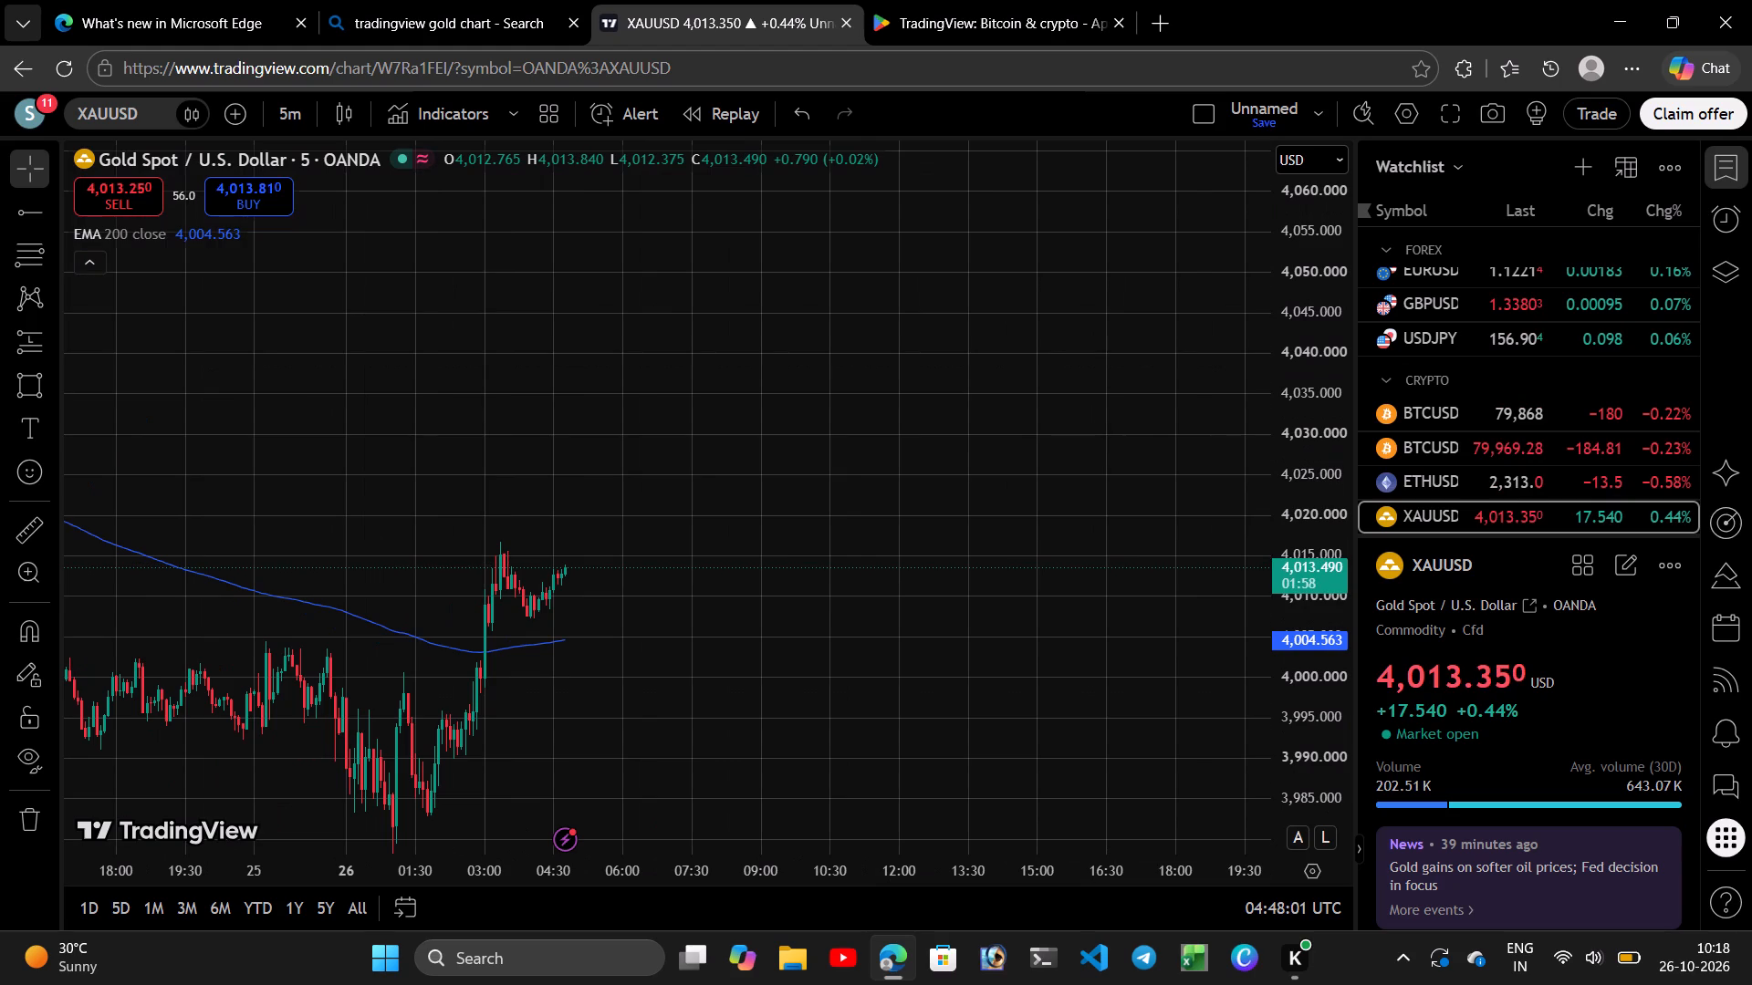
scroll(970, 540, "up", 4)
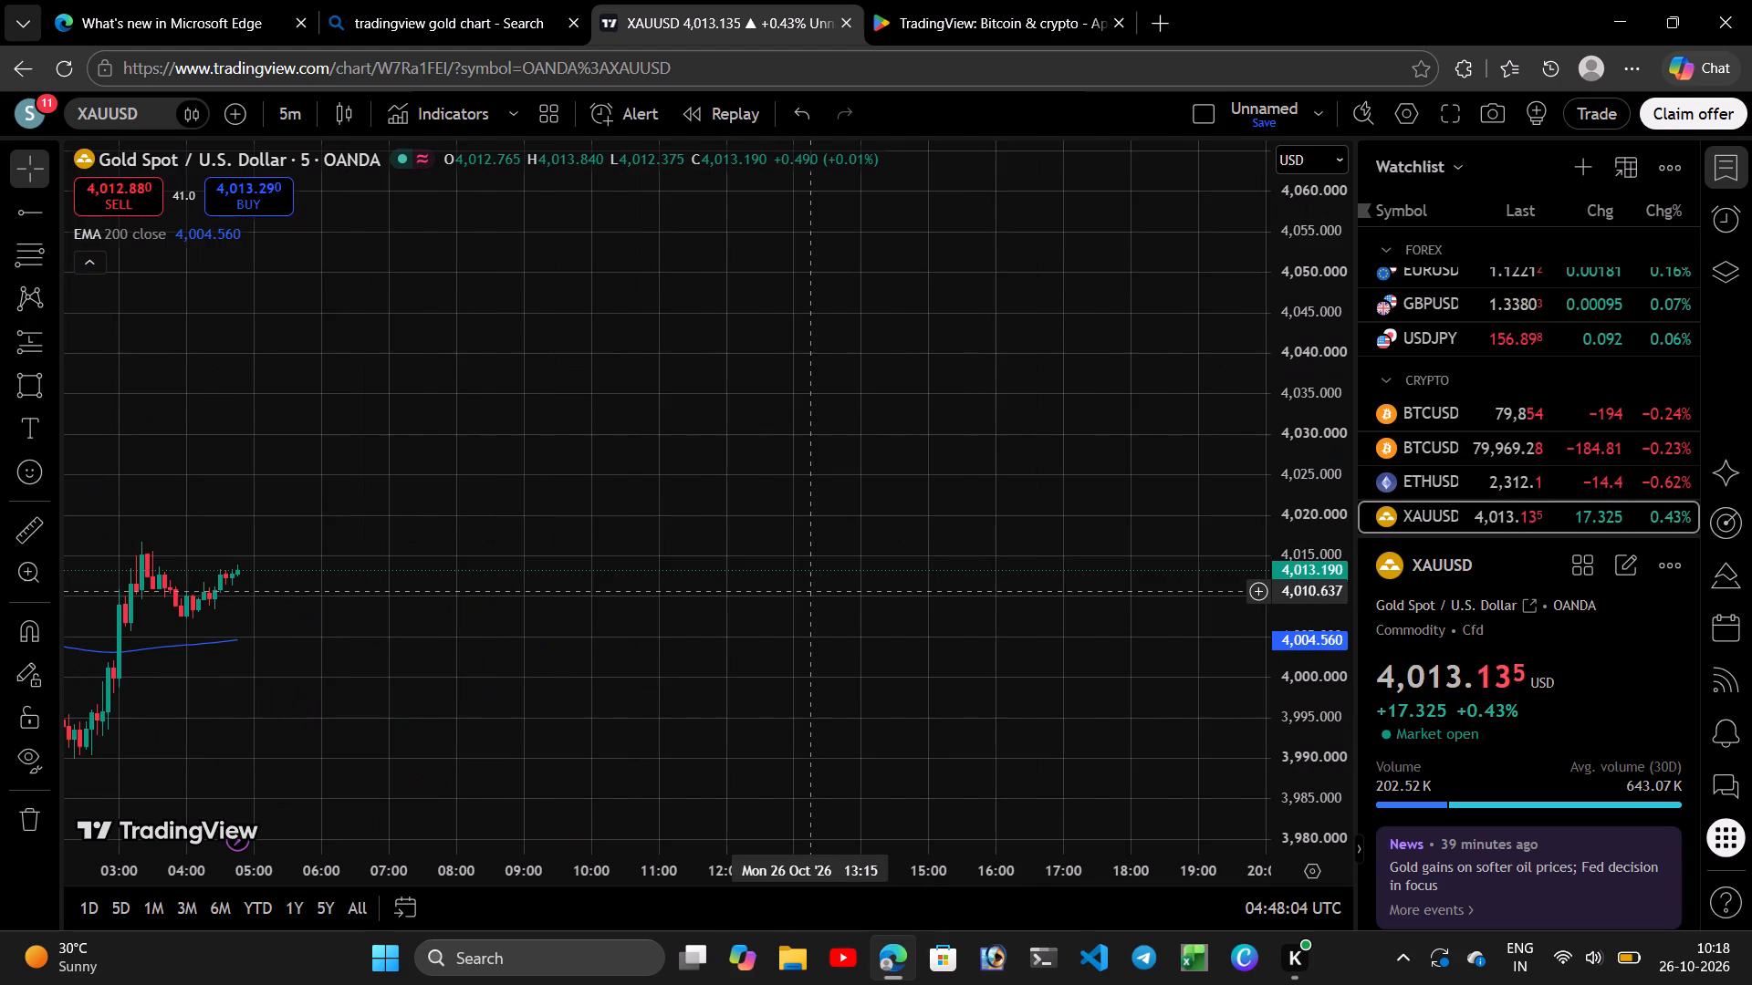
left_click_drag(596, 683, 811, 579)
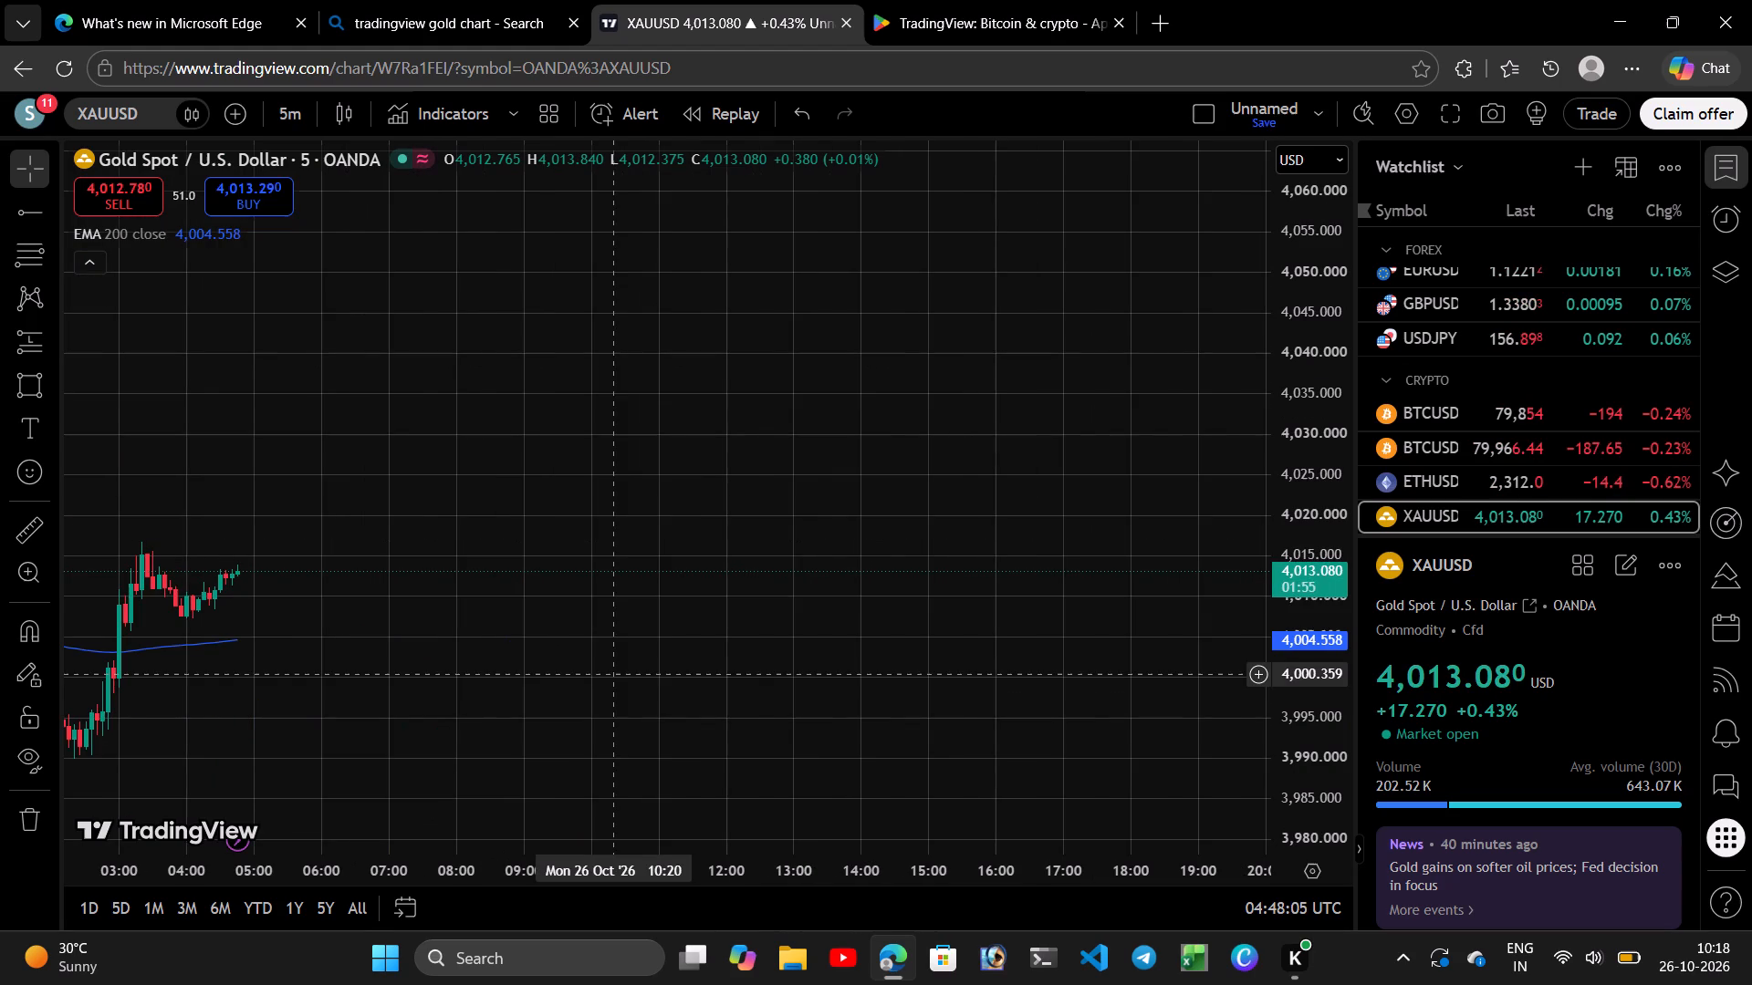
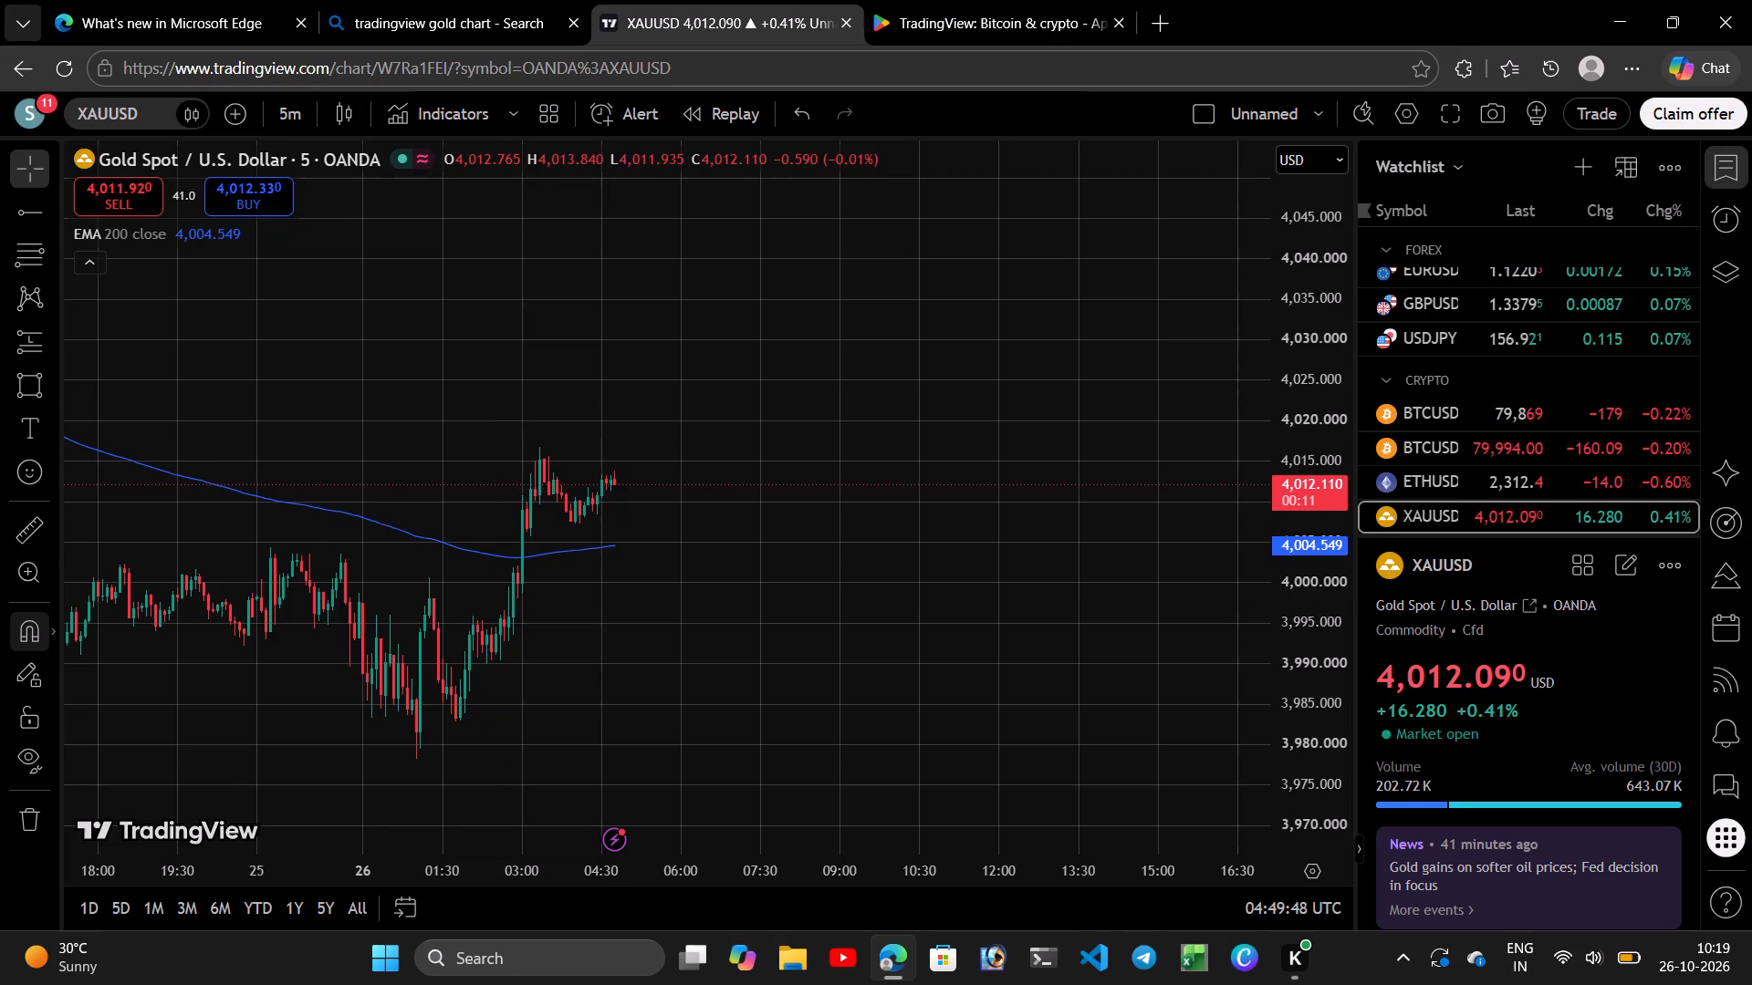
Switch the XAUUSD chart from the 5-minute to the 15-minute timeframe.
left_click(284, 118)
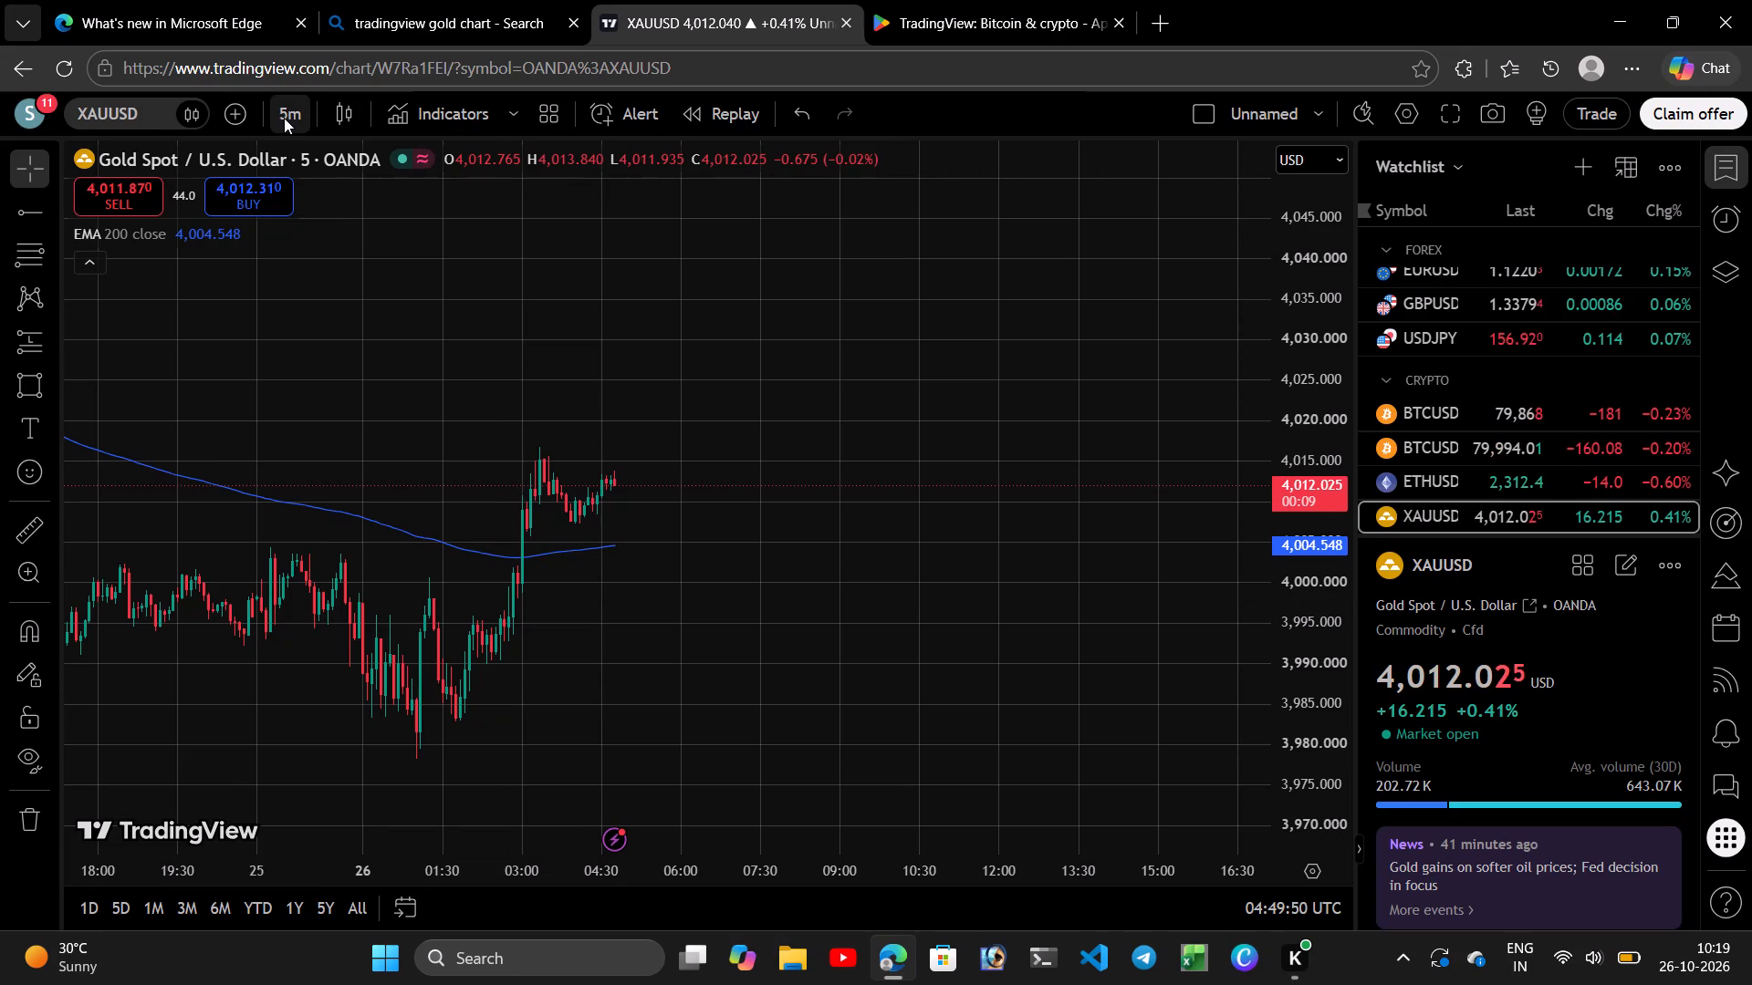
left_click(319, 835)
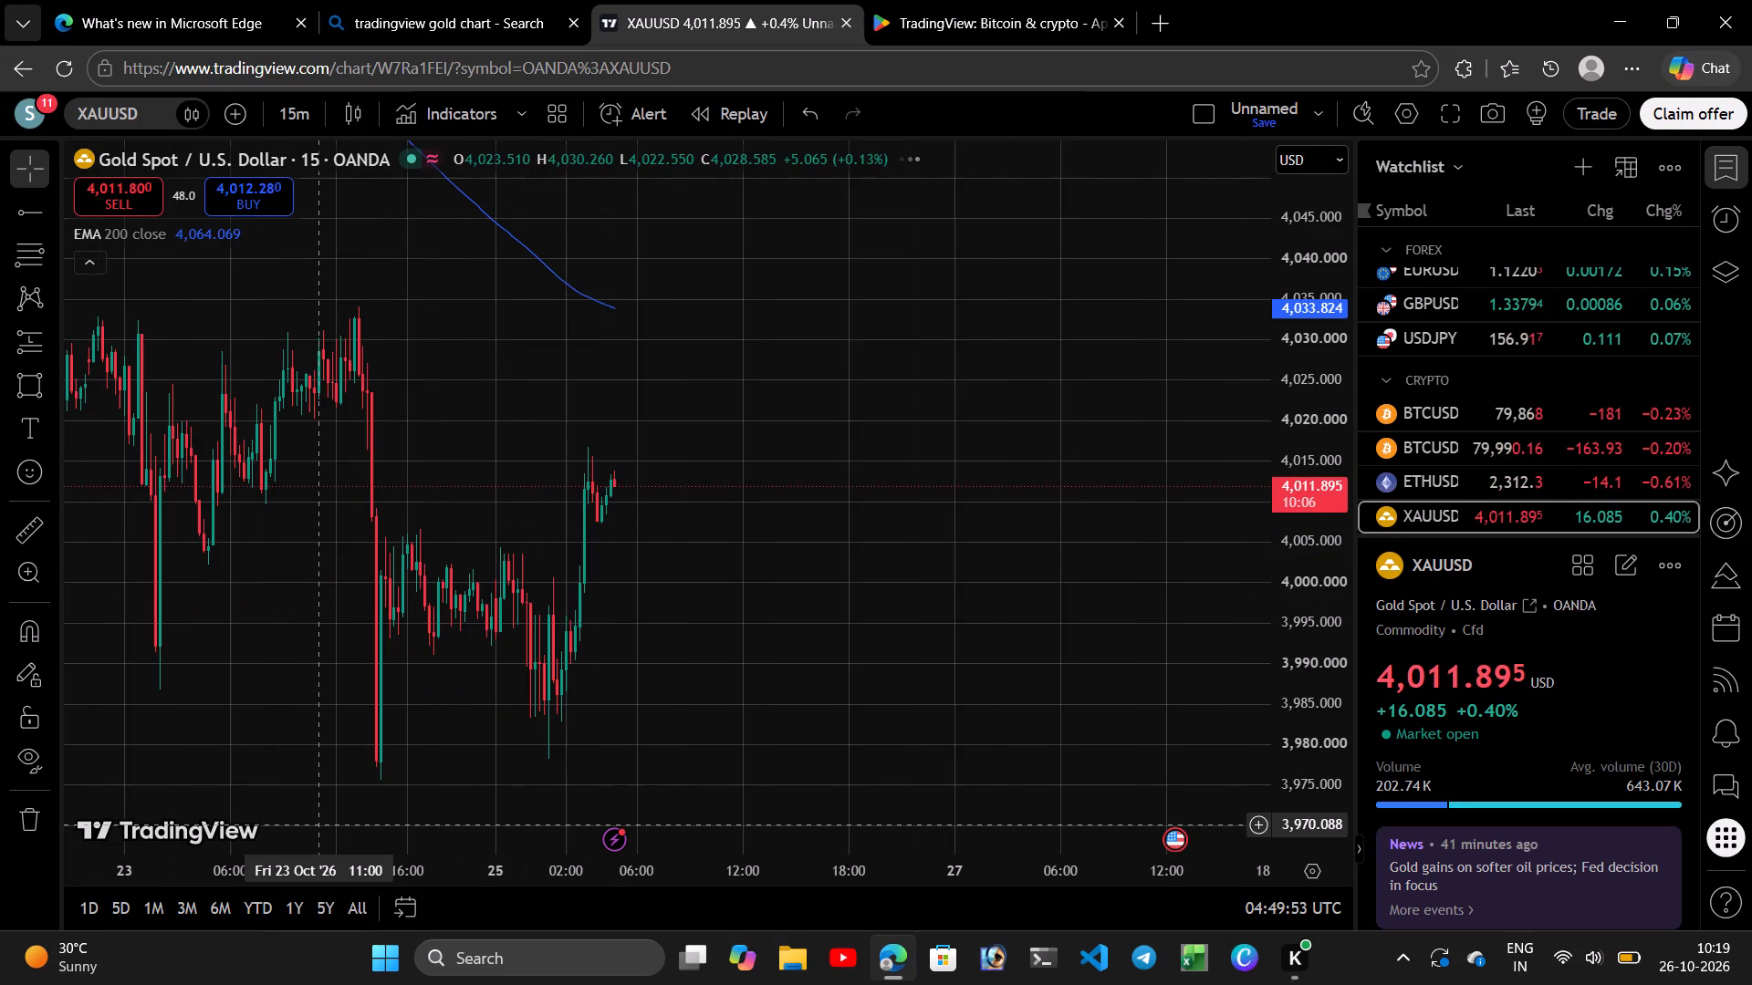
Draw a Fib retracement from the 23 October high at about 4,034.29 down to about 3,975.86, extending into 26 October.
scroll(695, 504, "down", 4)
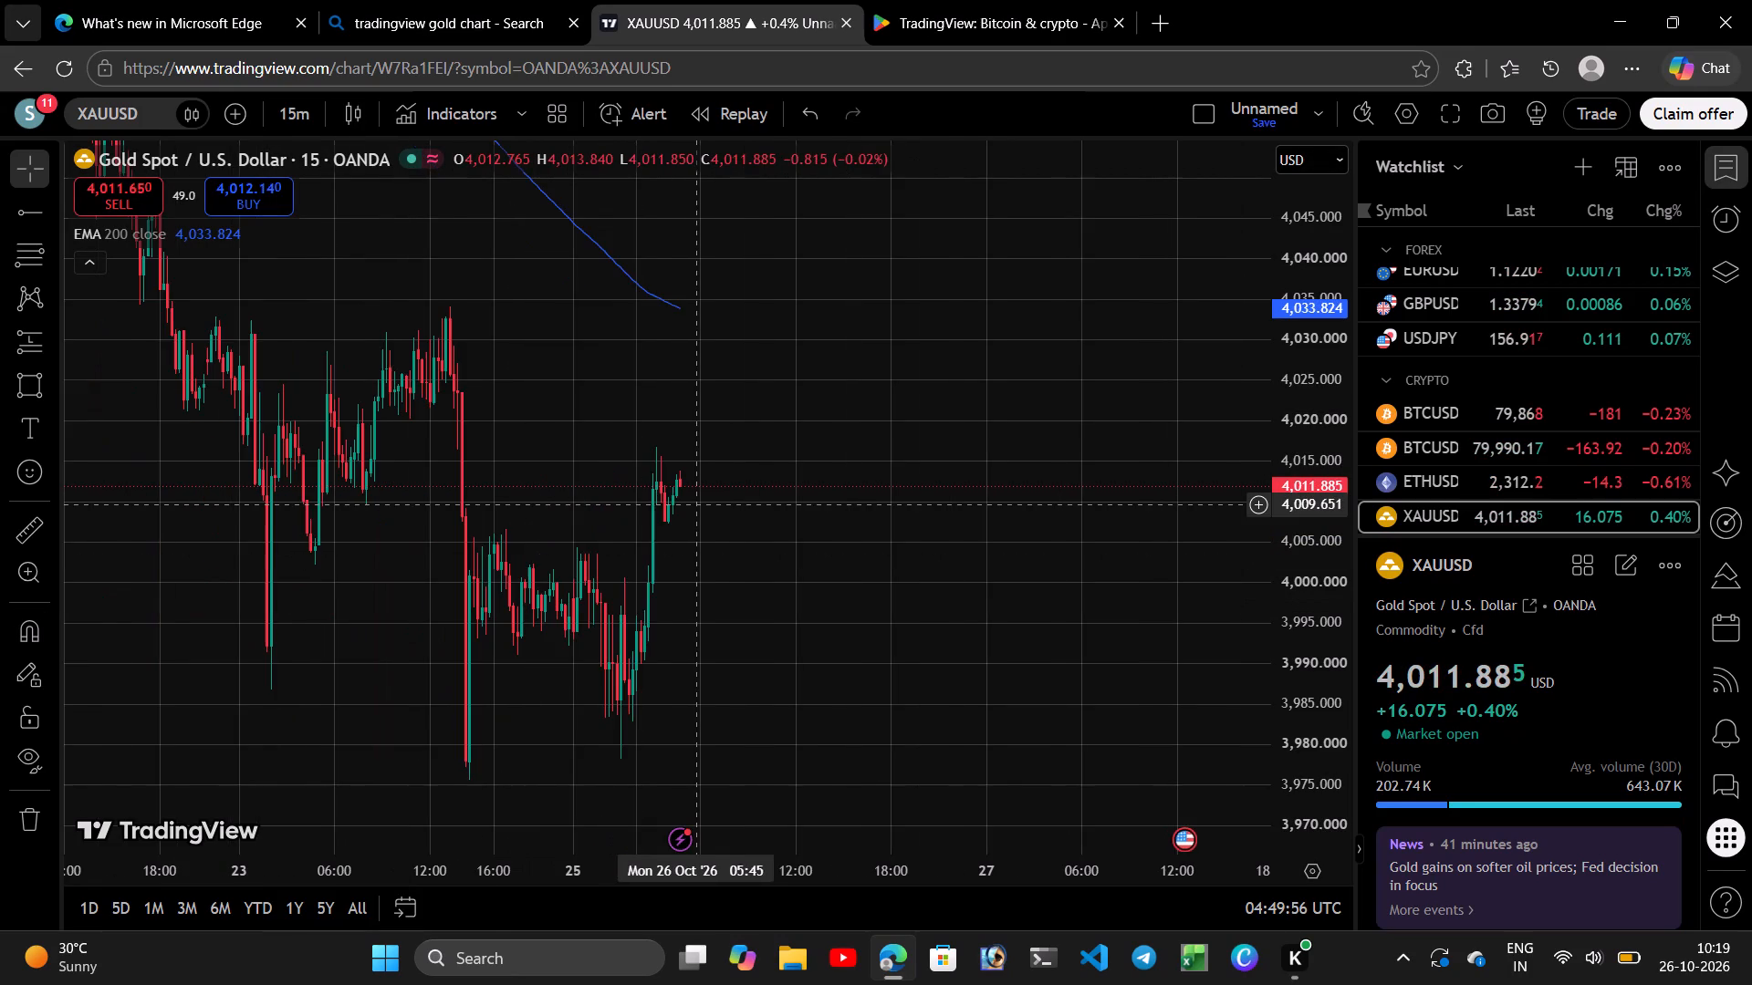
scroll(695, 504, "down", 3)
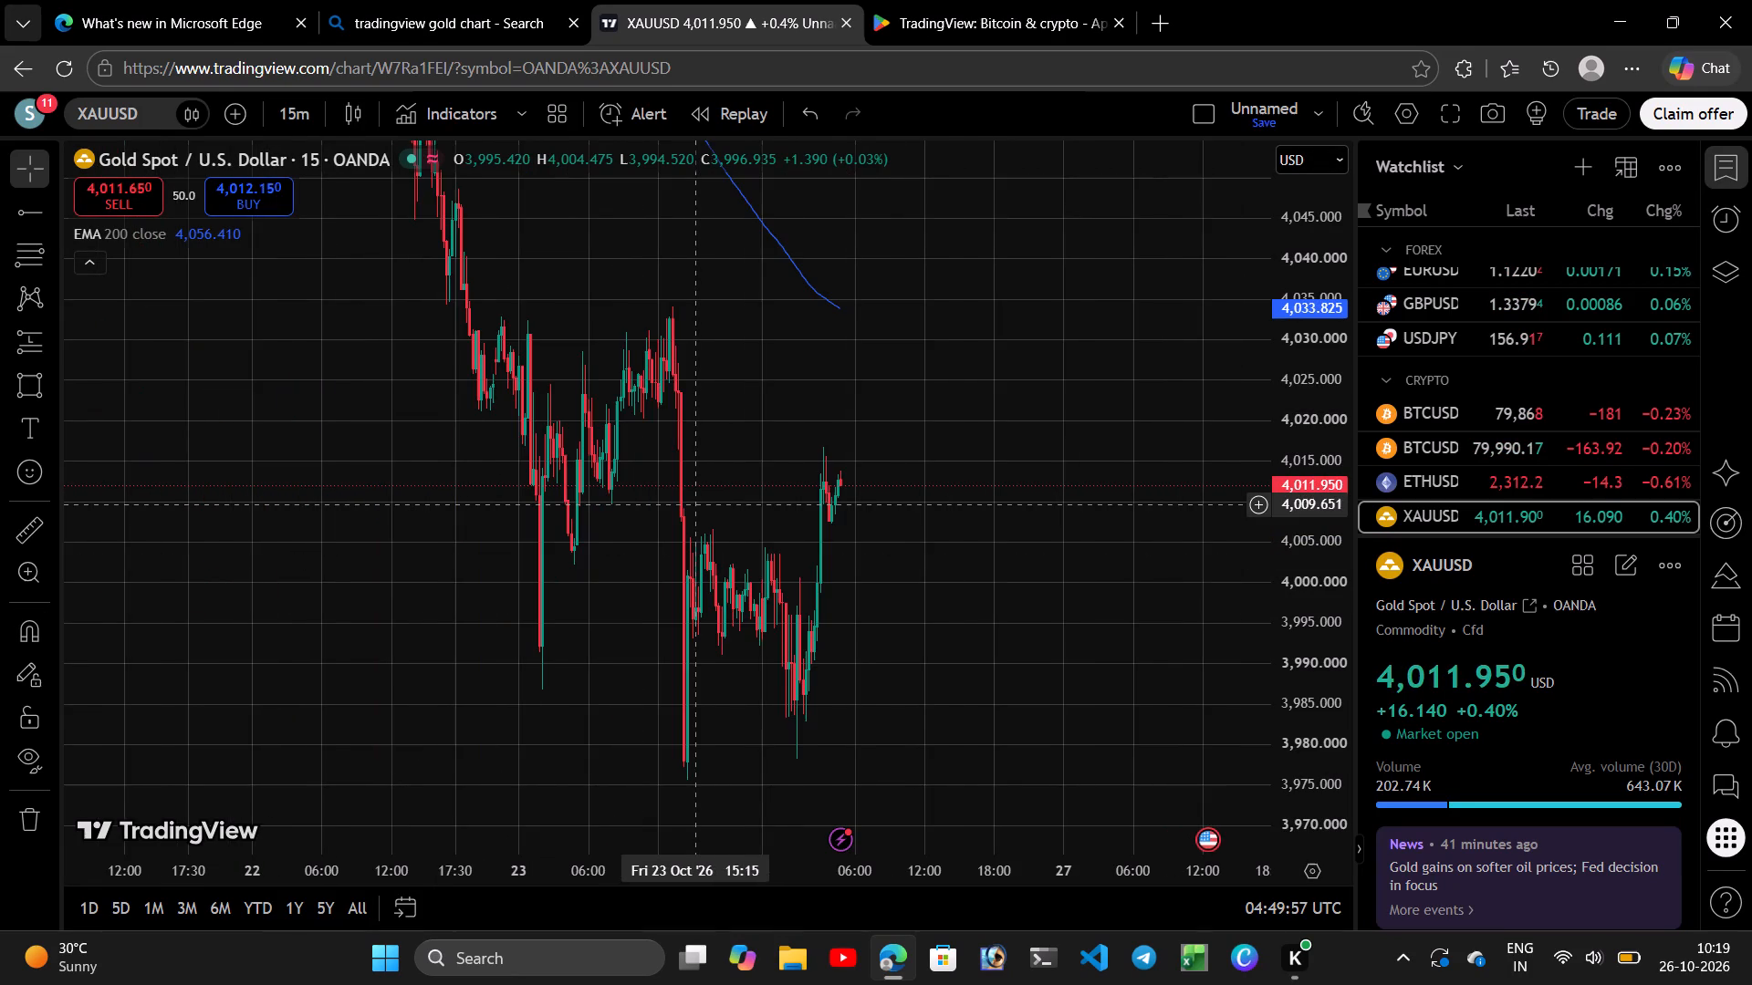
scroll(634, 494, "down", 5)
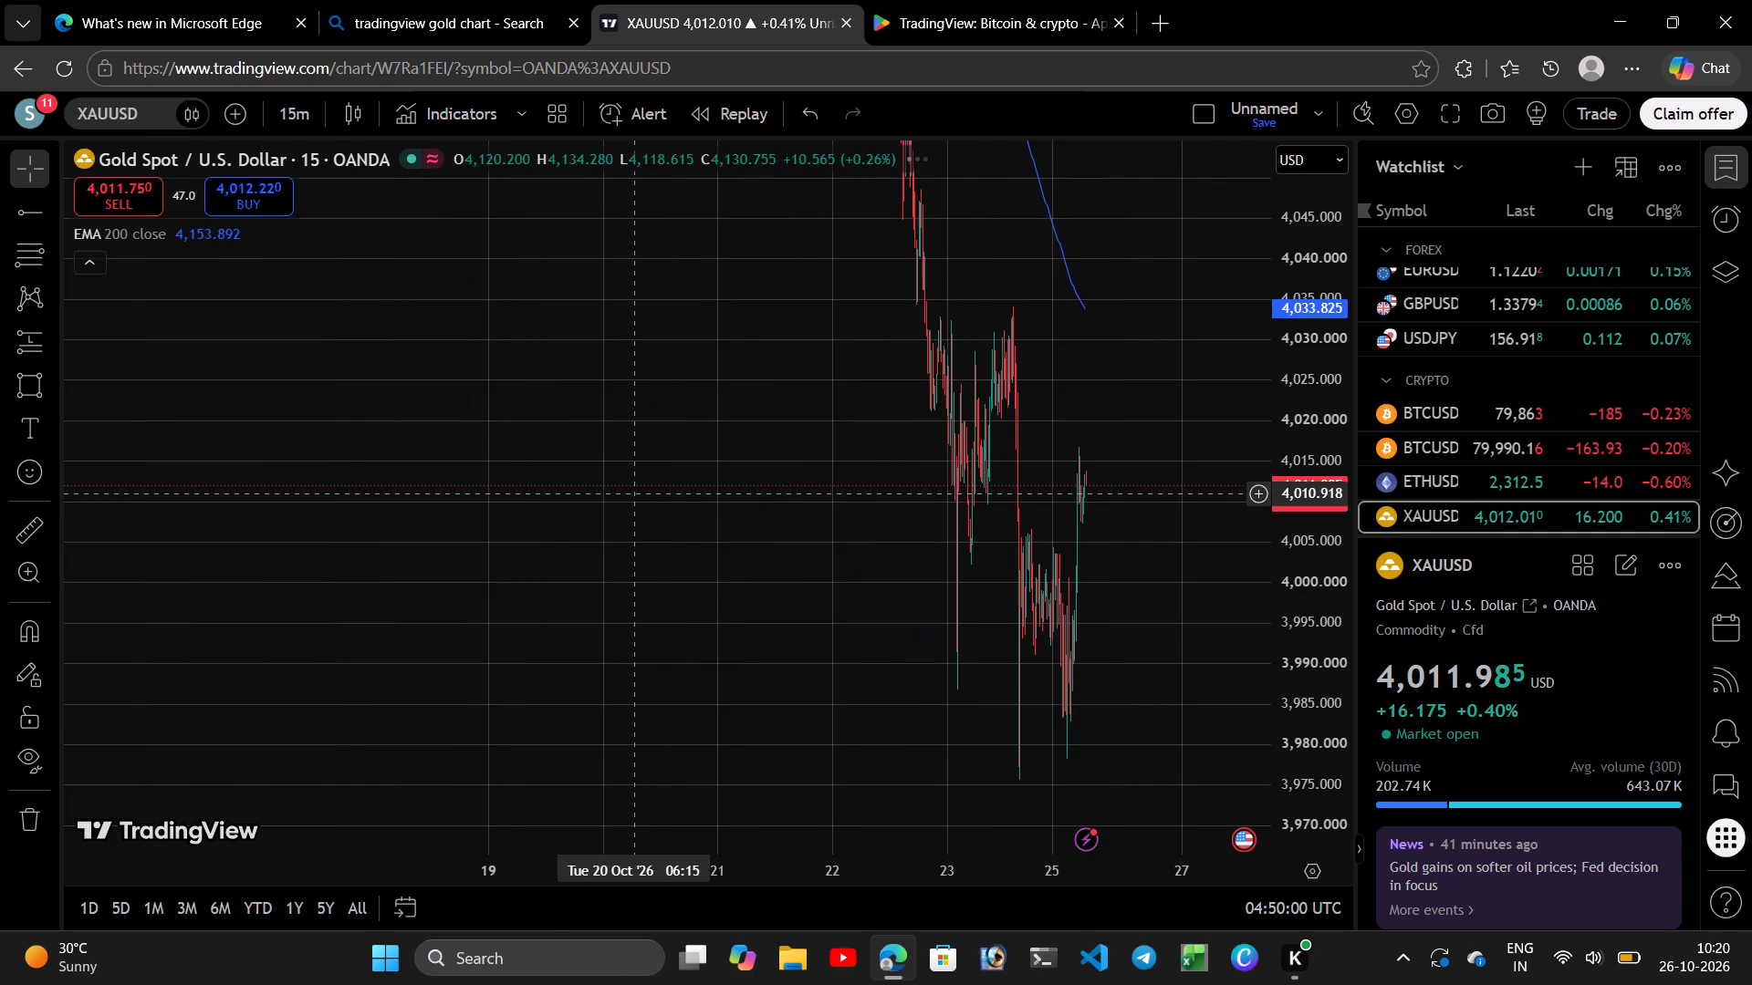
scroll(634, 494, "up", 18)
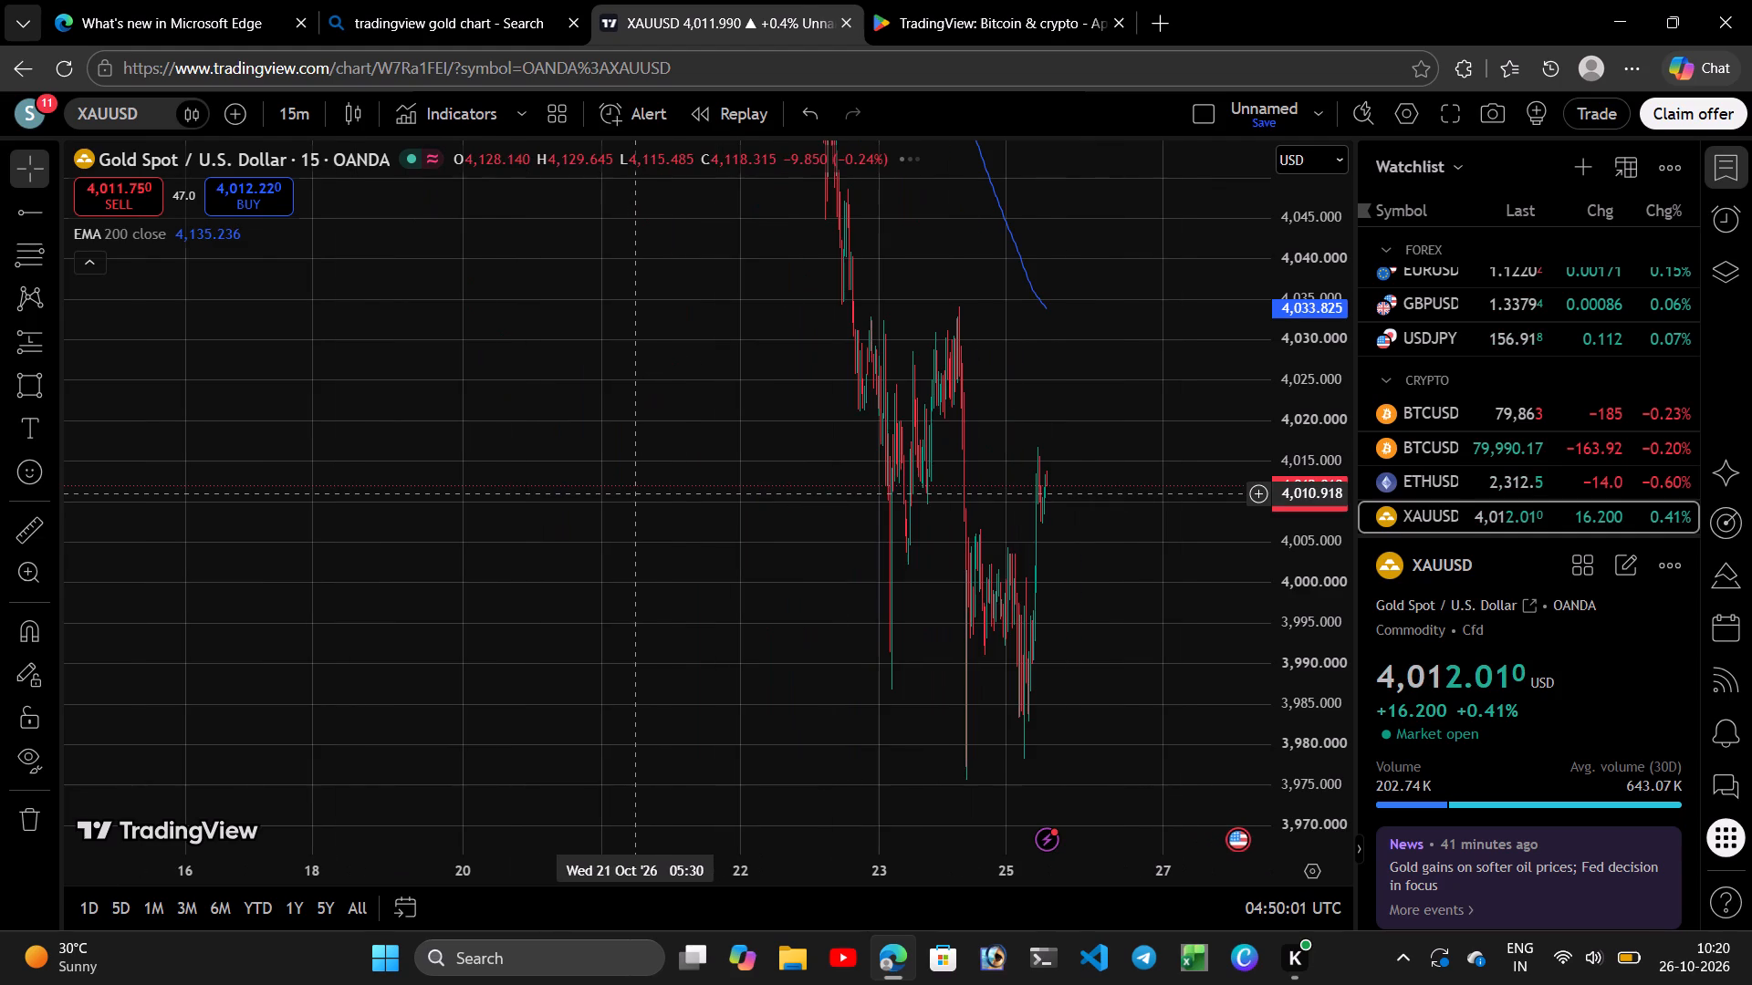
scroll(633, 494, "up", 2)
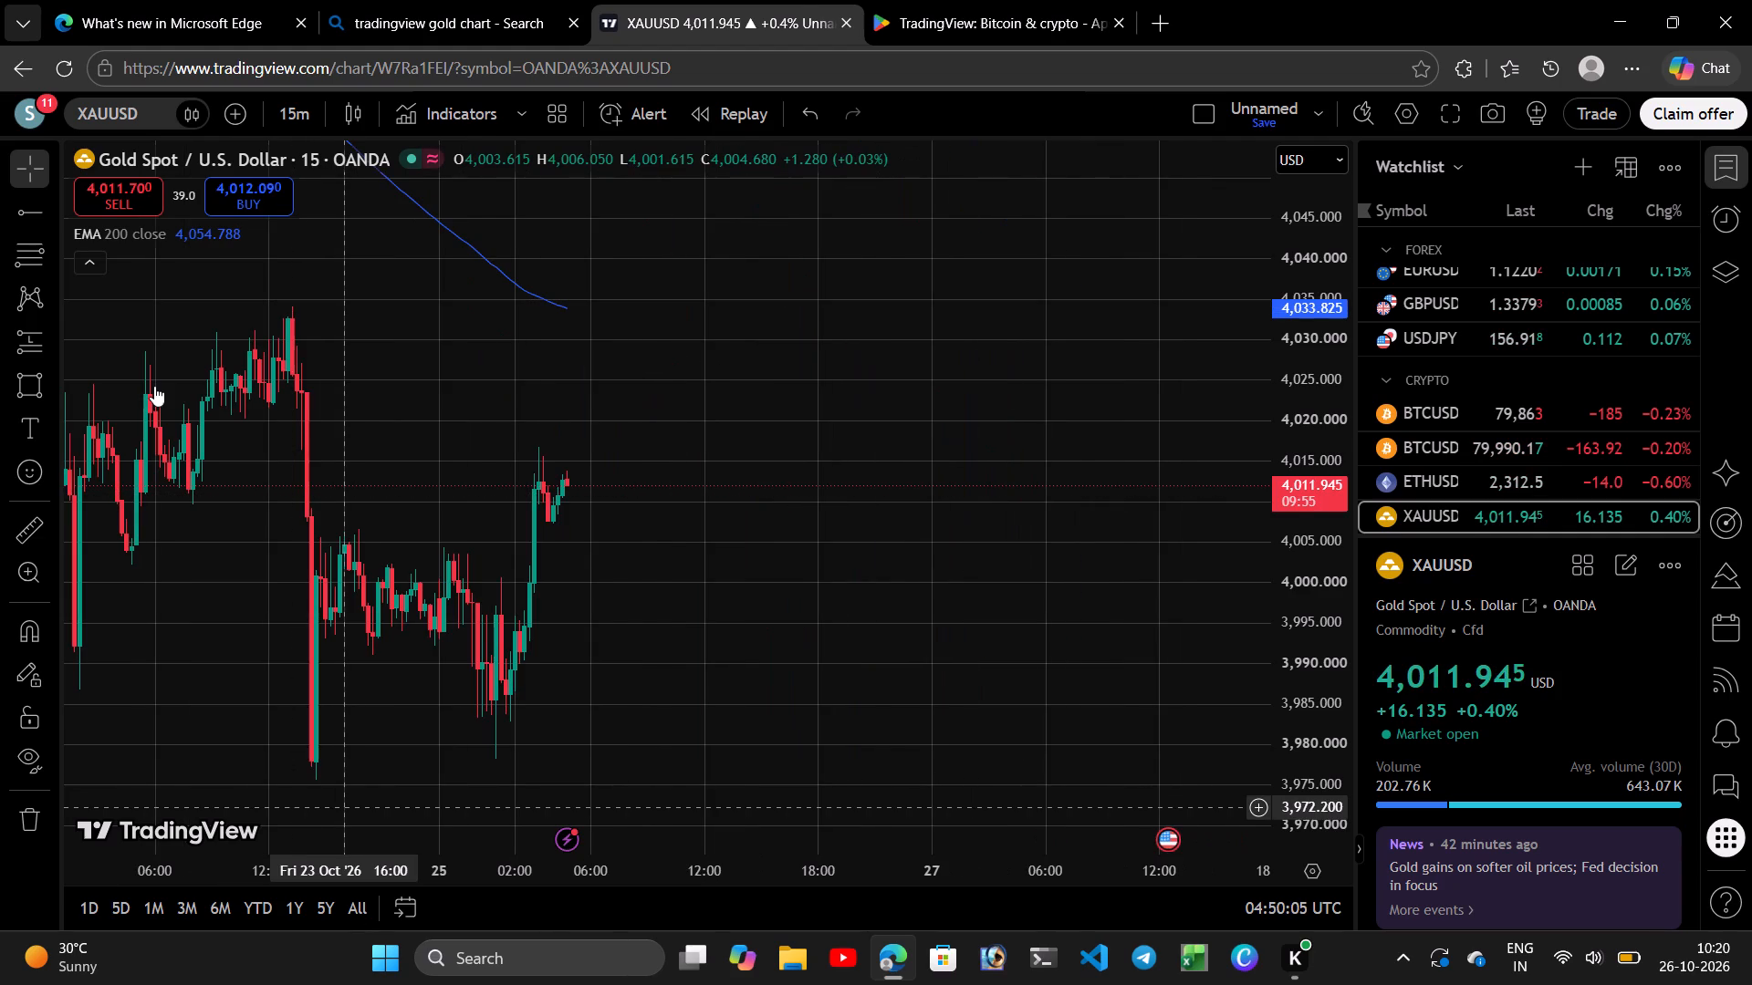
left_click(35, 264)
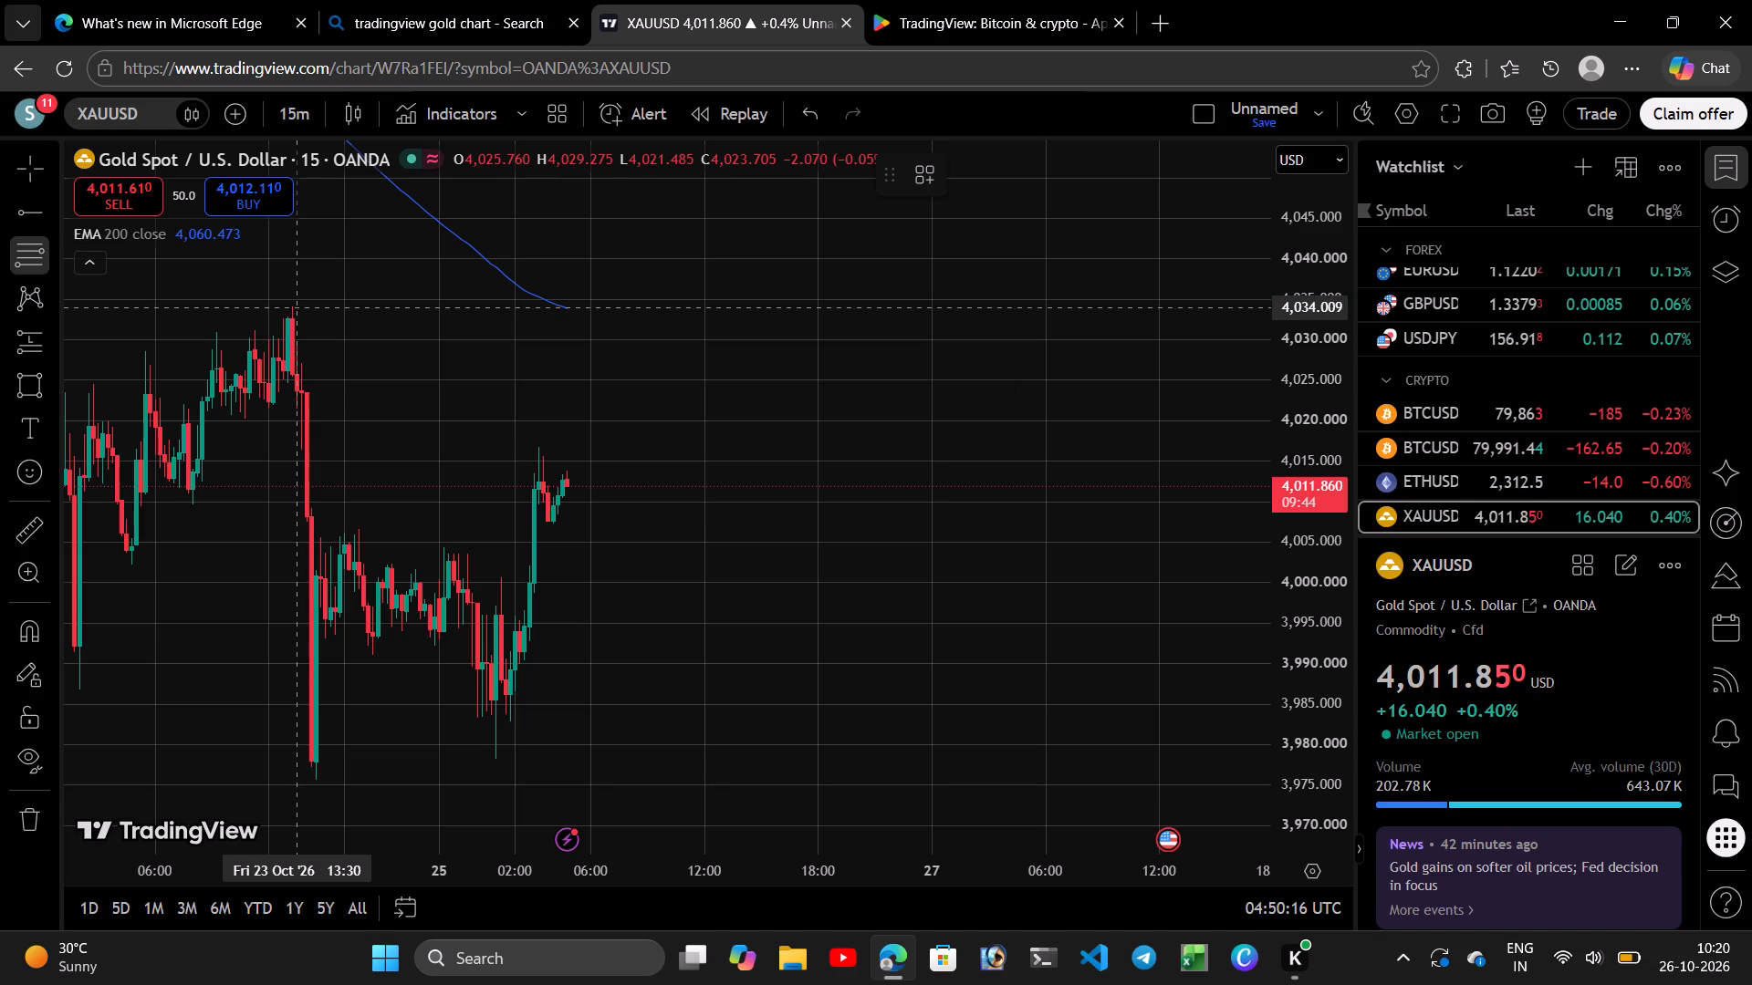
left_click_drag(297, 305, 306, 335)
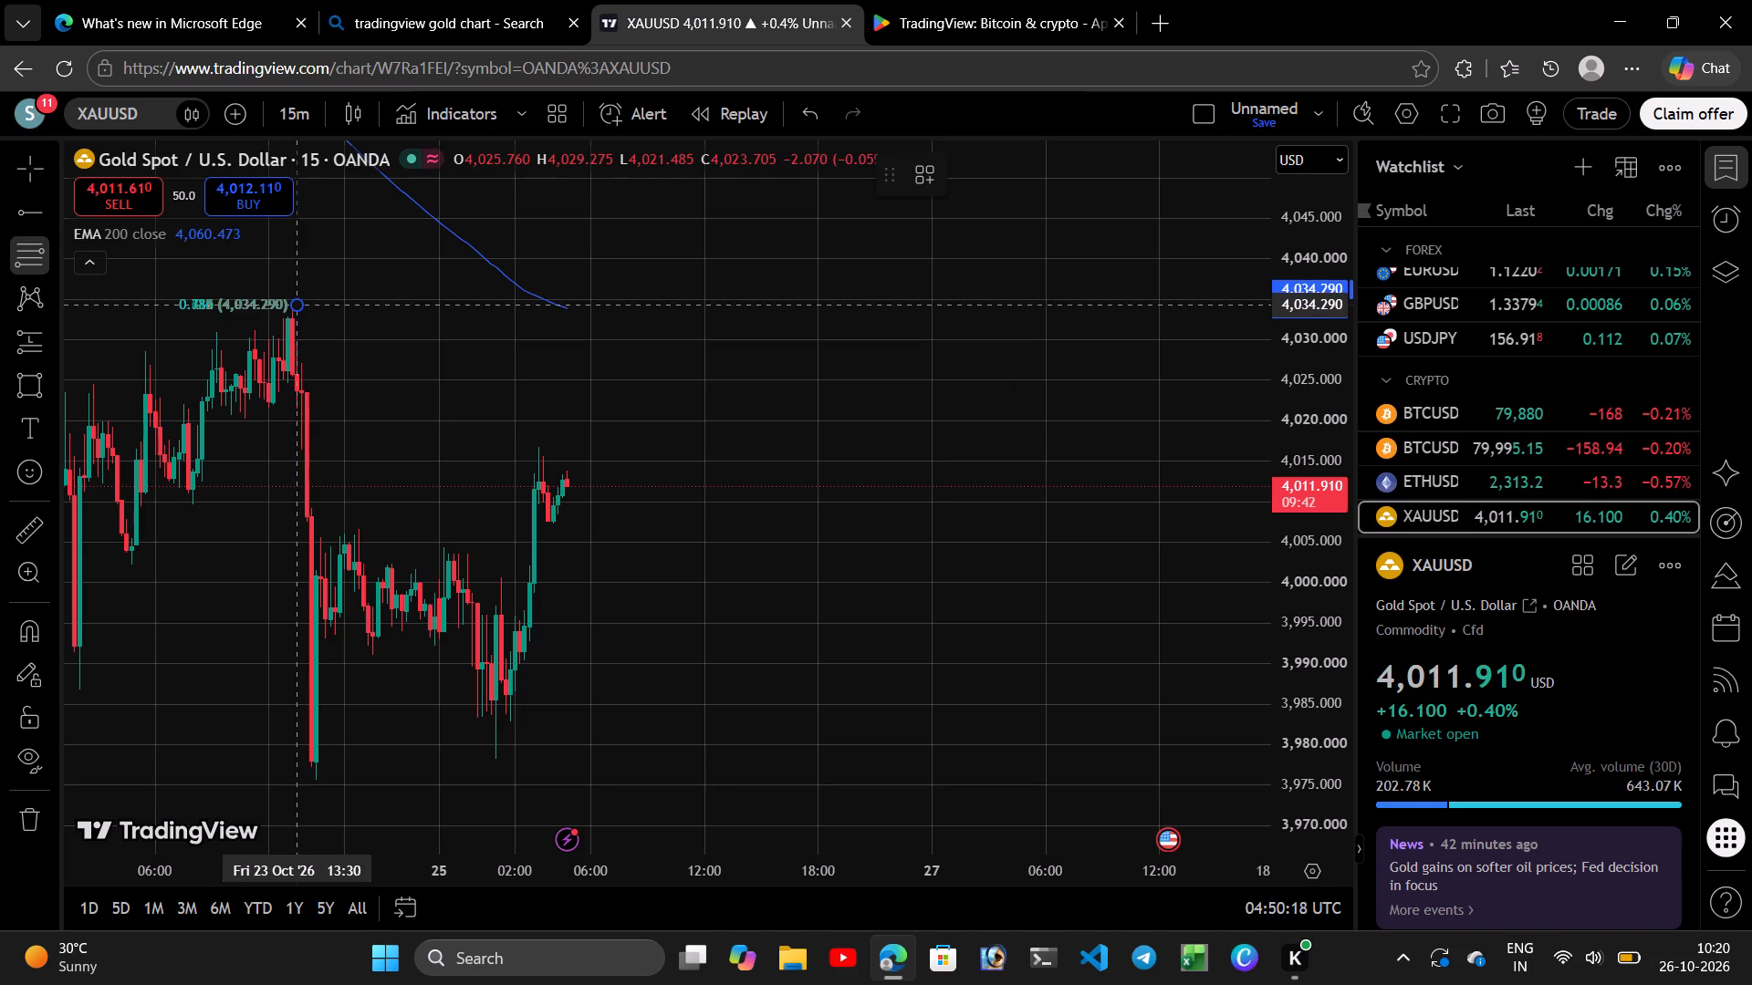
left_click_drag(306, 335, 609, 749)
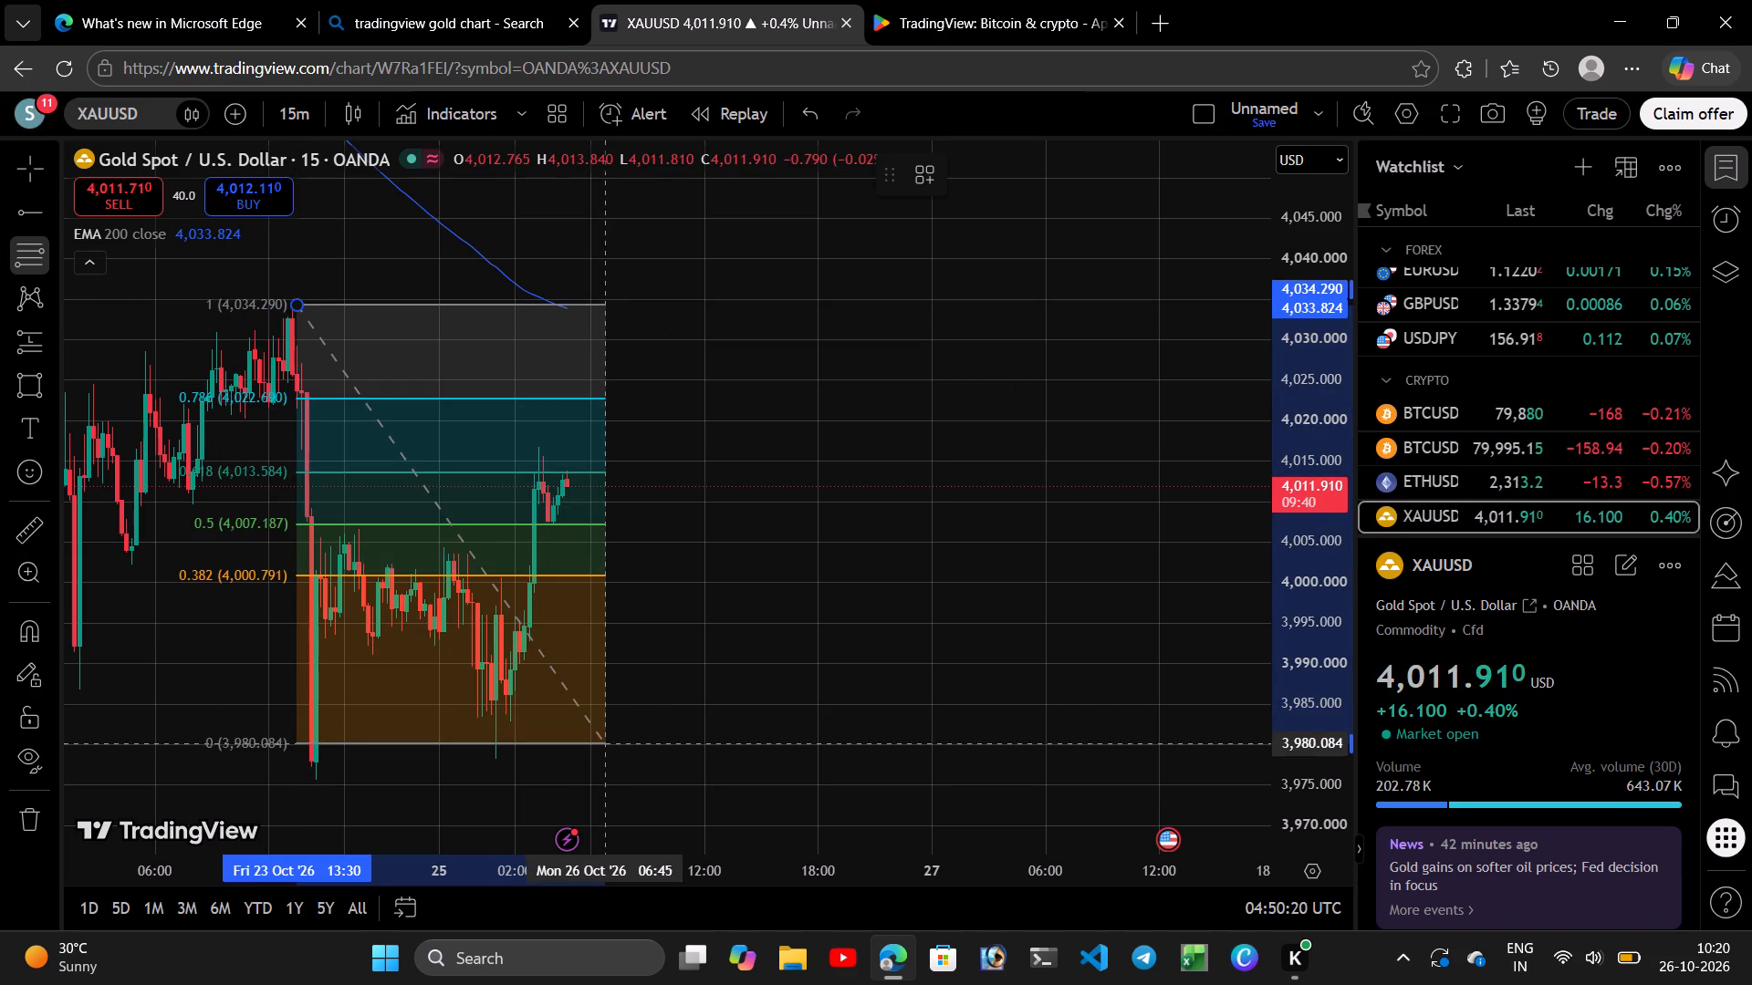
left_click_drag(609, 749, 658, 778)
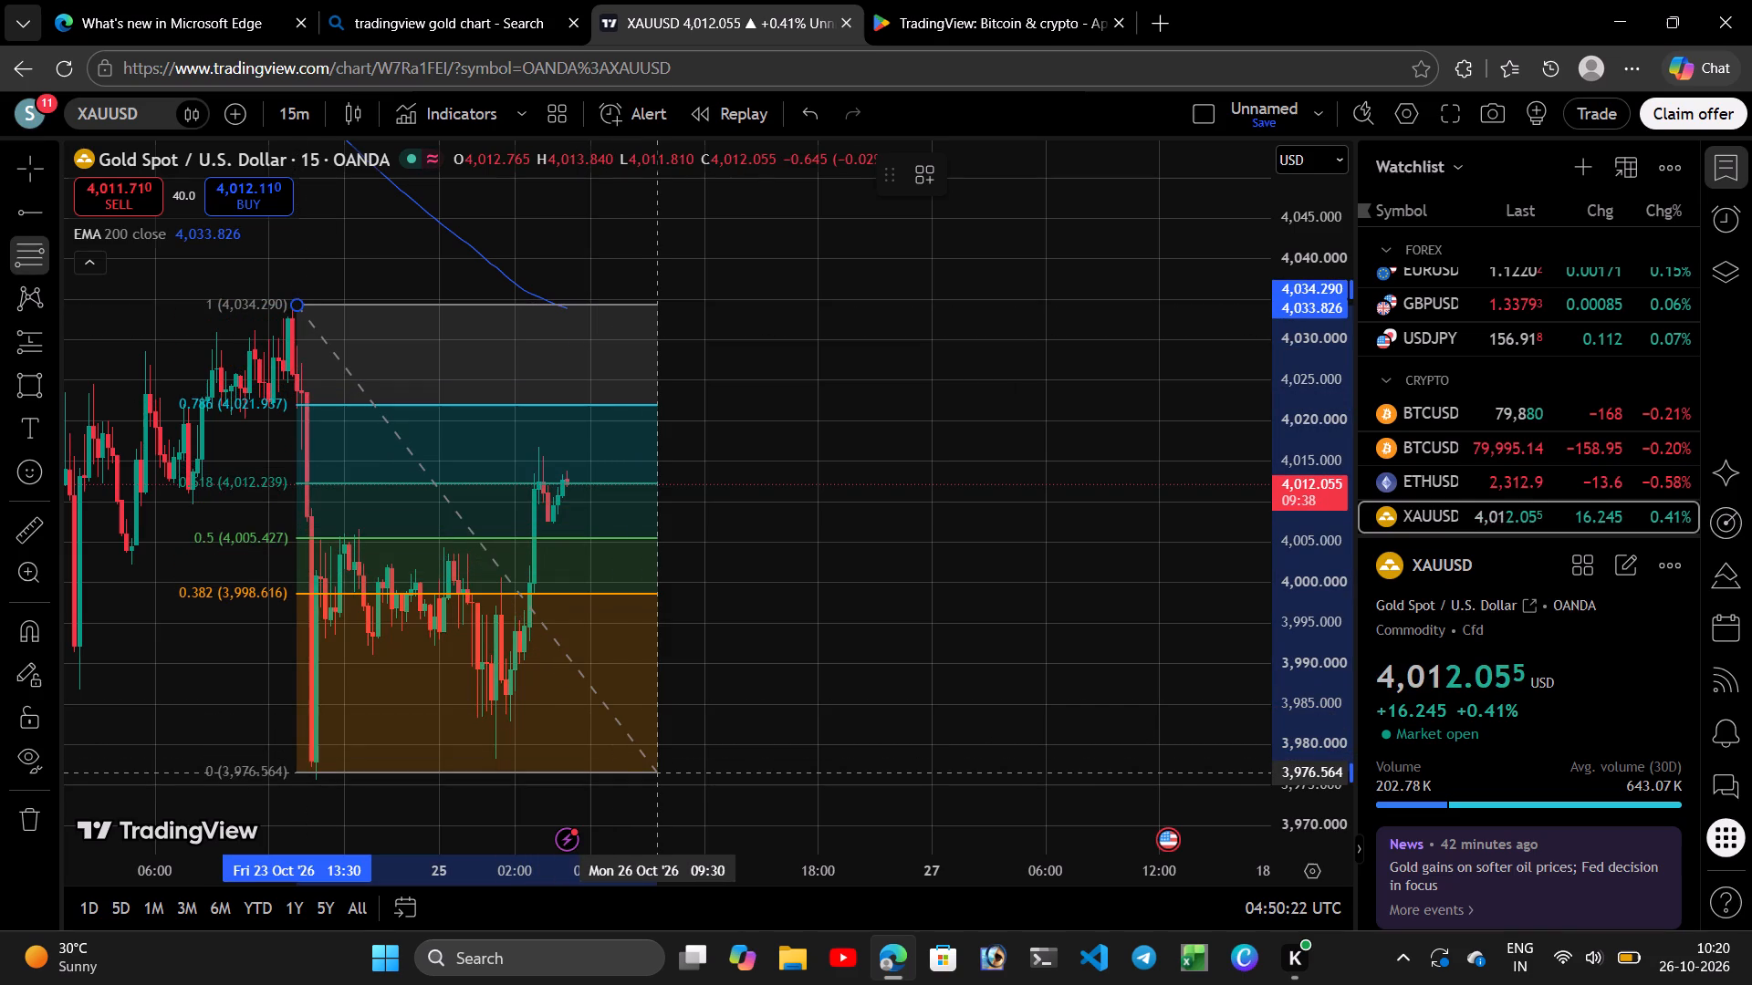
left_click_drag(658, 778, 658, 779)
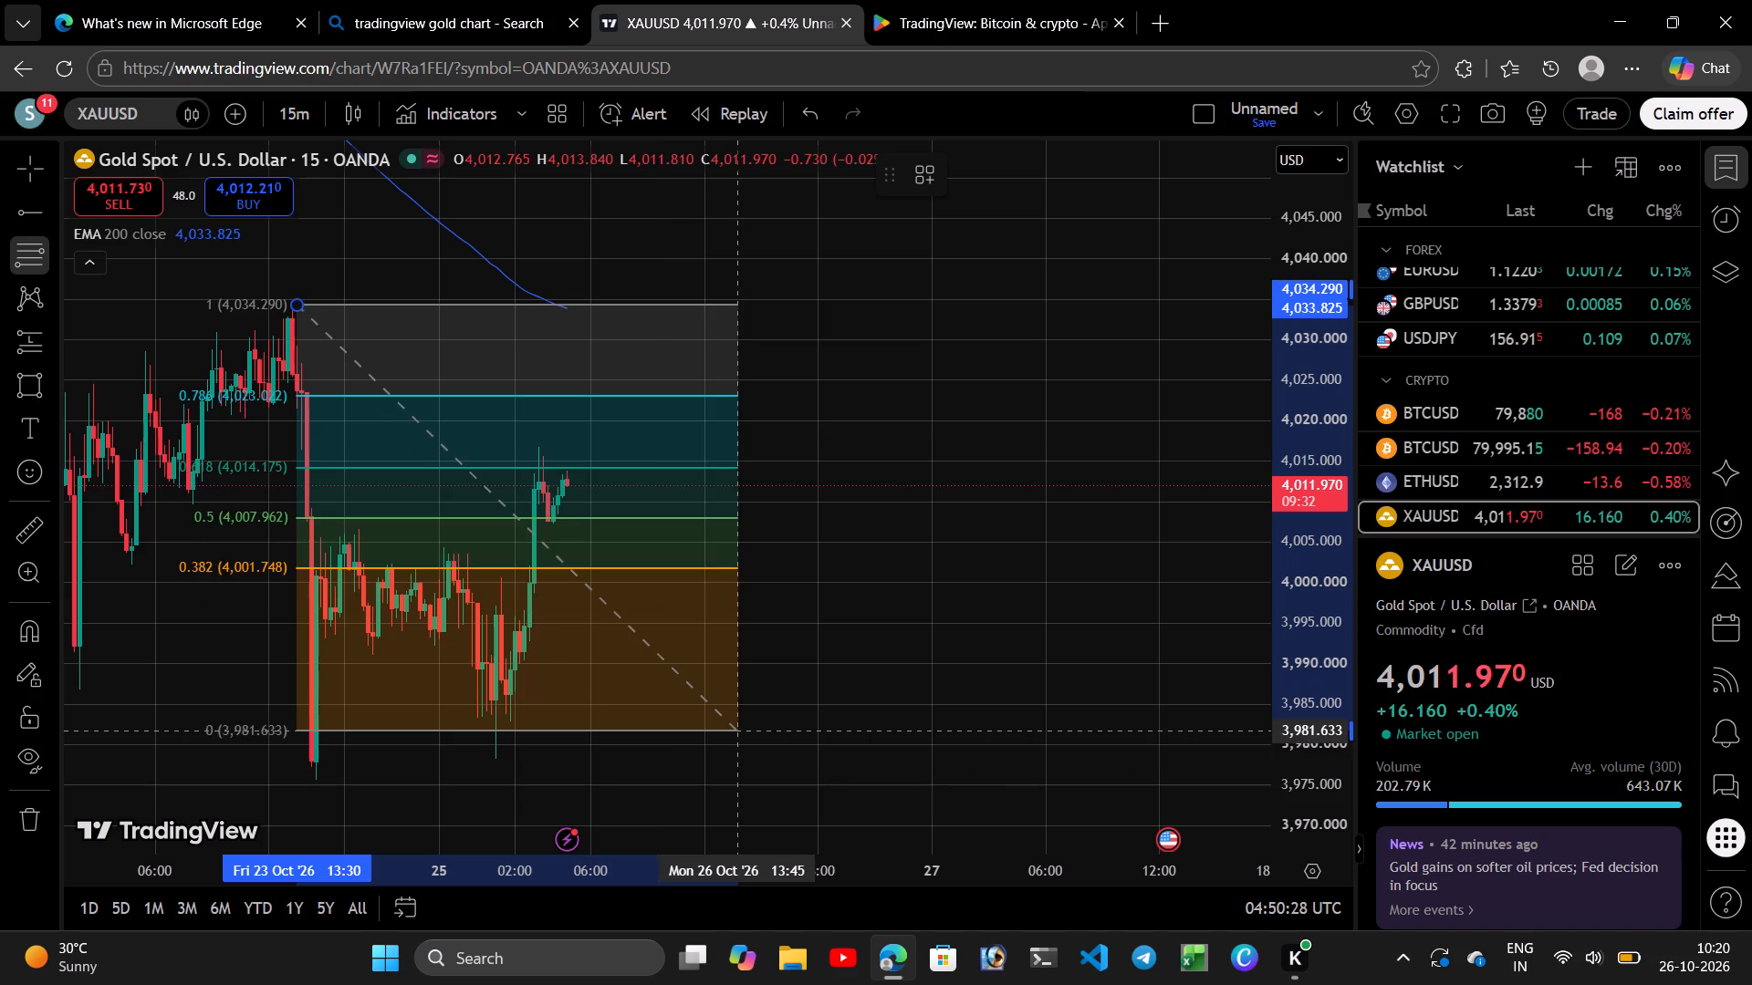
left_click(673, 778)
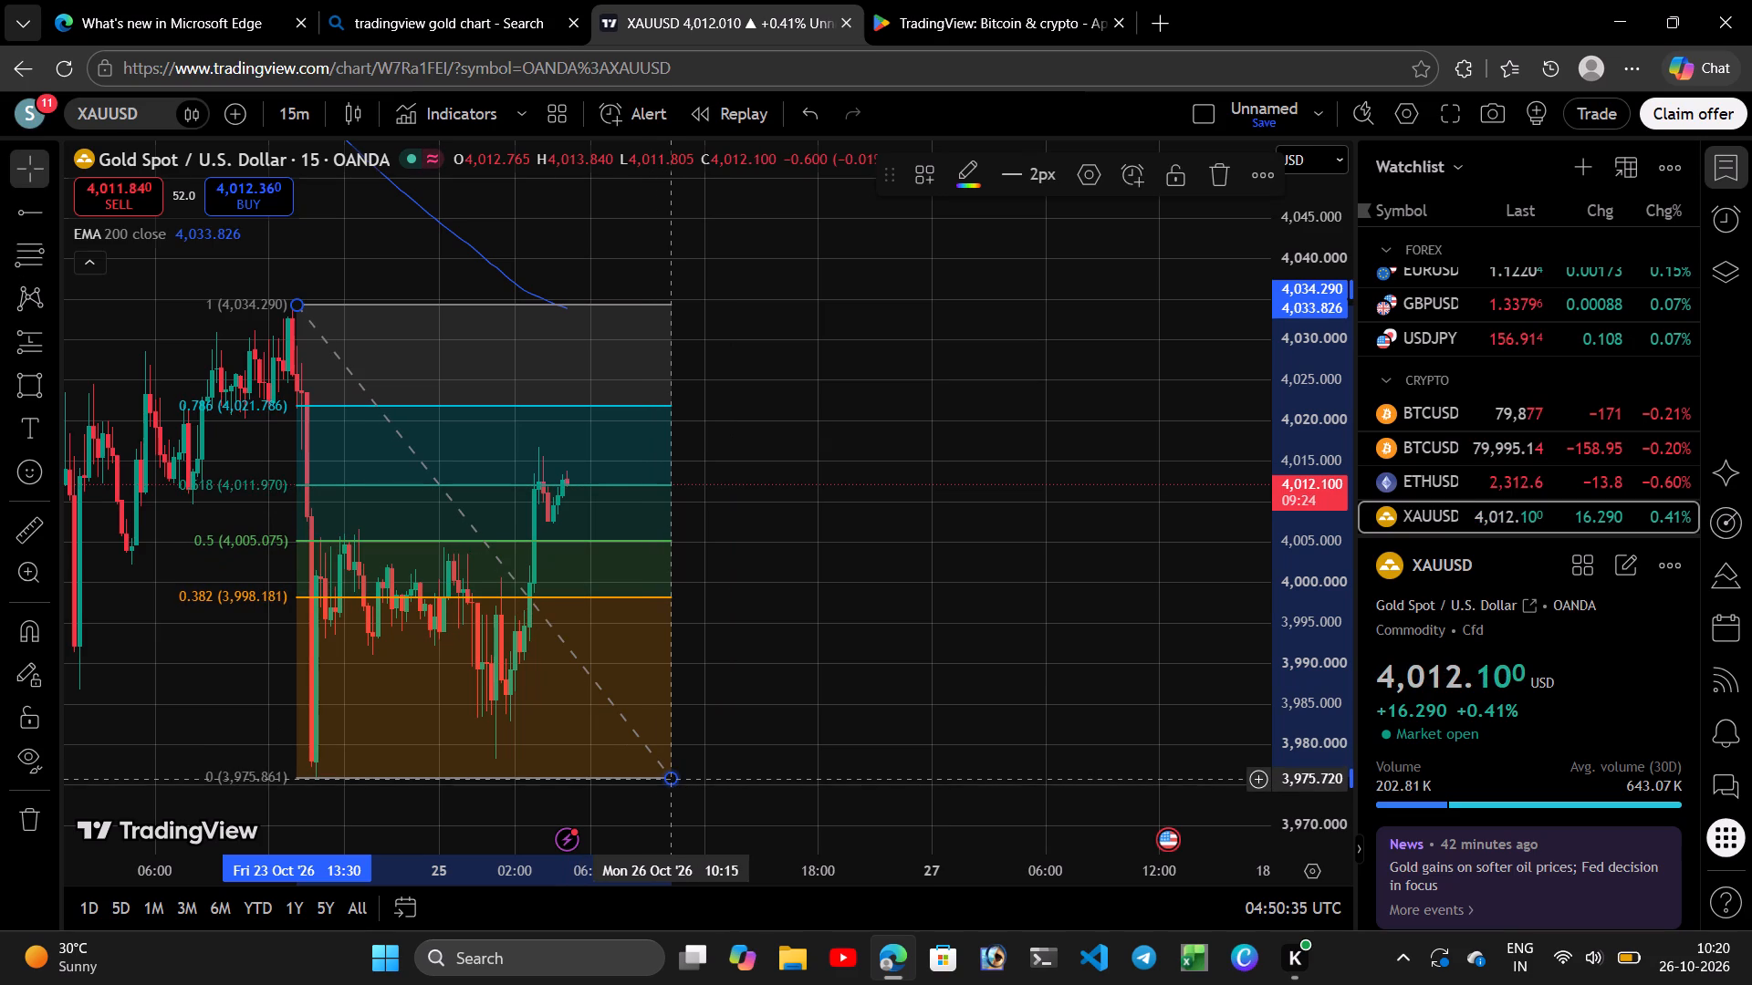
left_click(840, 730)
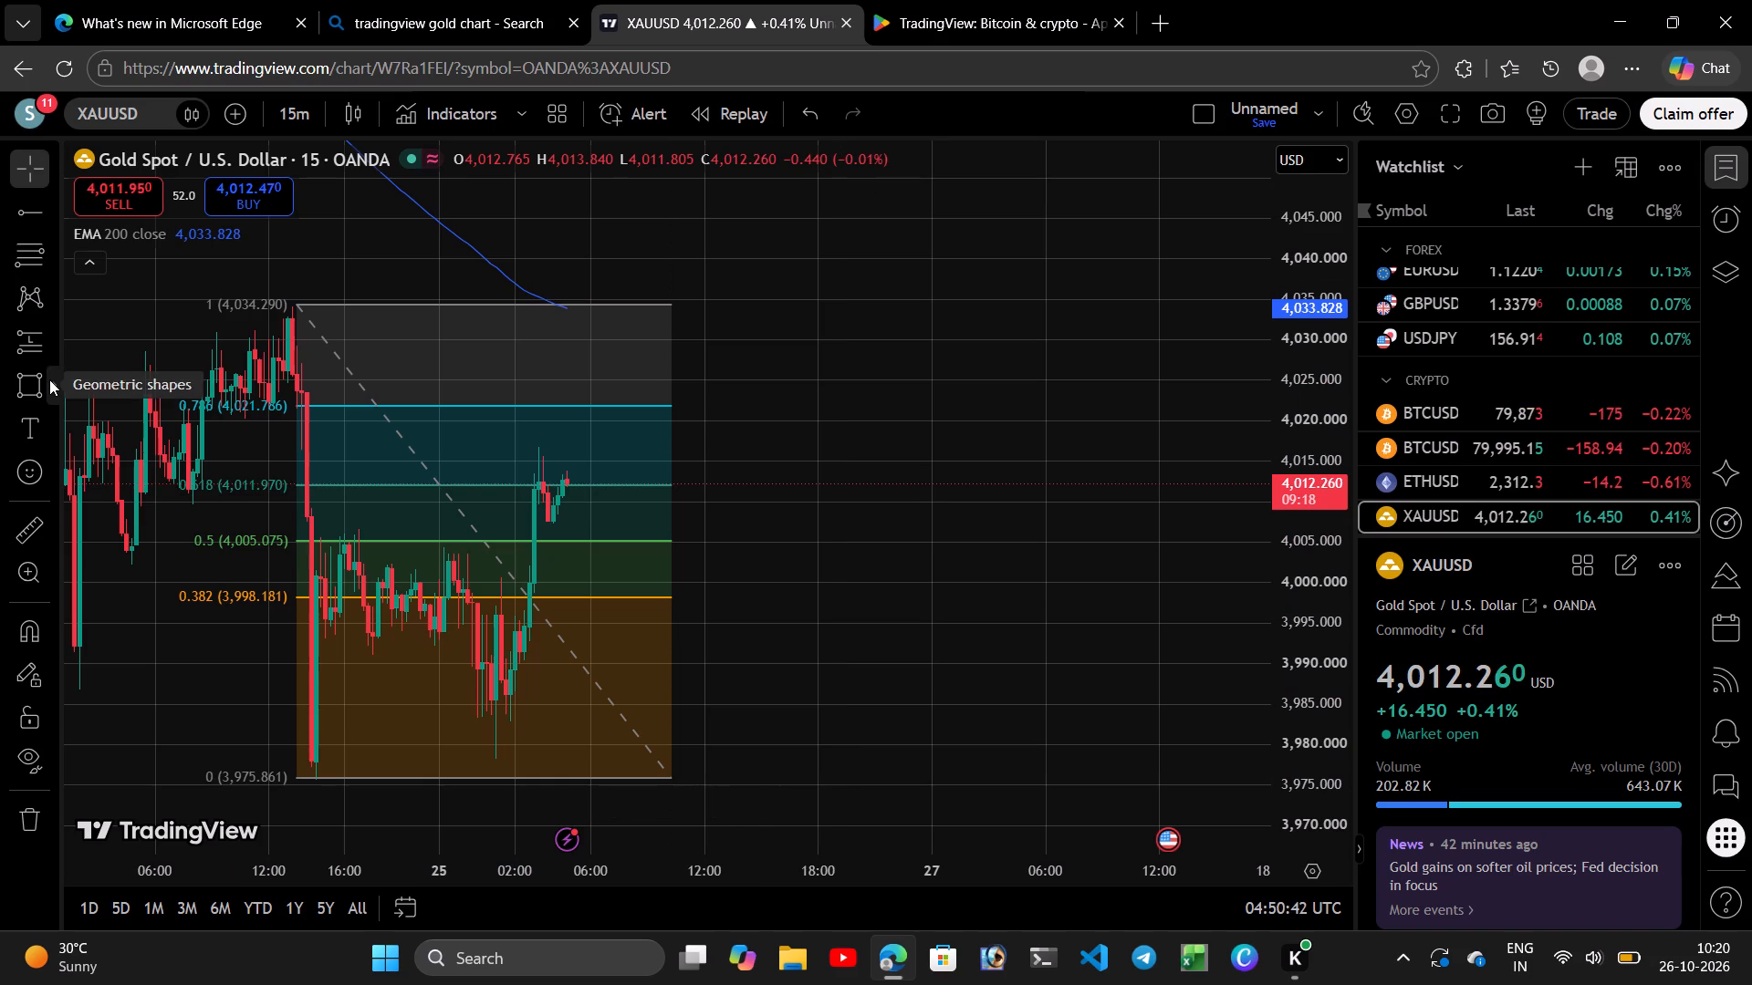
Draw a rectangle zone between the 0.5 and 0.618 Fib levels, about 4,005.15 to 4,011.90, from 23 October to 26 October 18:45.
left_click(26, 382)
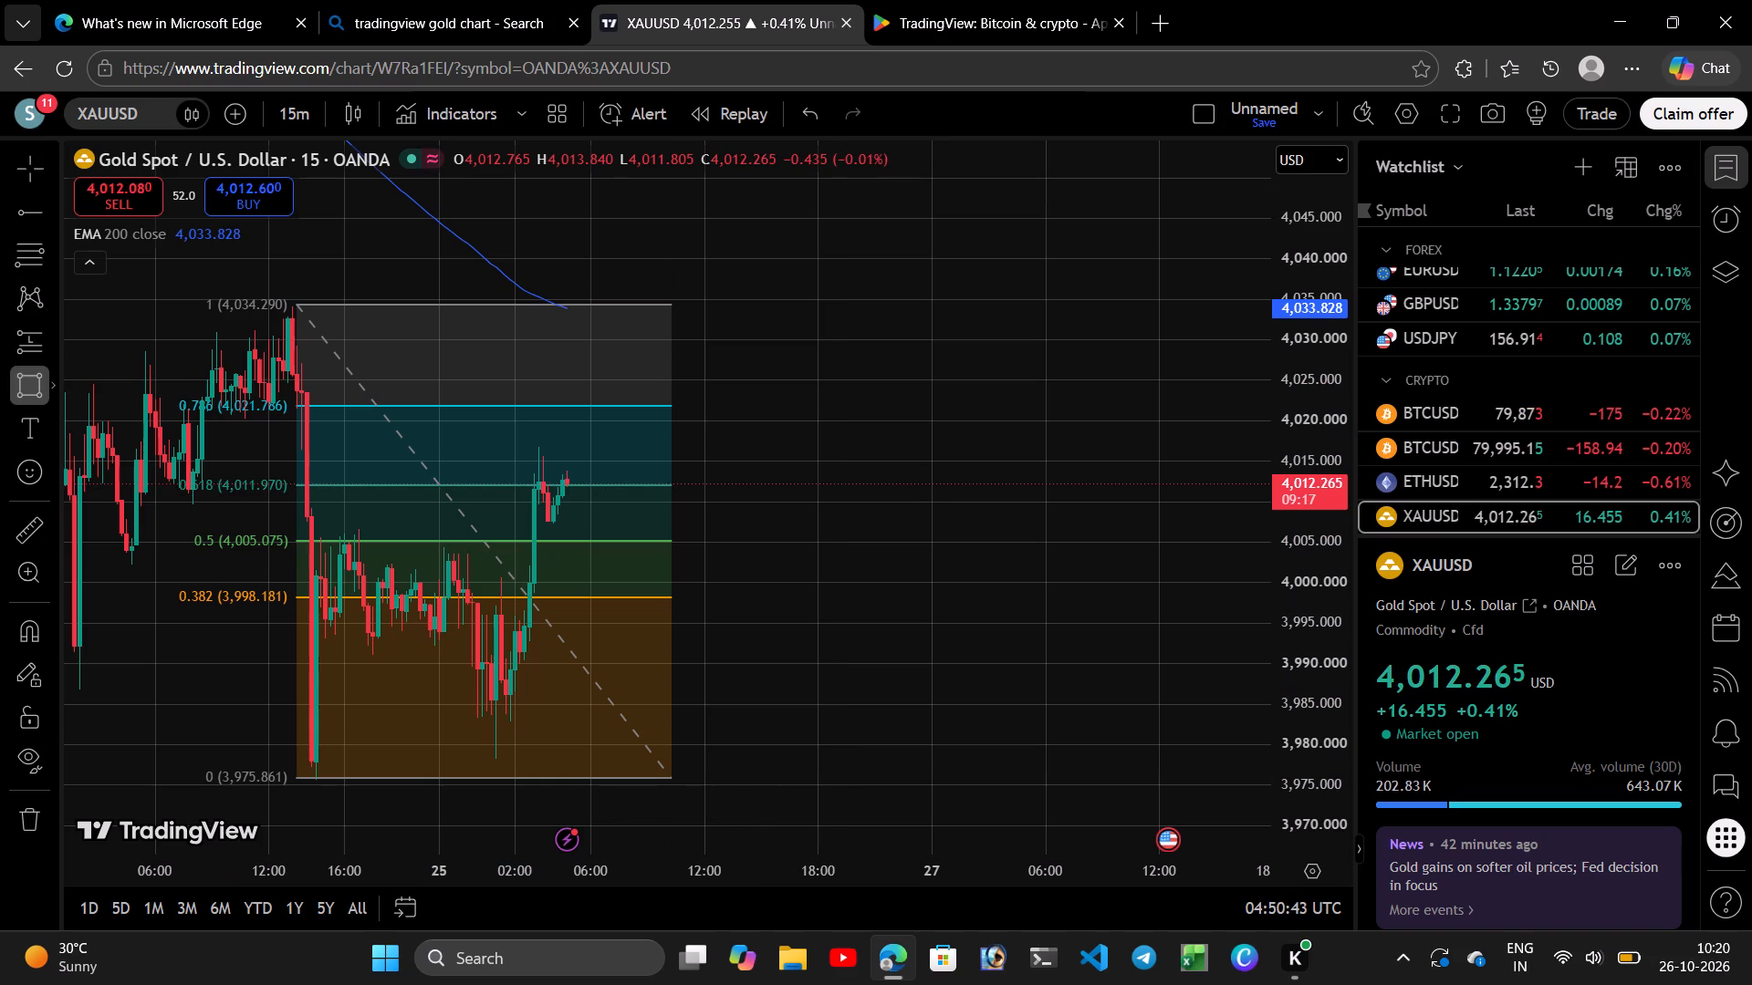
left_click_drag(320, 541, 740, 486)
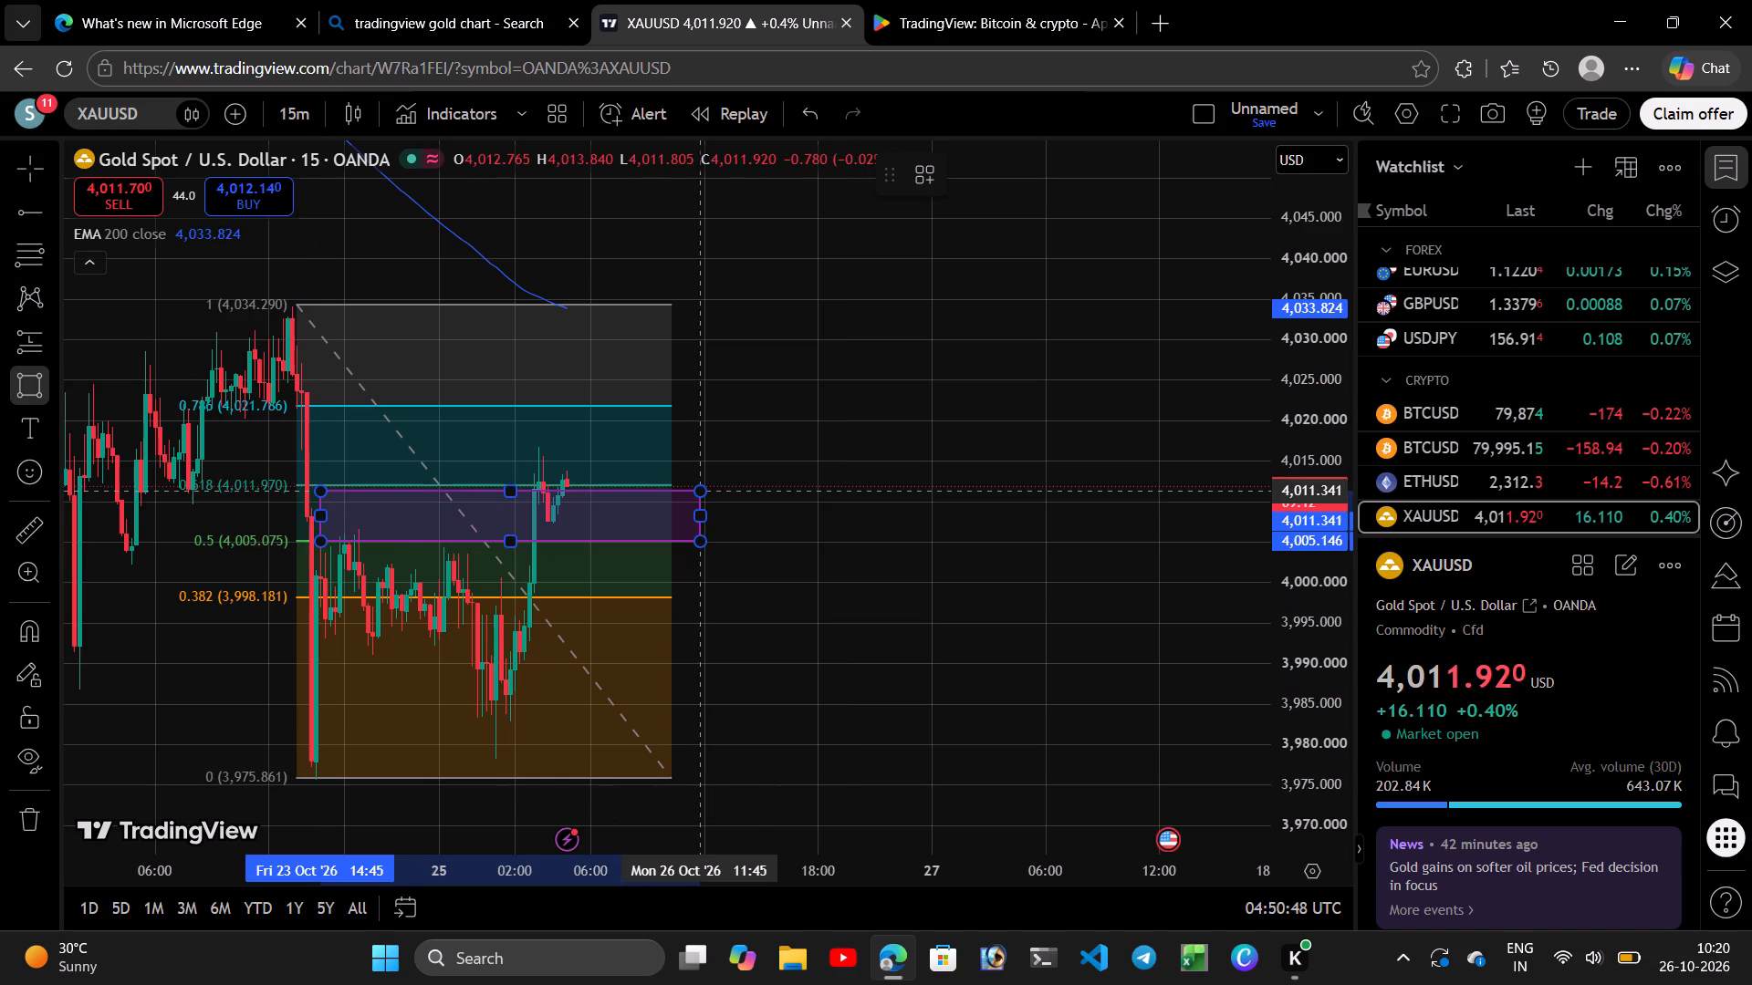
left_click_drag(740, 486, 769, 482)
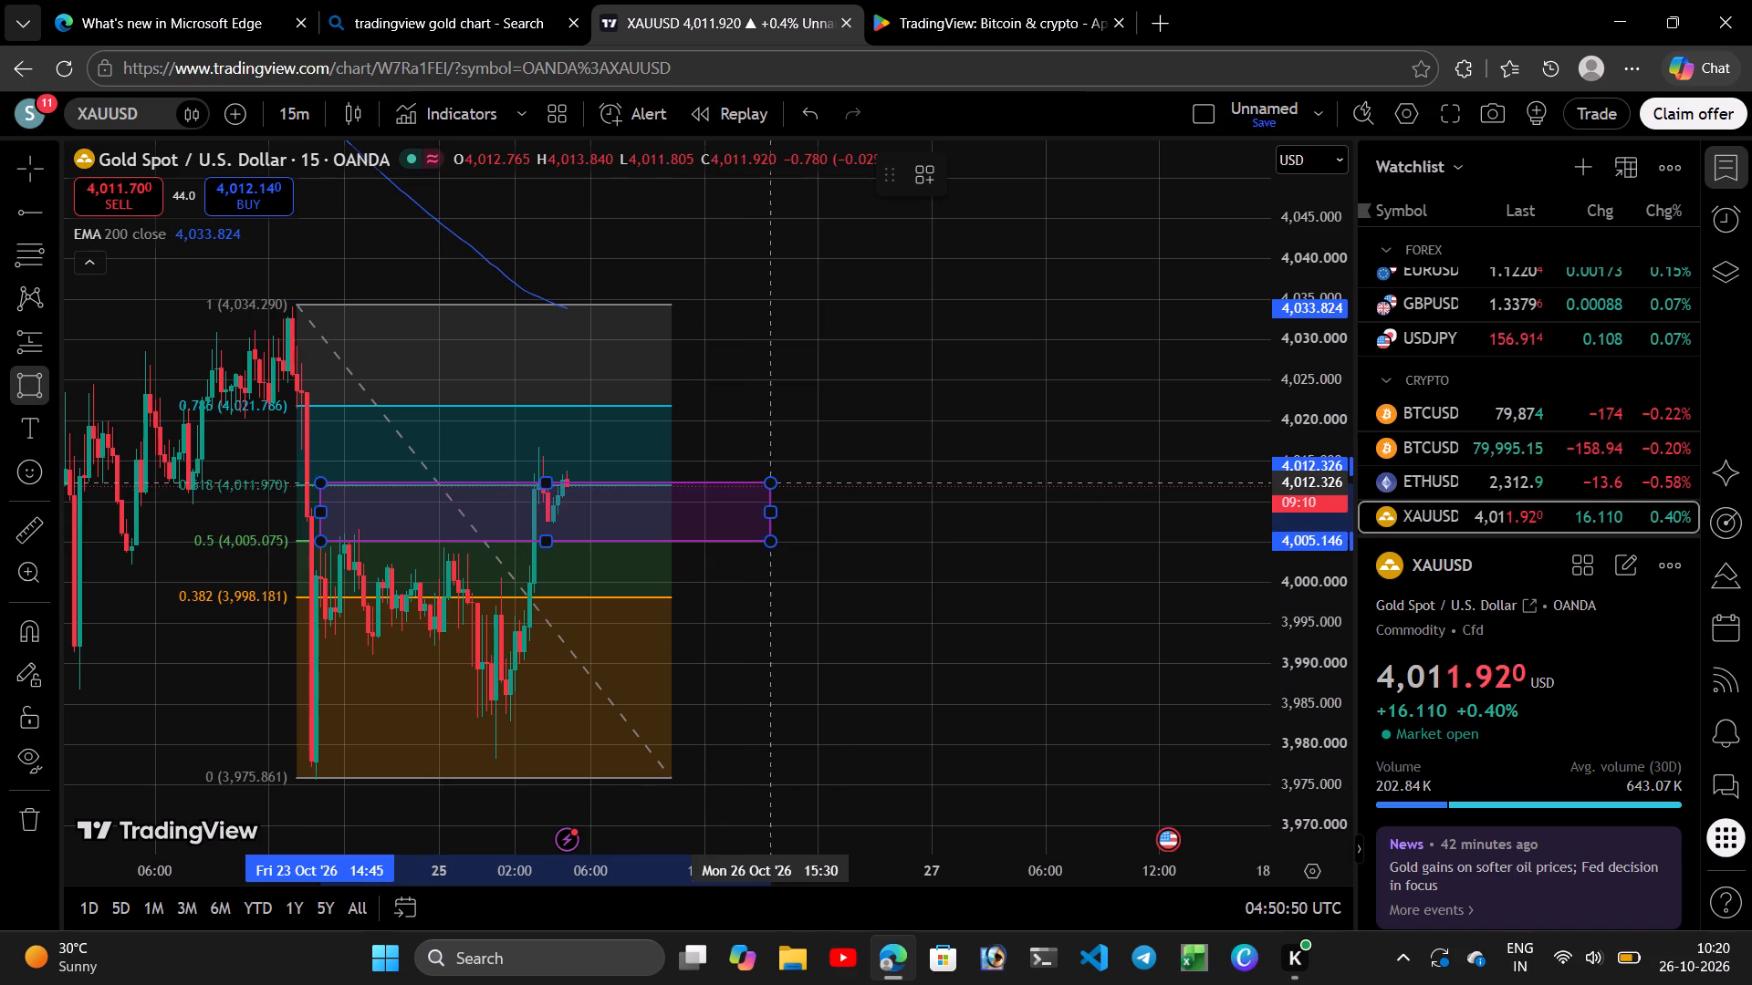
left_click_drag(769, 482, 786, 482)
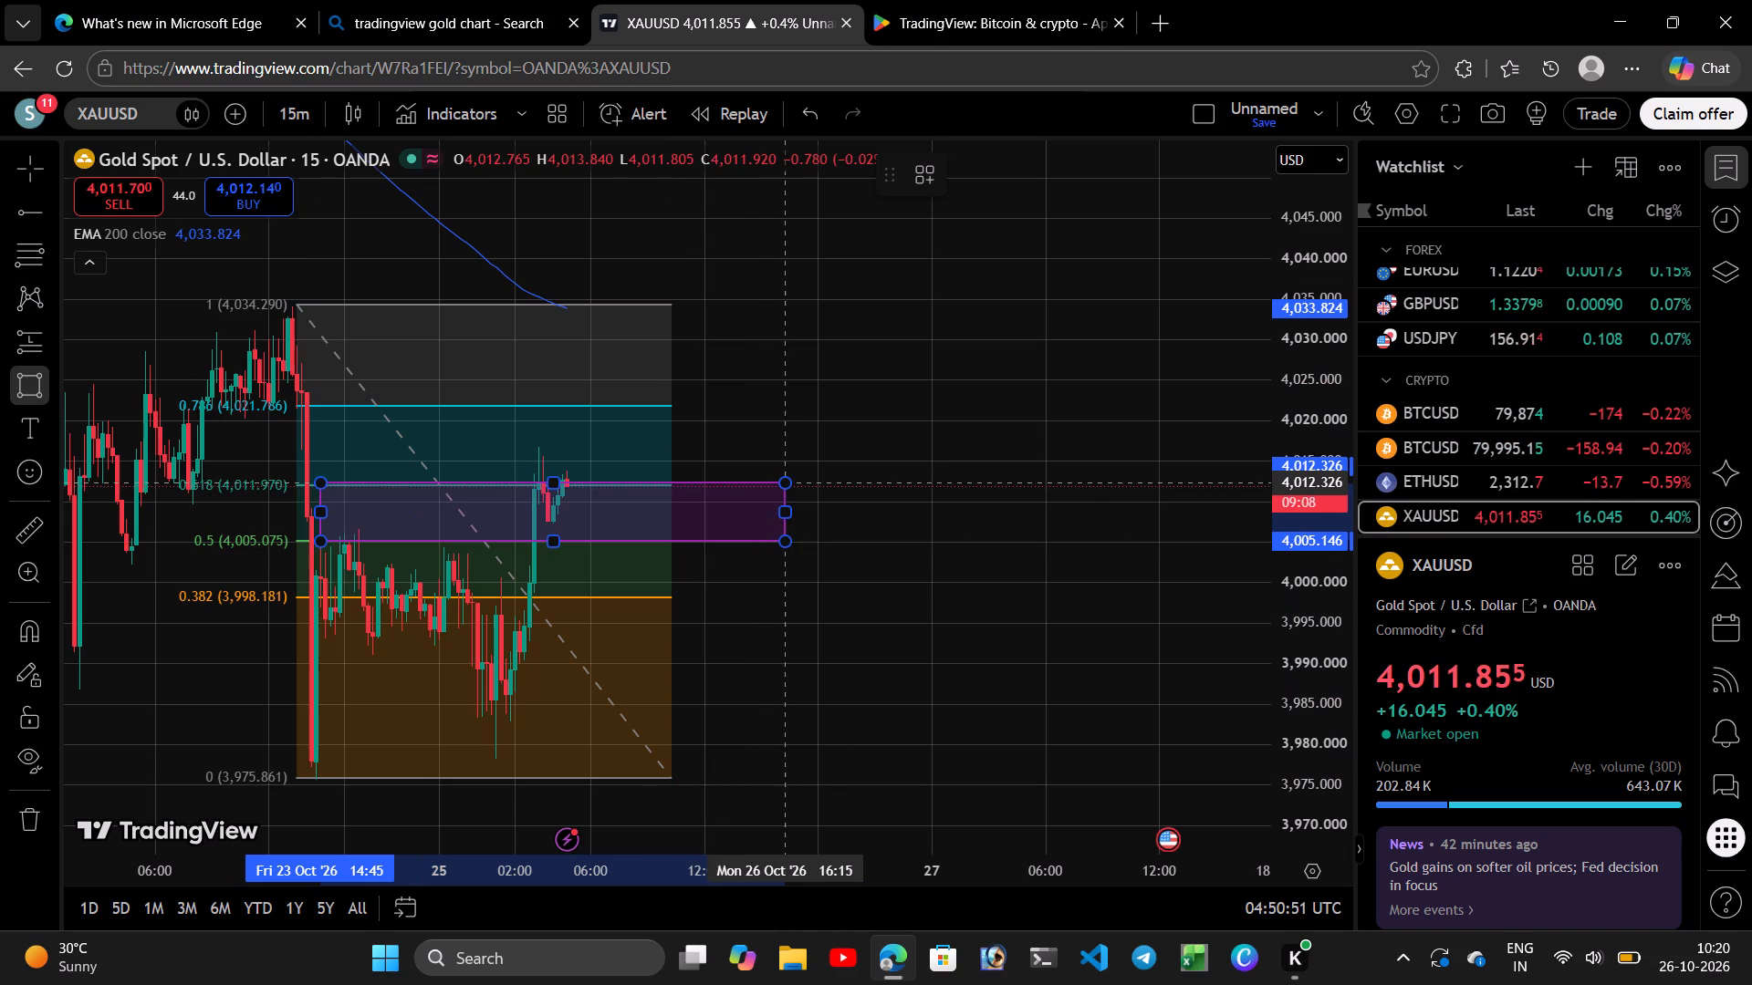
left_click_drag(786, 482, 788, 487)
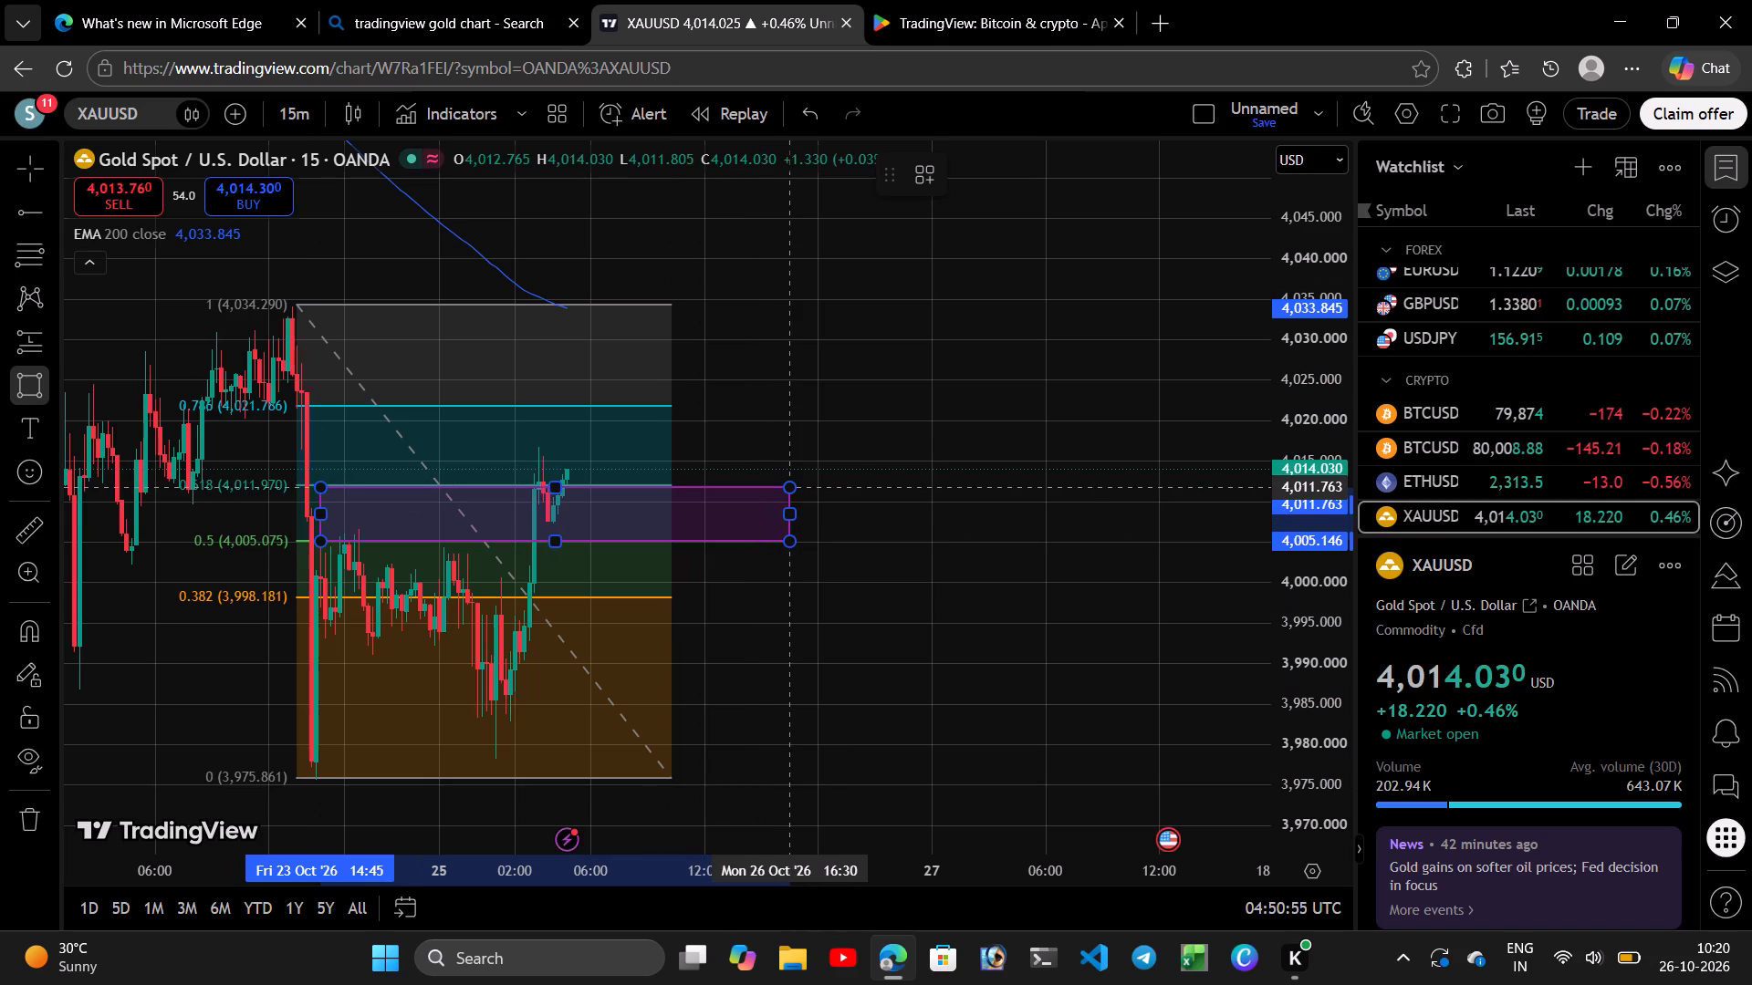
left_click_drag(788, 487, 787, 484)
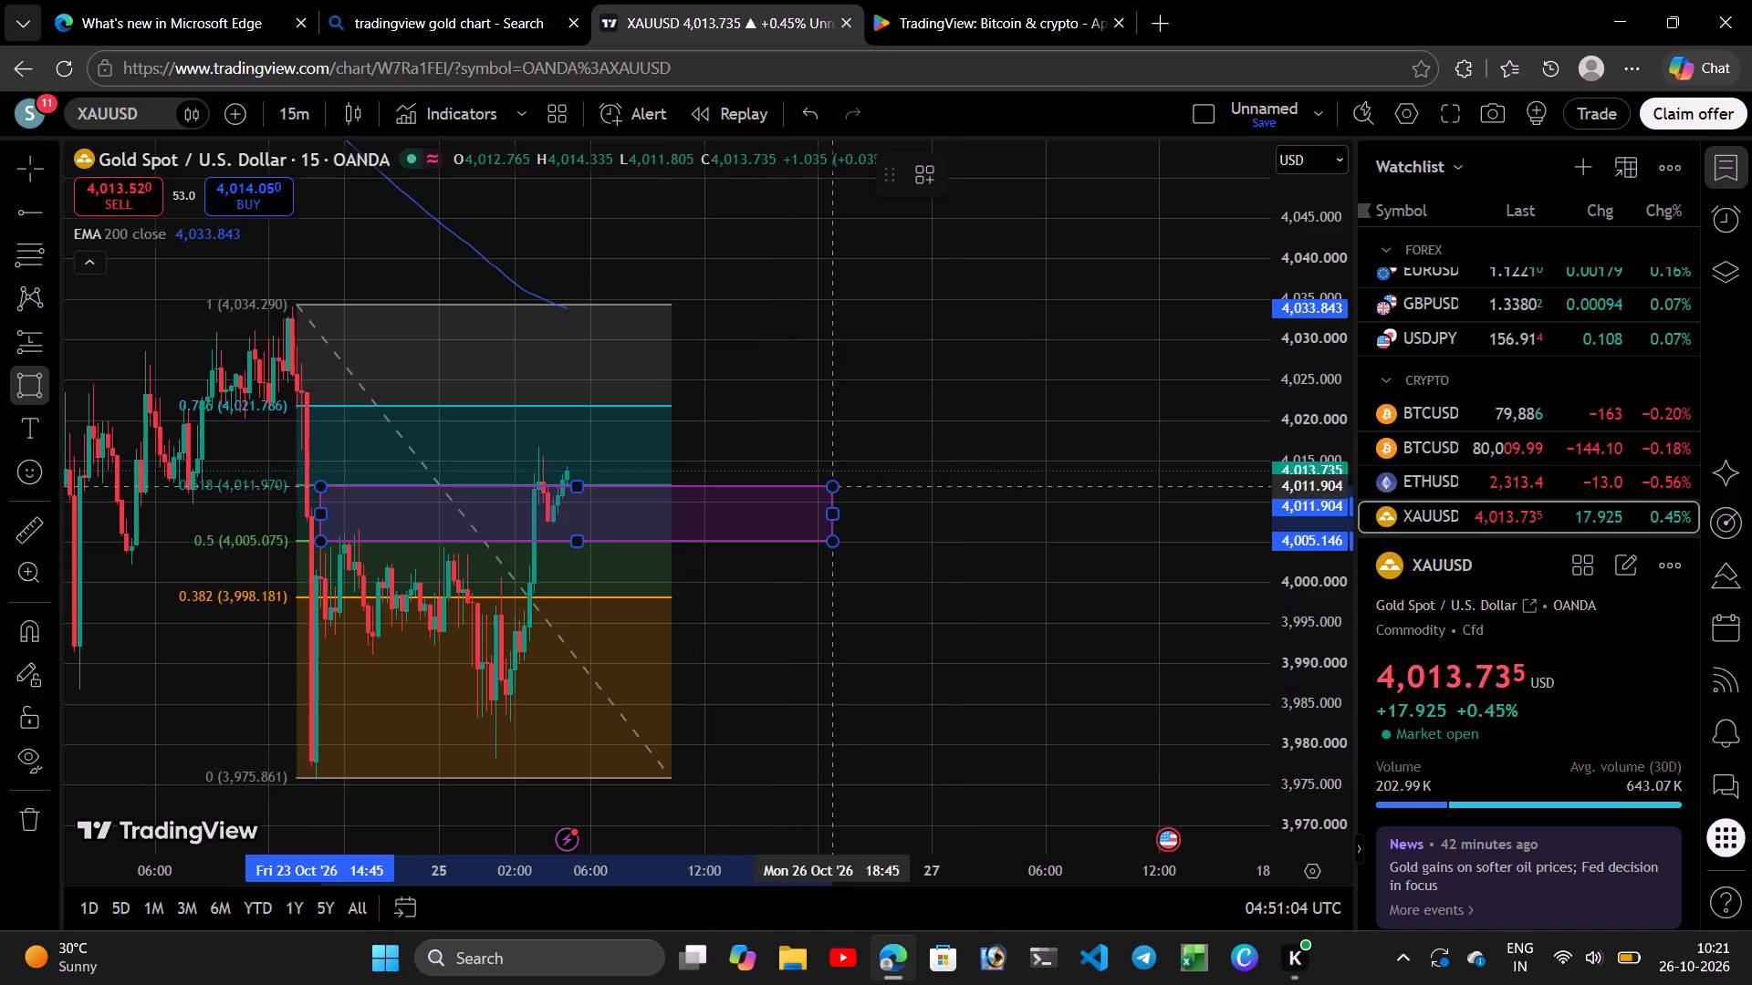
left_click(831, 486)
left_click(963, 599)
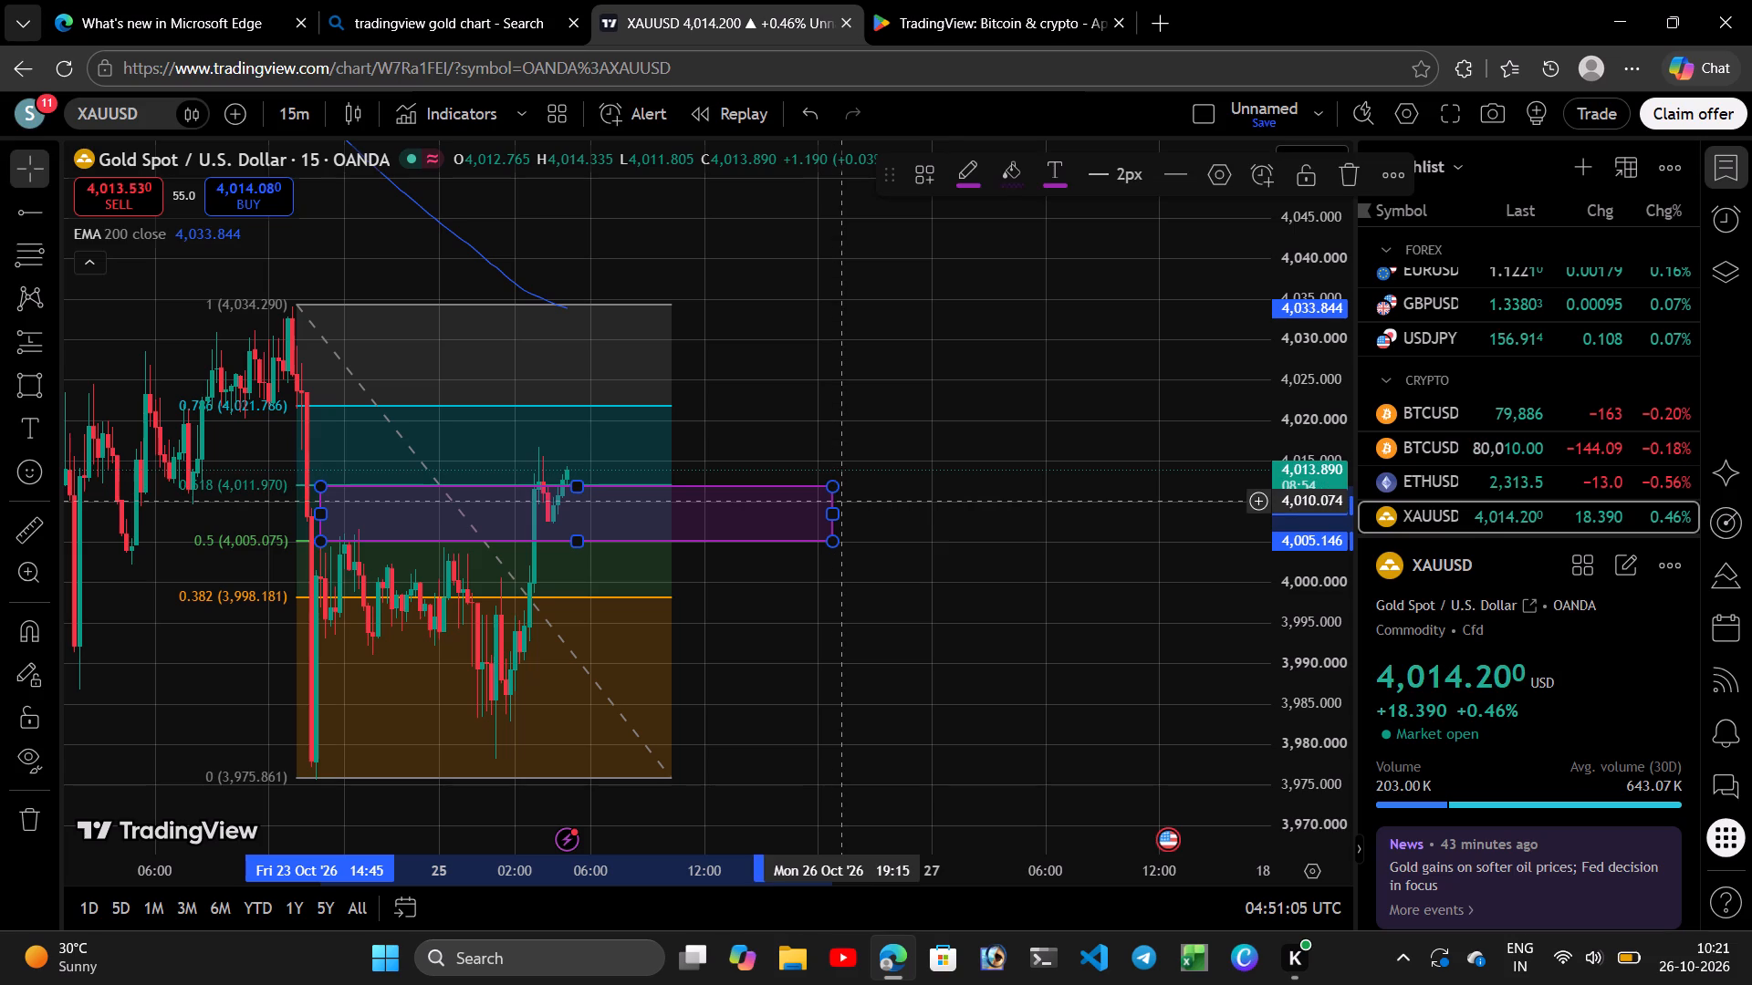
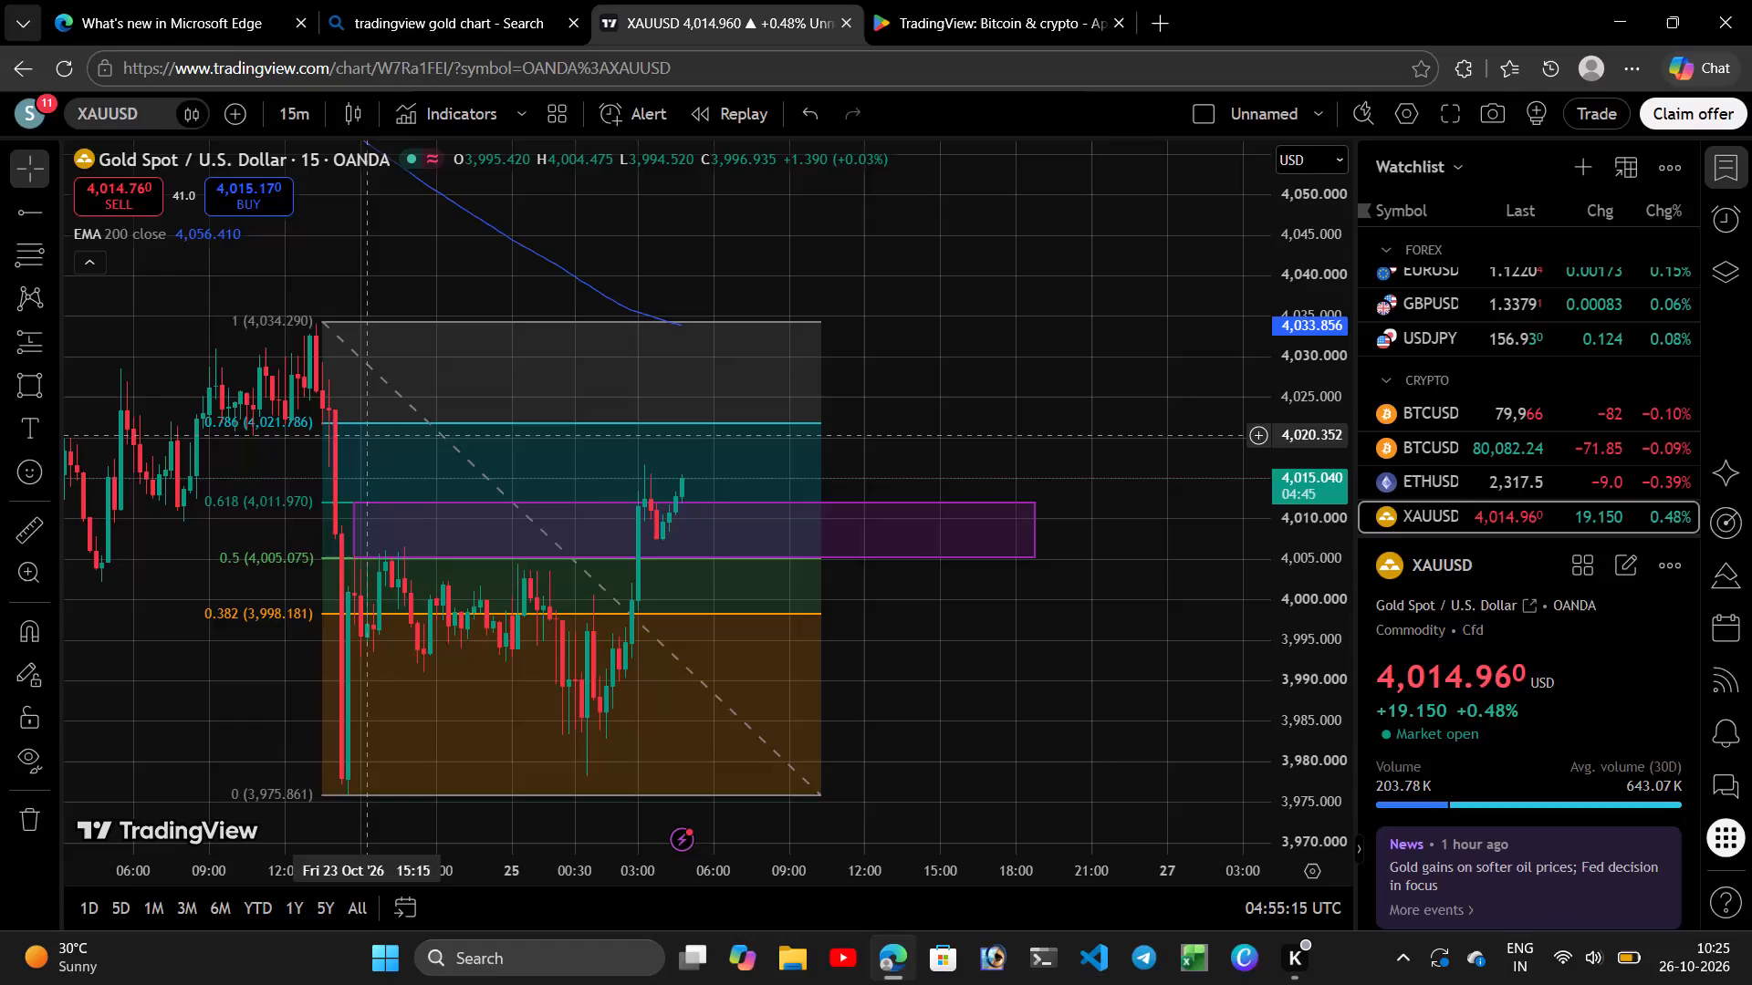
Delete the Fib retracement drawn down from the 23 October high, keeping the rectangle zone.
left_click(717, 717)
right_click(701, 717)
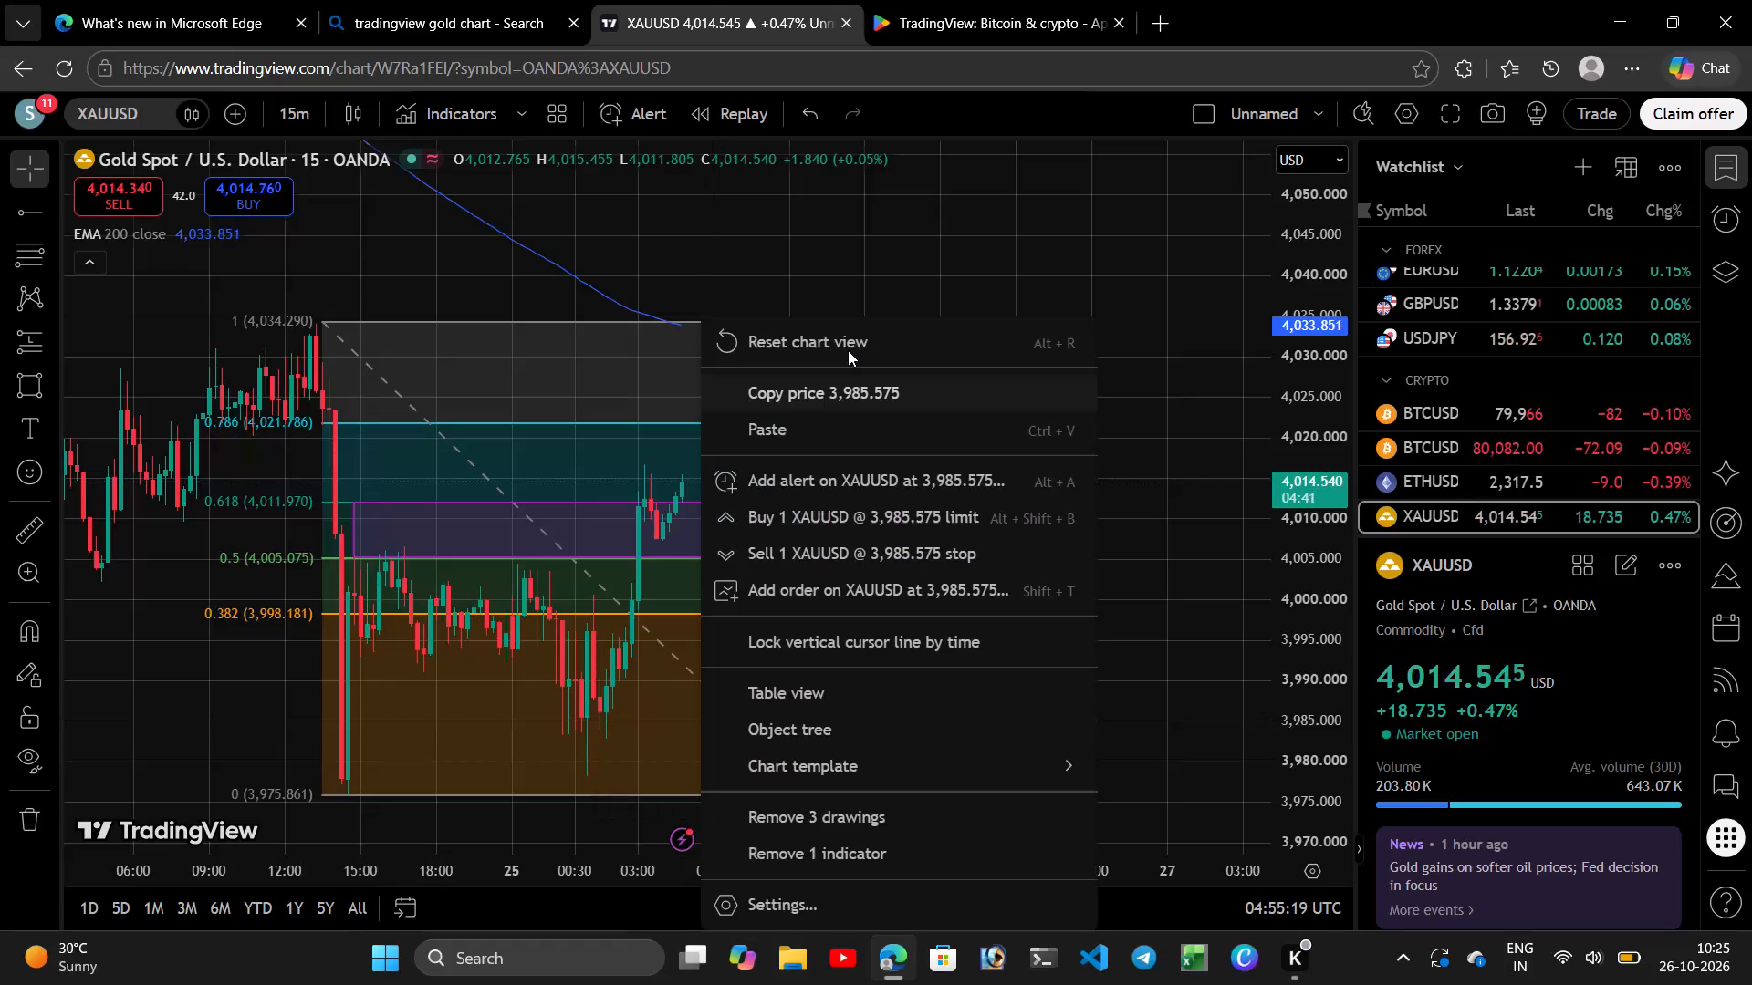
left_click(610, 323)
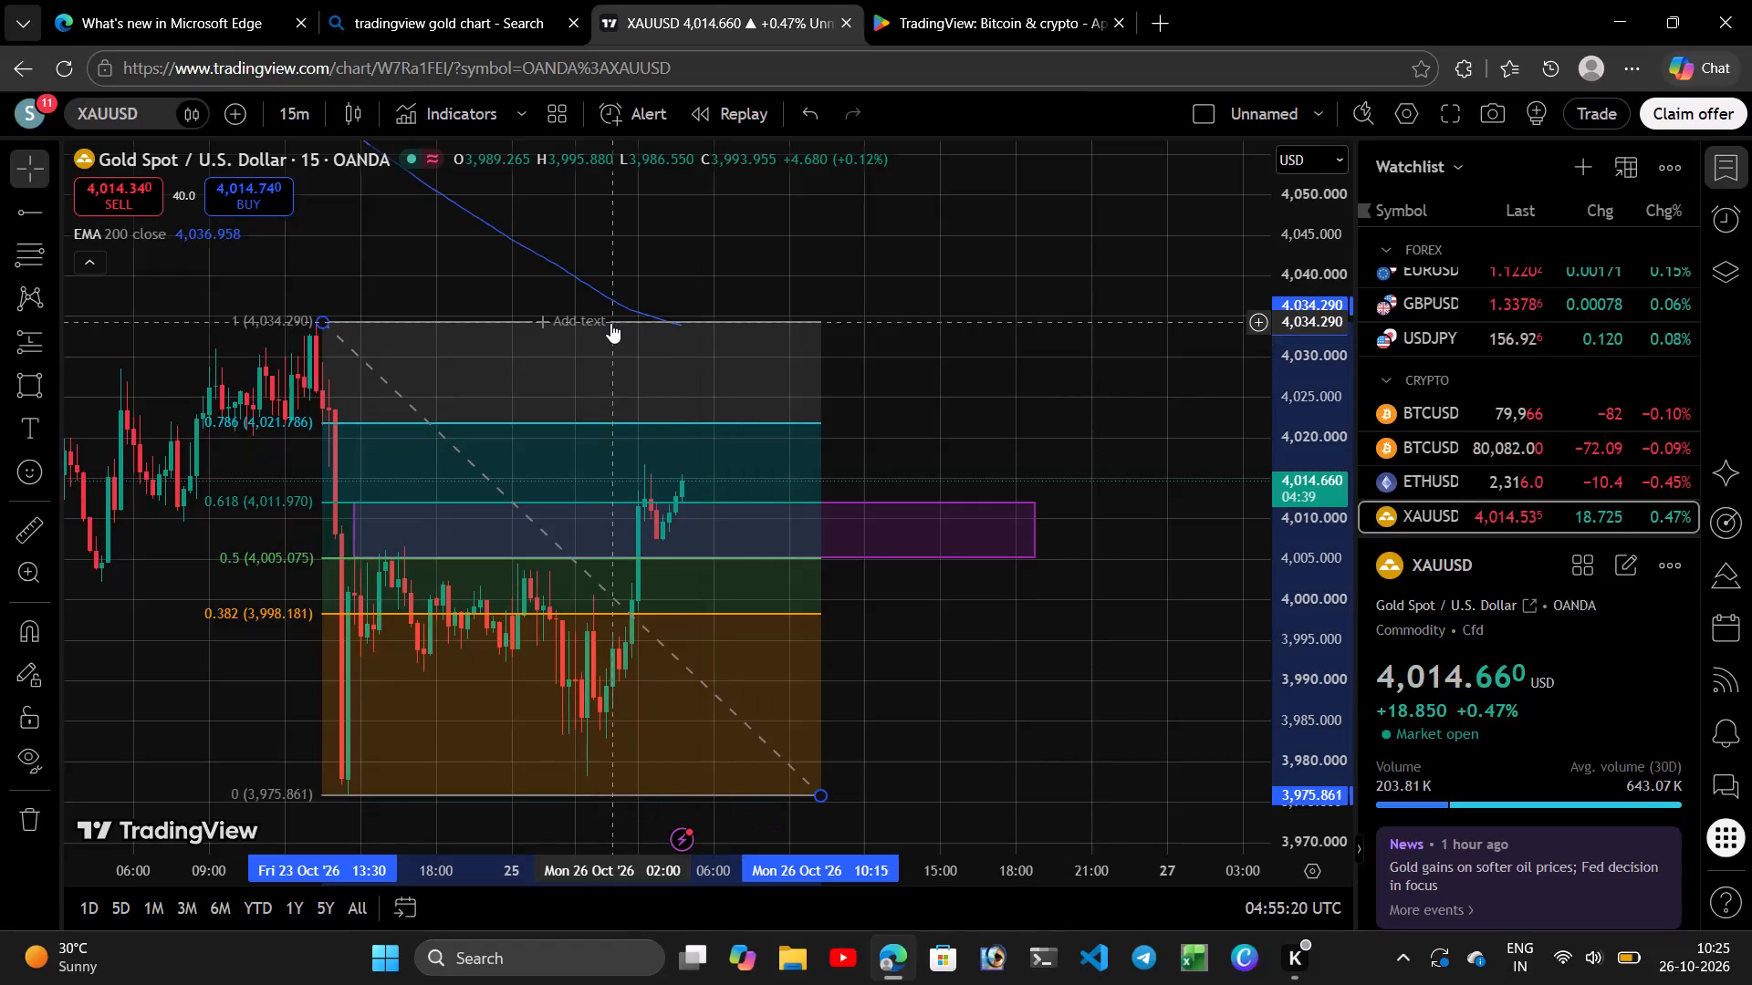
left_click(1215, 179)
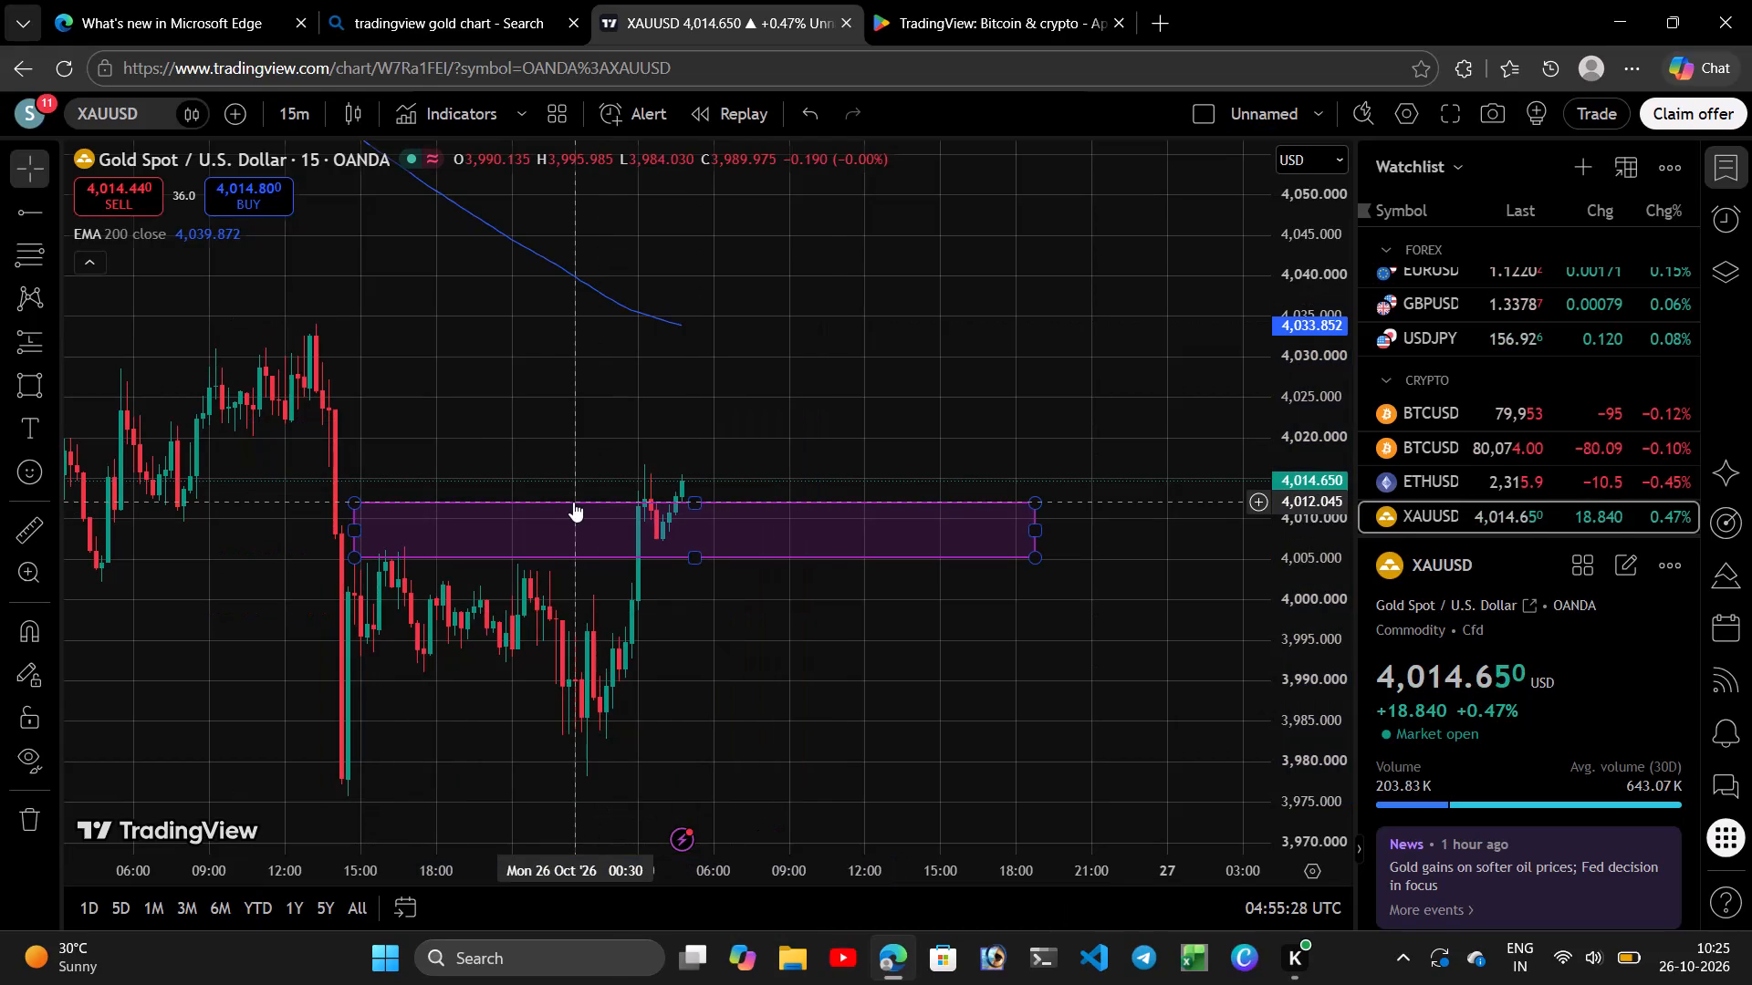
Draw a Fib retracement from the 26 October 01:00 low at about 3,978.82 up to about 4,016.55 at 05:30.
left_click(26, 265)
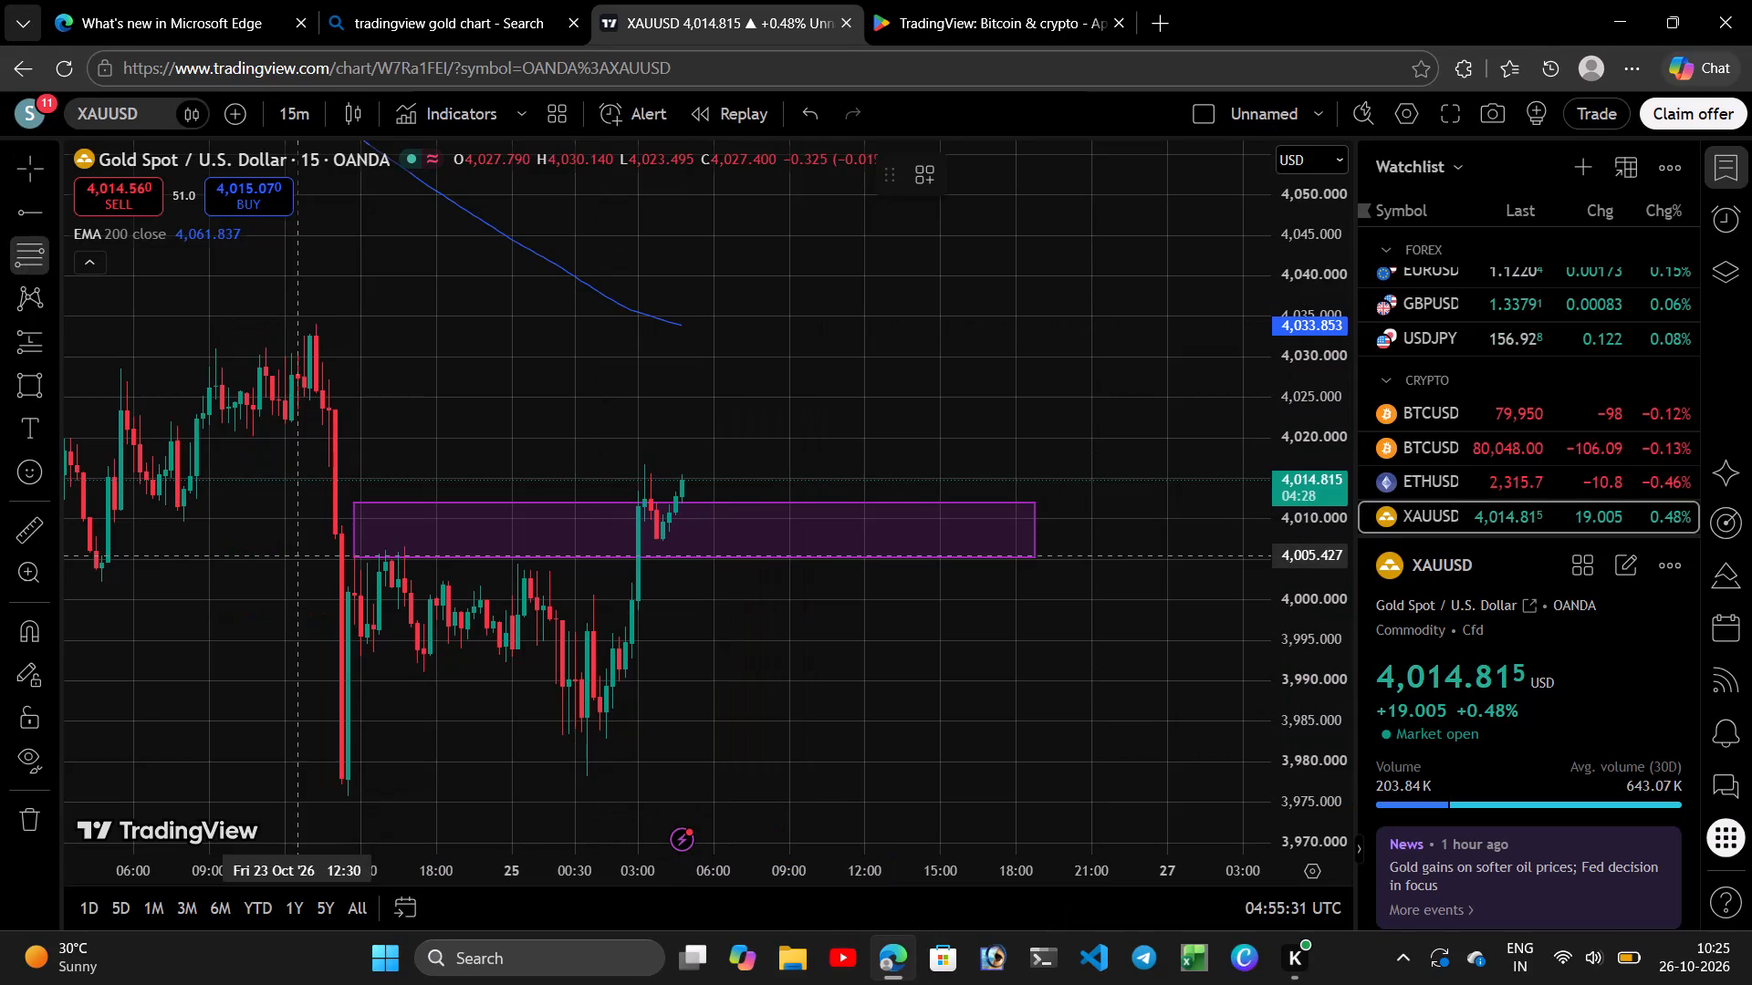
left_click_drag(586, 771, 600, 700)
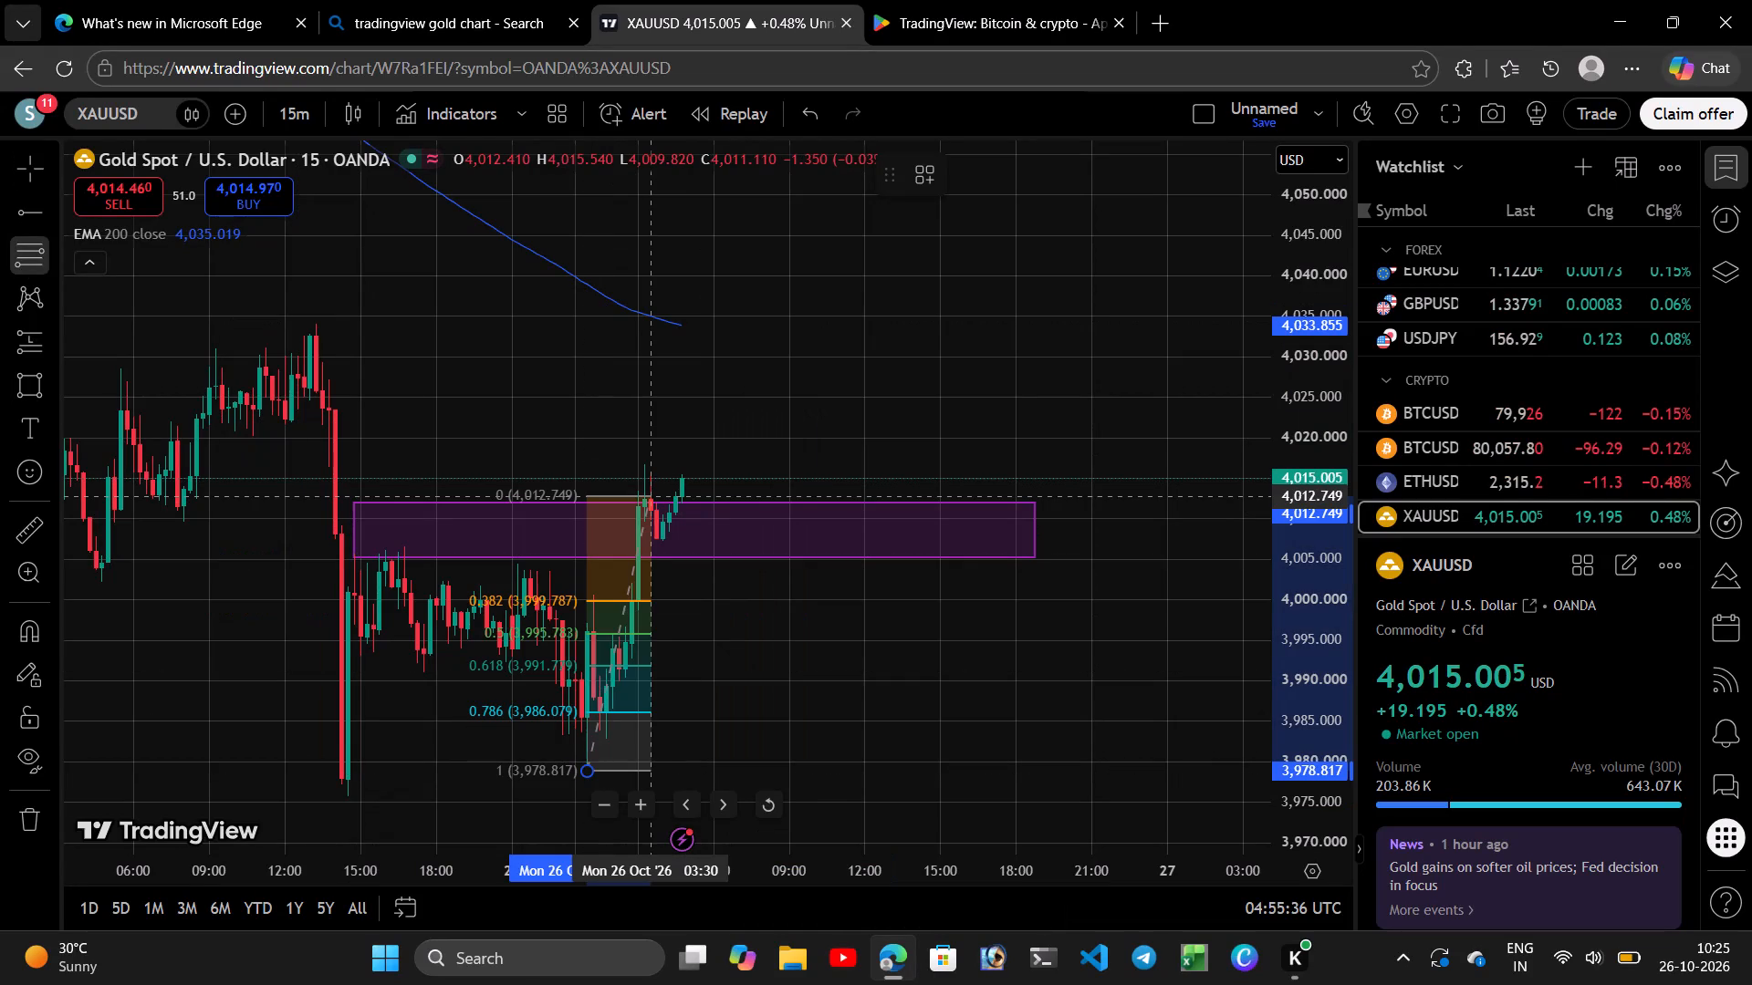
left_click(700, 468)
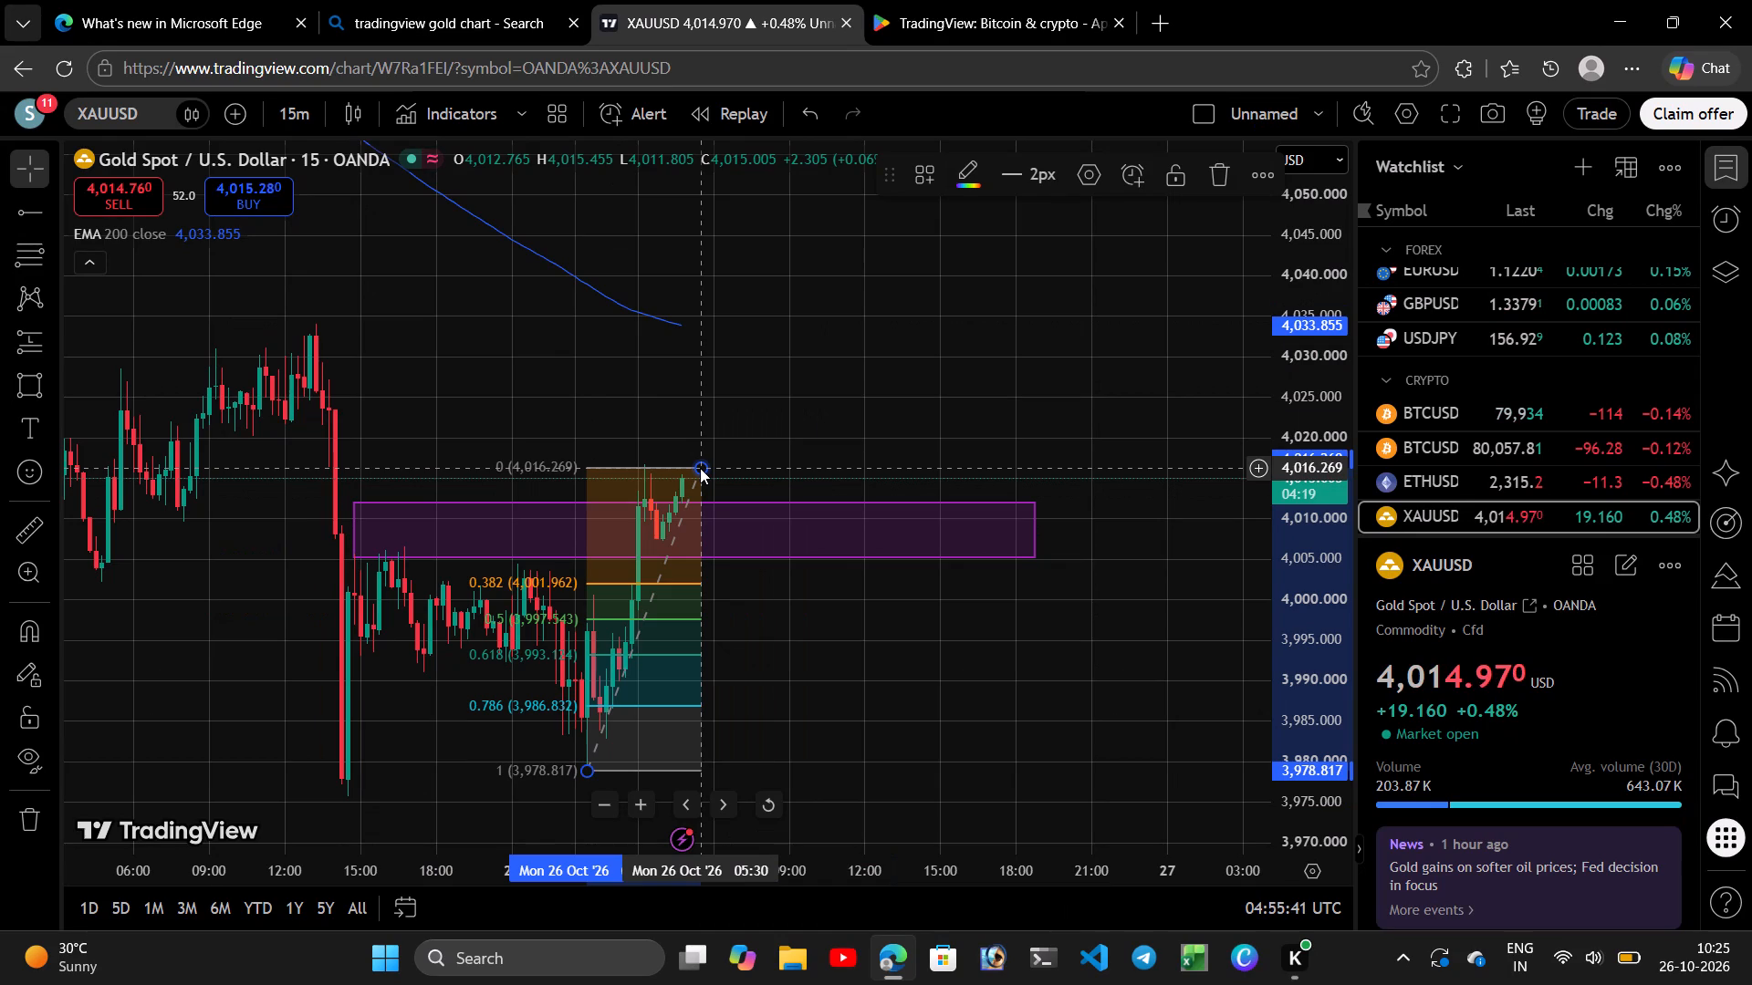
left_click(699, 465)
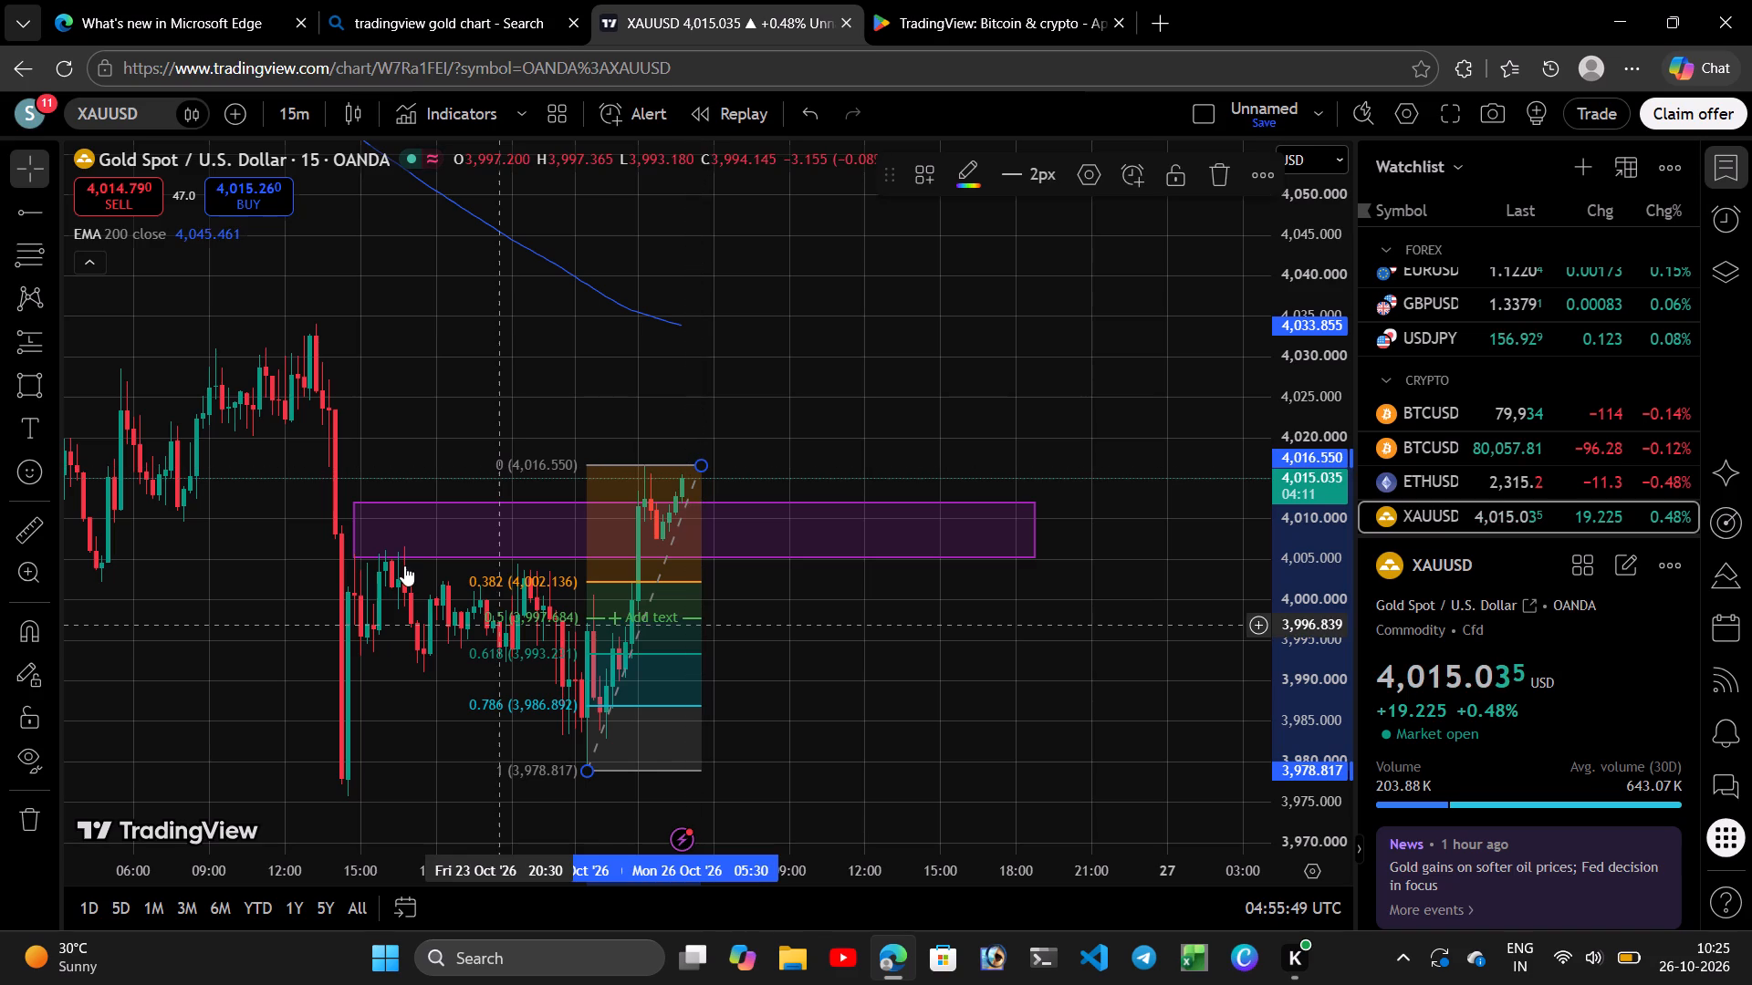
left_click(372, 451)
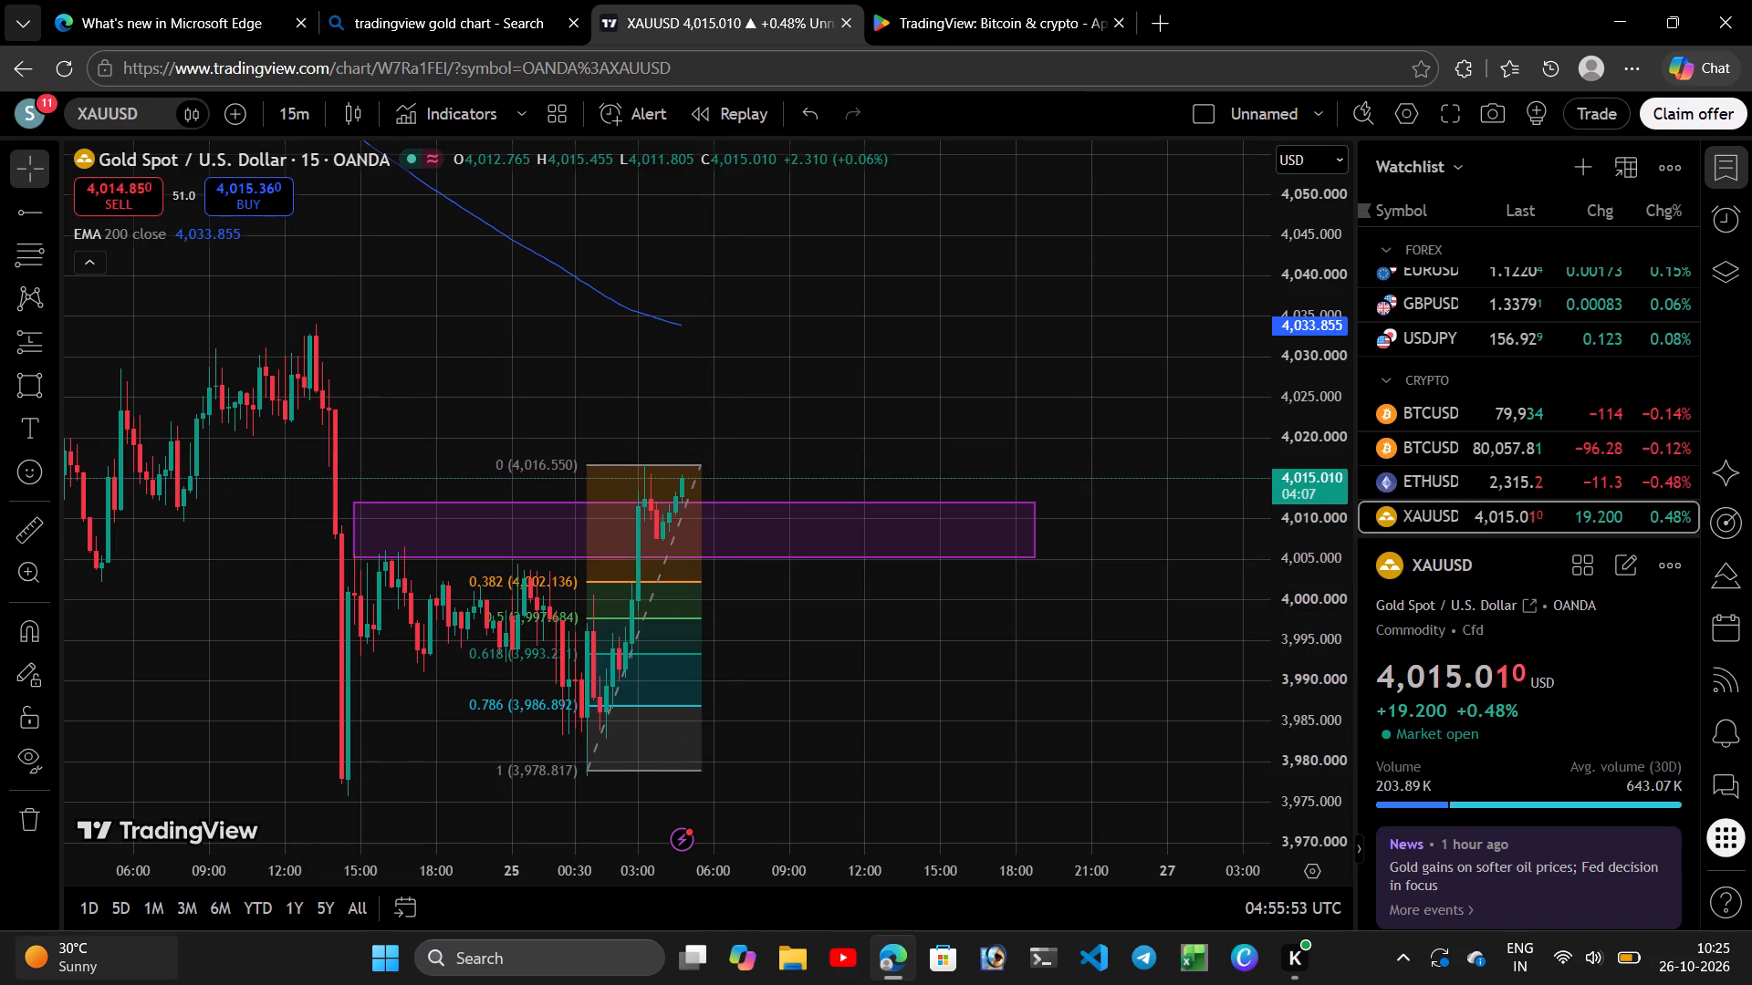
Draw a rectangle zone between the 0.5 and 0.618 Fib levels, about 3,997.61 to 3,993.24, from 26 October 01:45 to 14:00.
scroll(1022, 269, "up", 8)
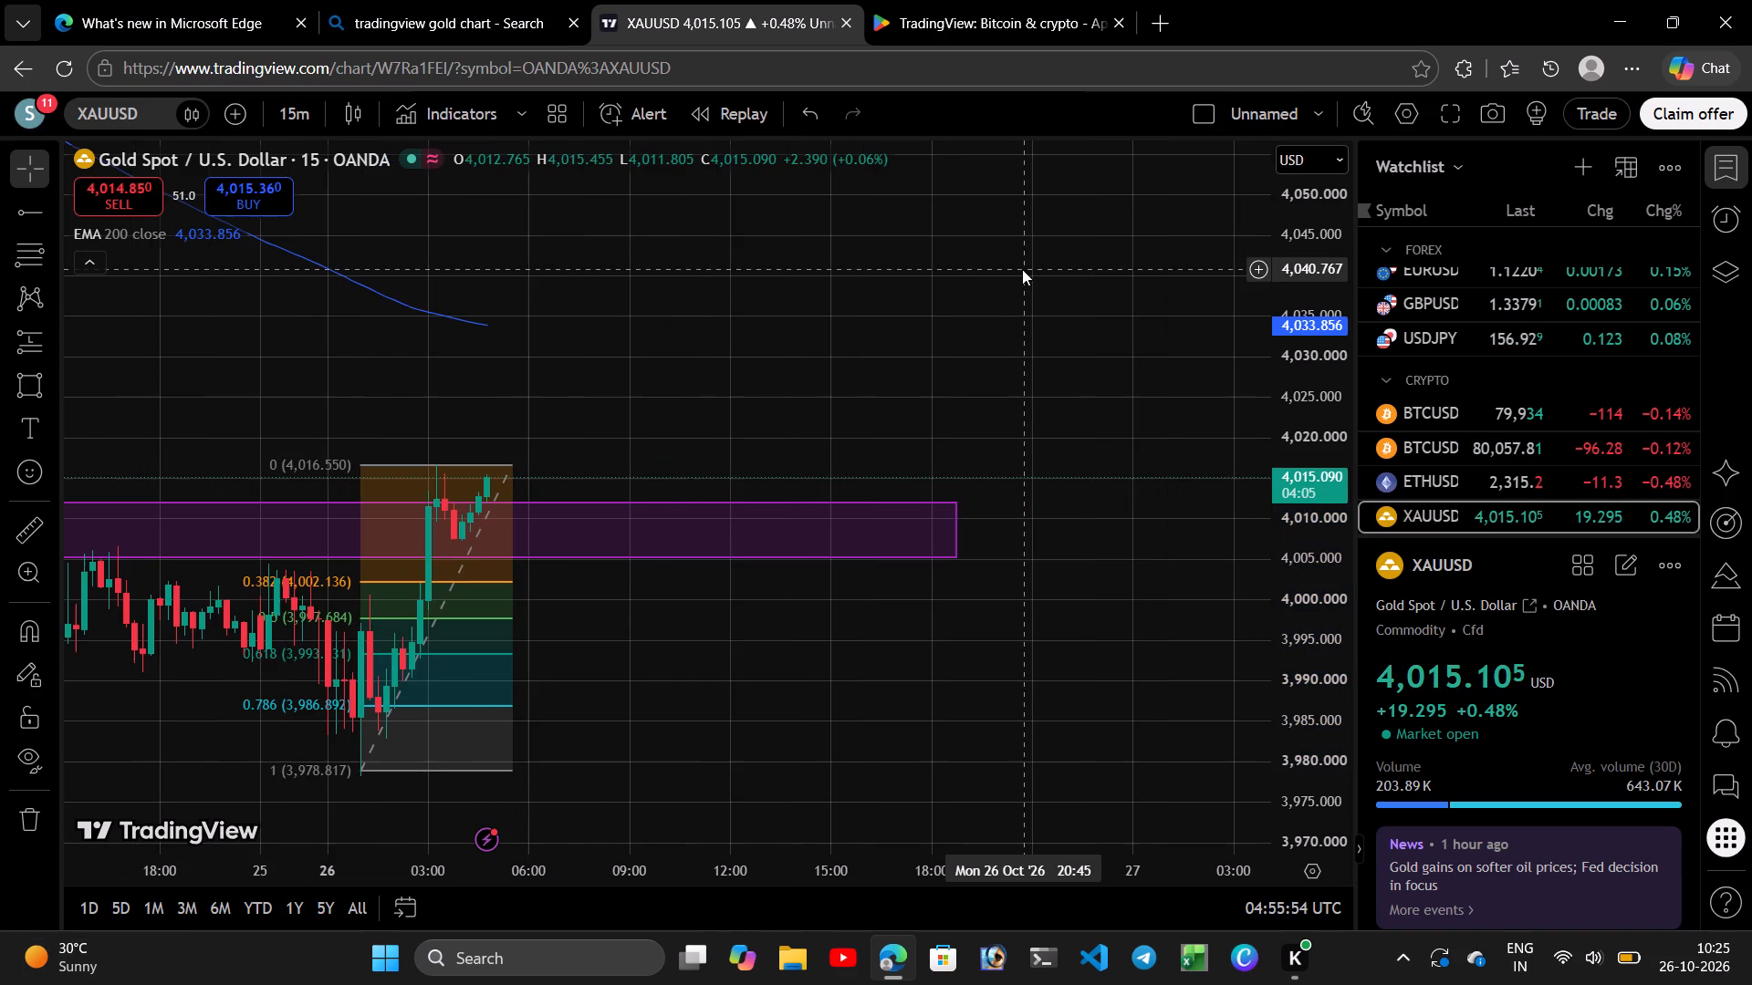
scroll(1022, 269, "up", 1)
left_click_drag(1324, 553, 1330, 325)
left_click_drag(1073, 443, 1134, 444)
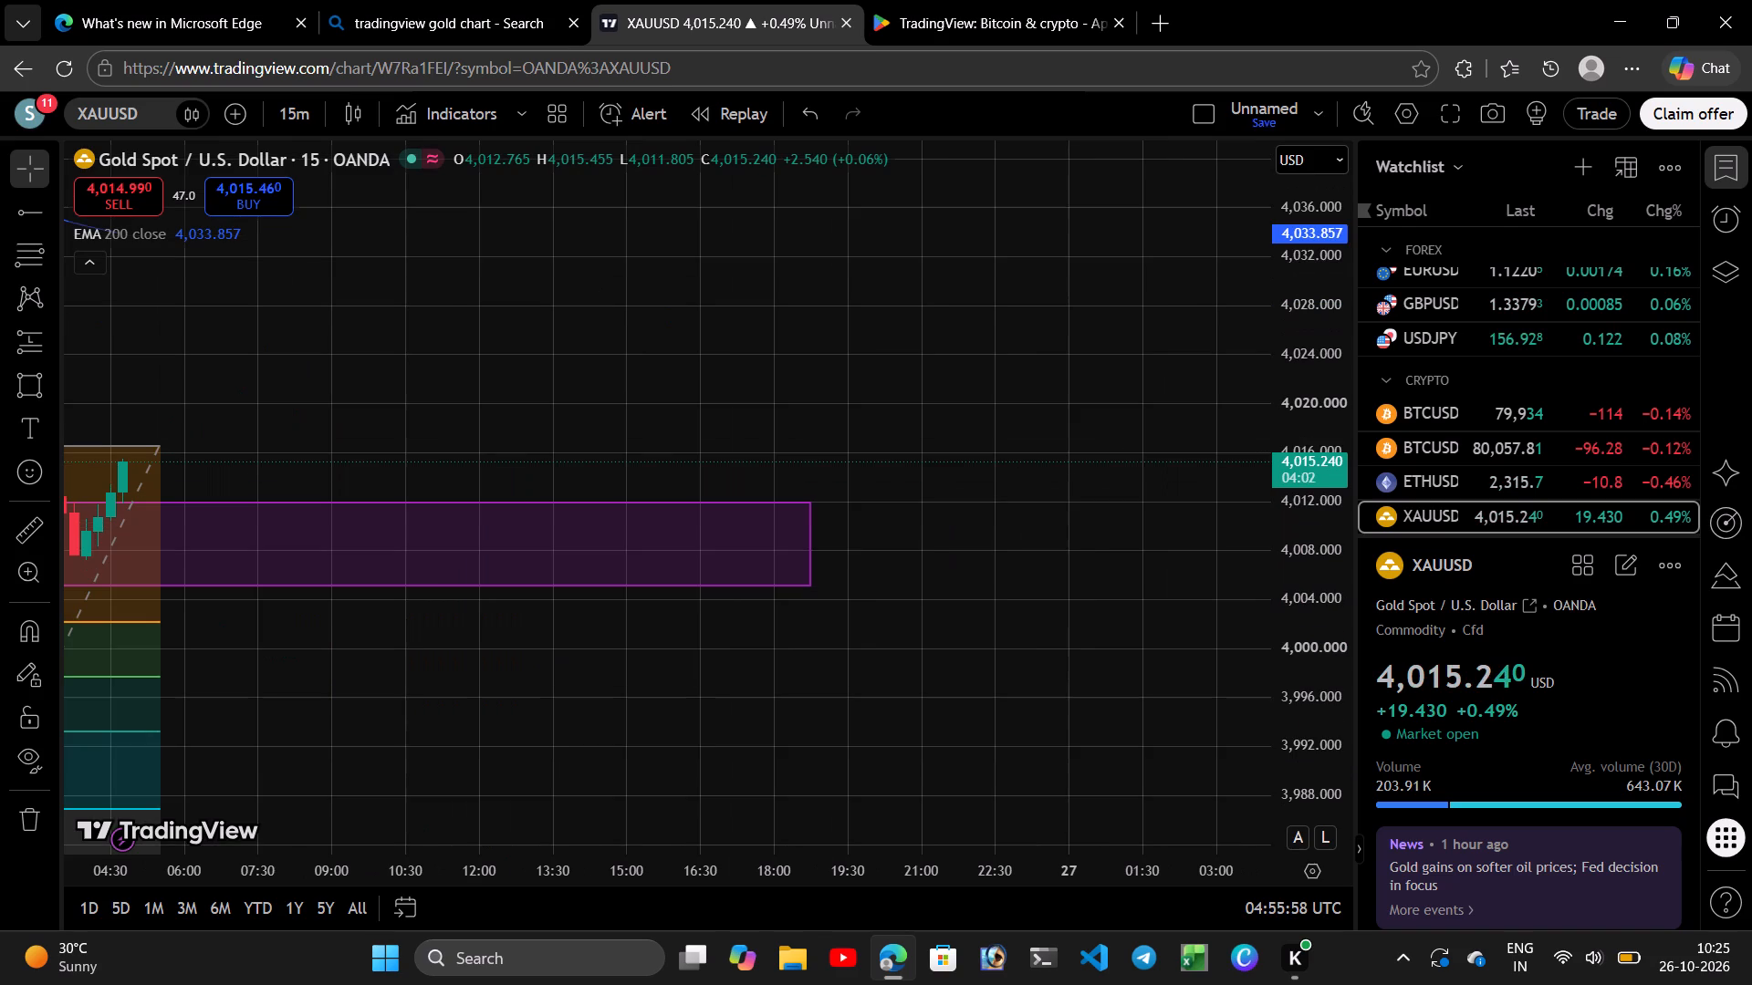
left_click_drag(1134, 444, 1447, 276)
left_click_drag(787, 519, 900, 482)
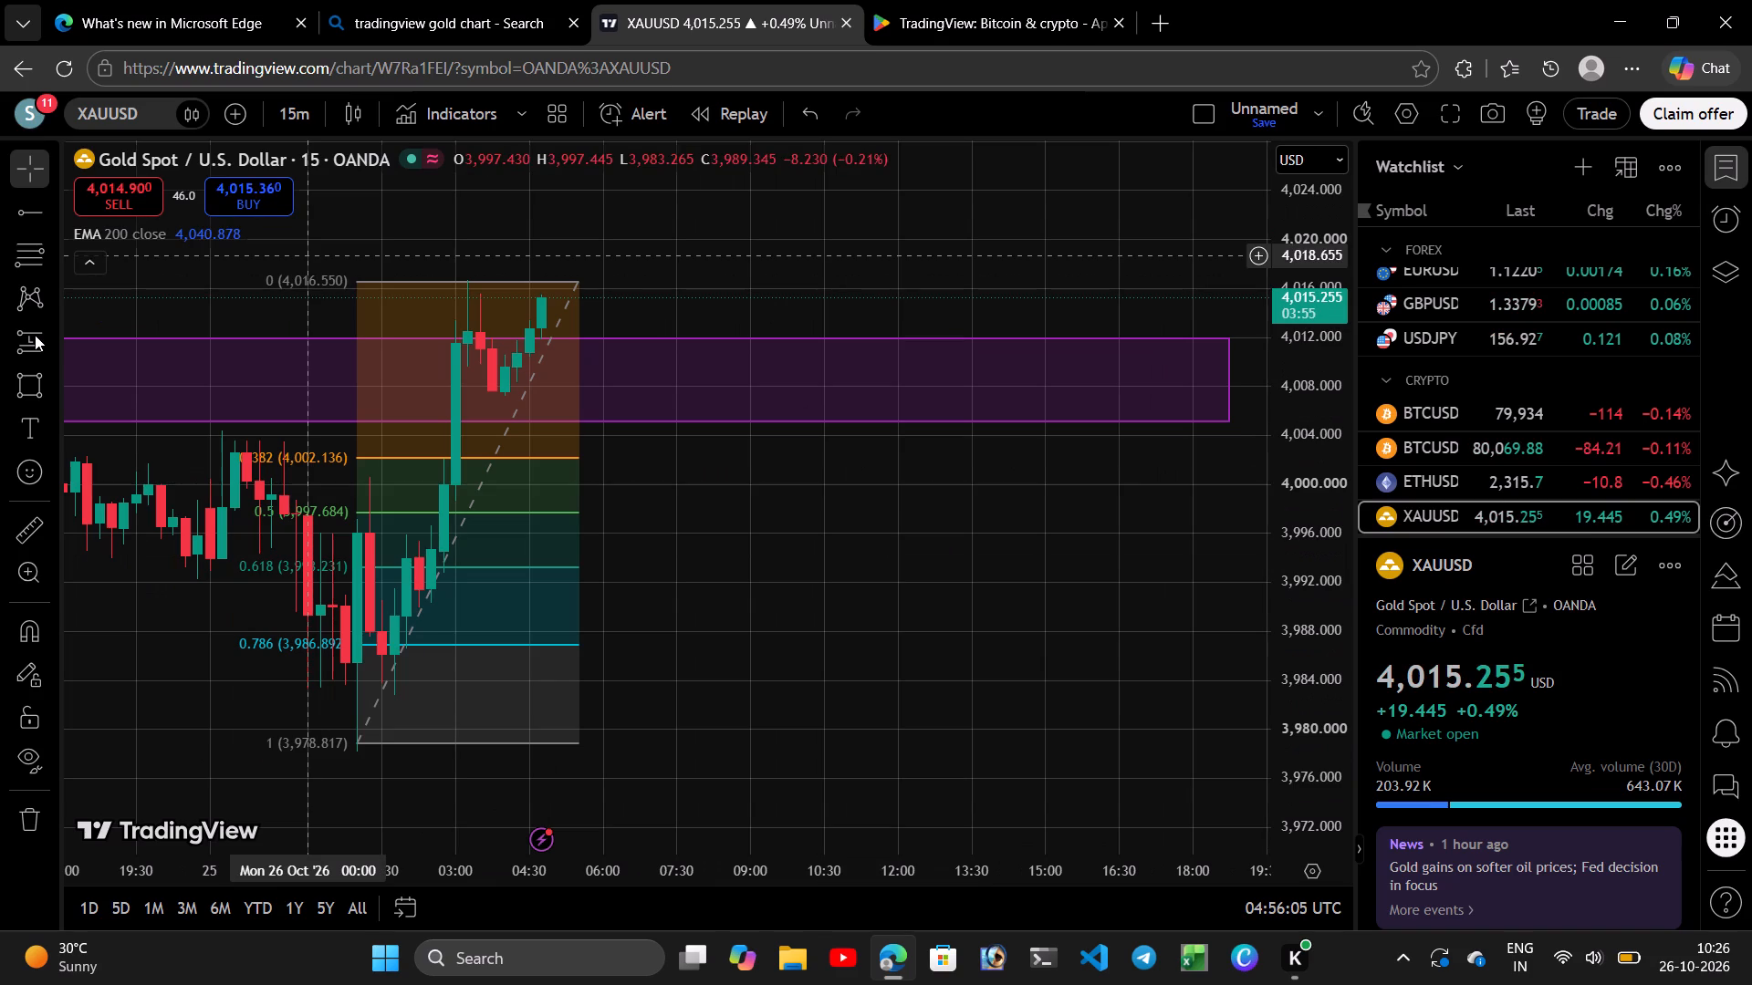
left_click(30, 395)
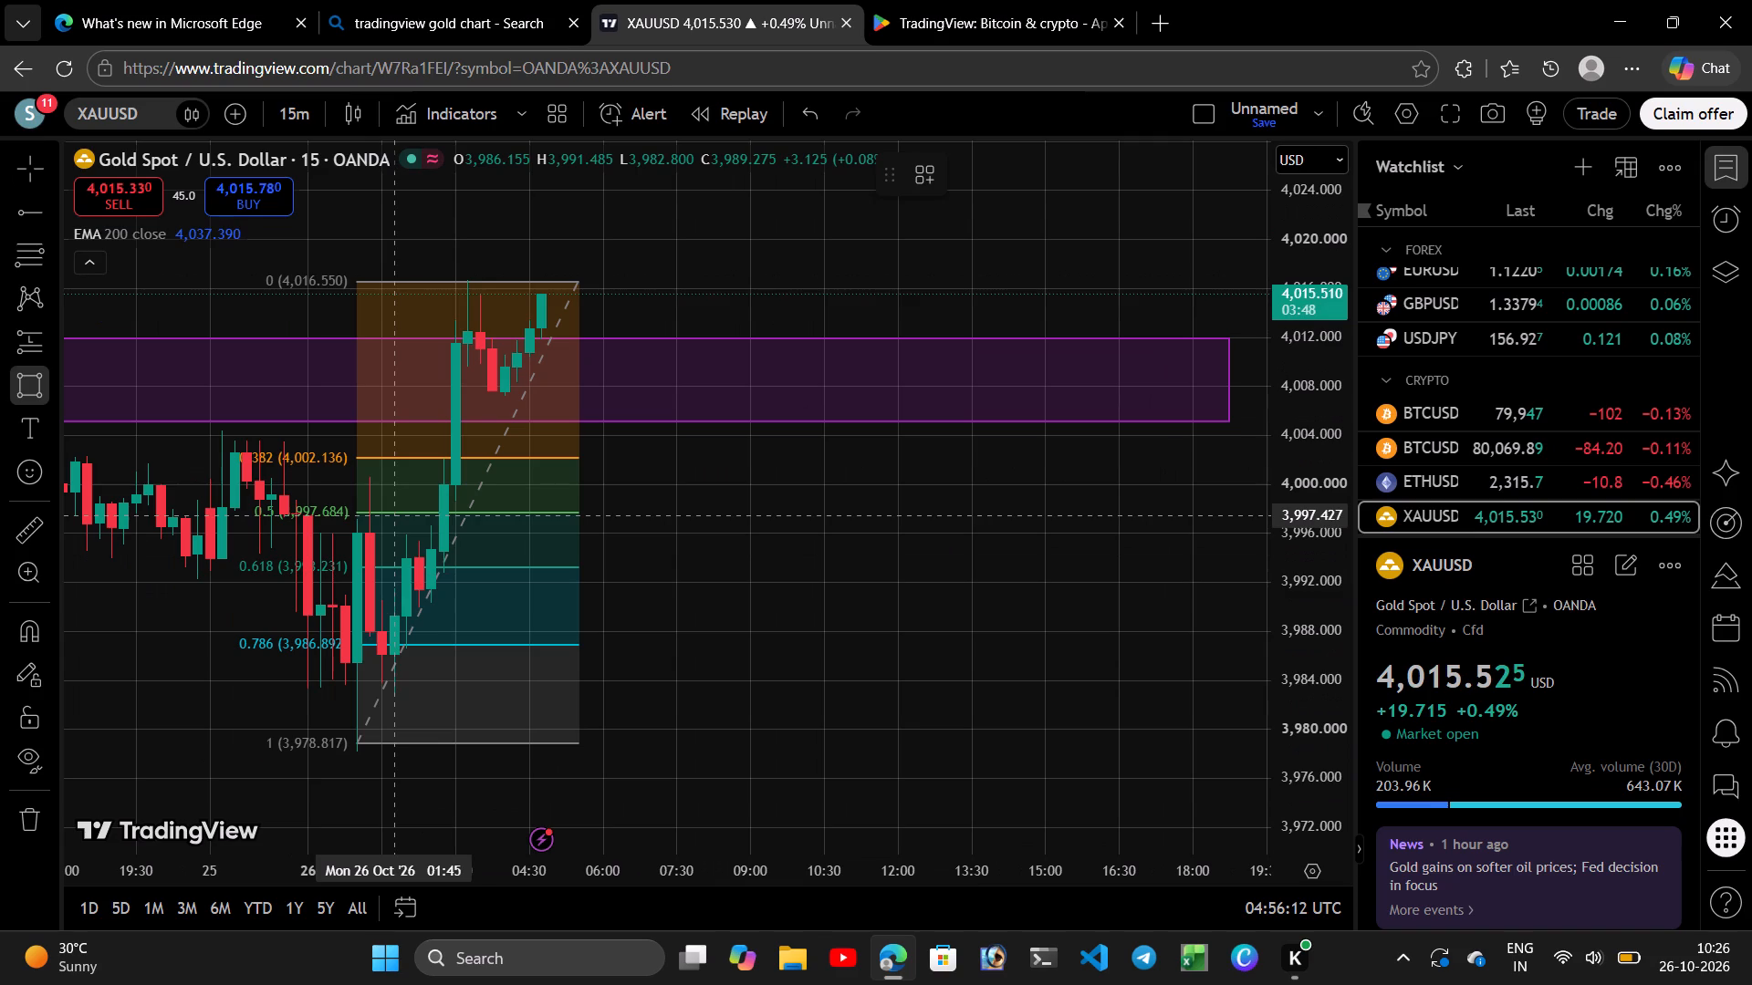
left_click_drag(392, 513, 390, 515)
left_click_drag(390, 515, 602, 571)
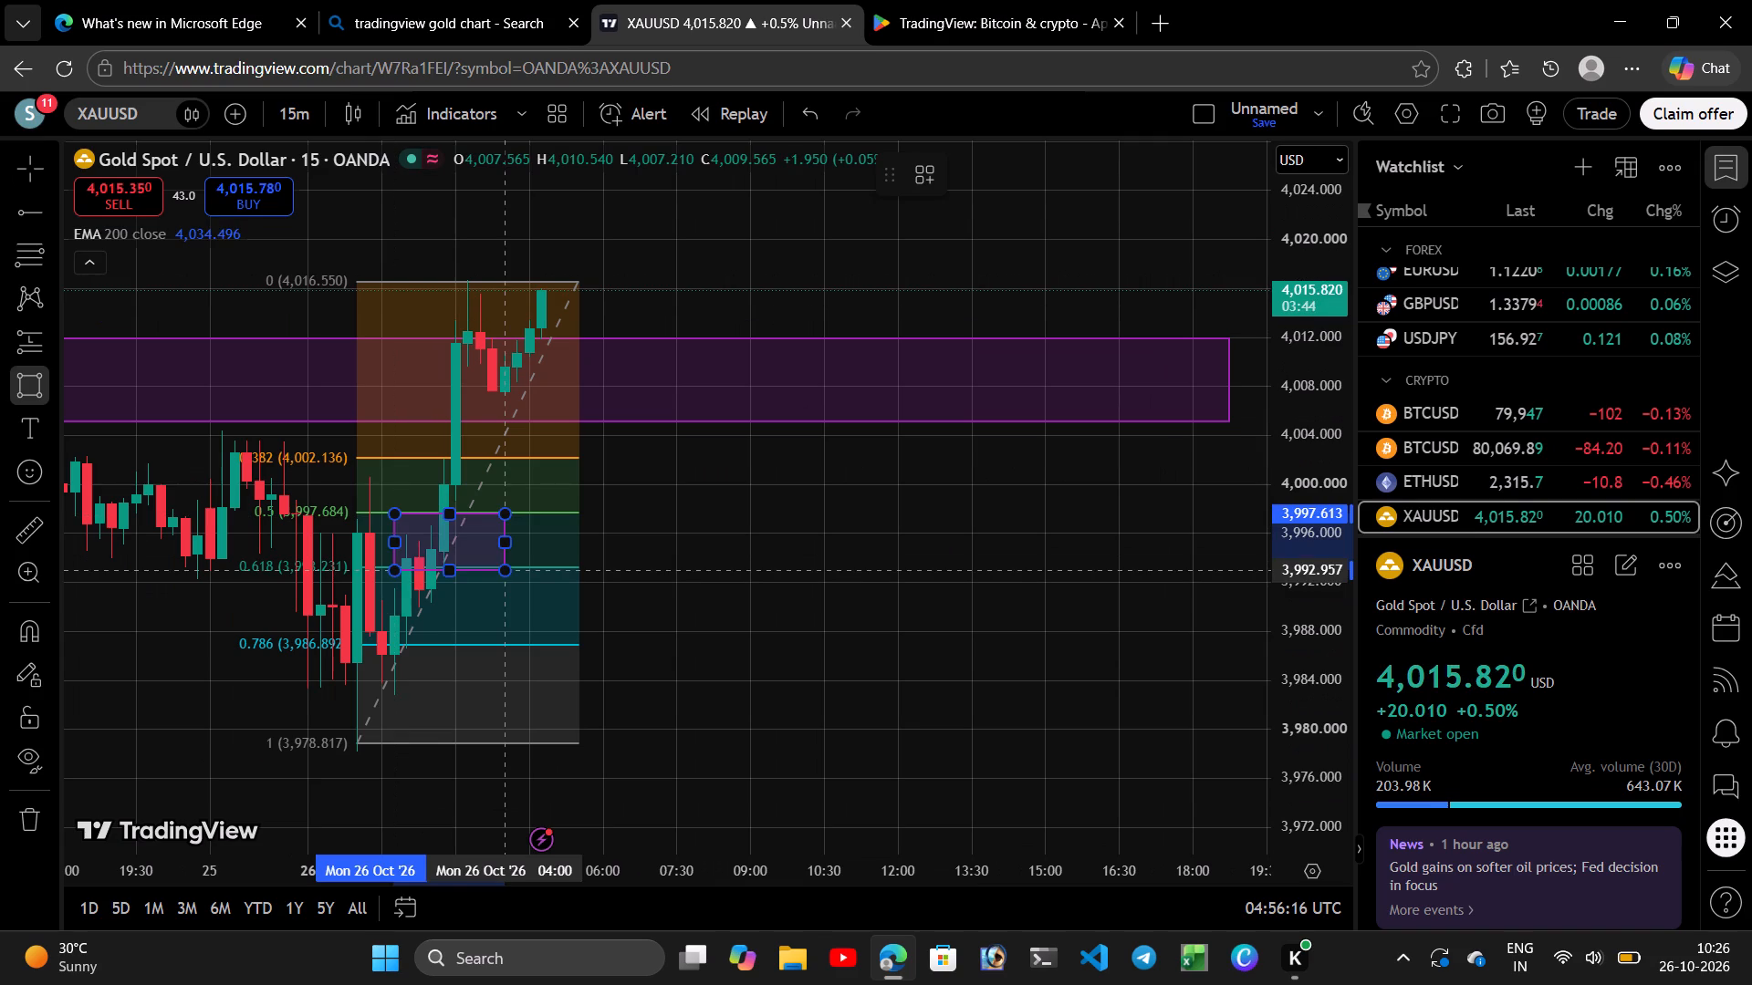
left_click_drag(602, 571, 978, 569)
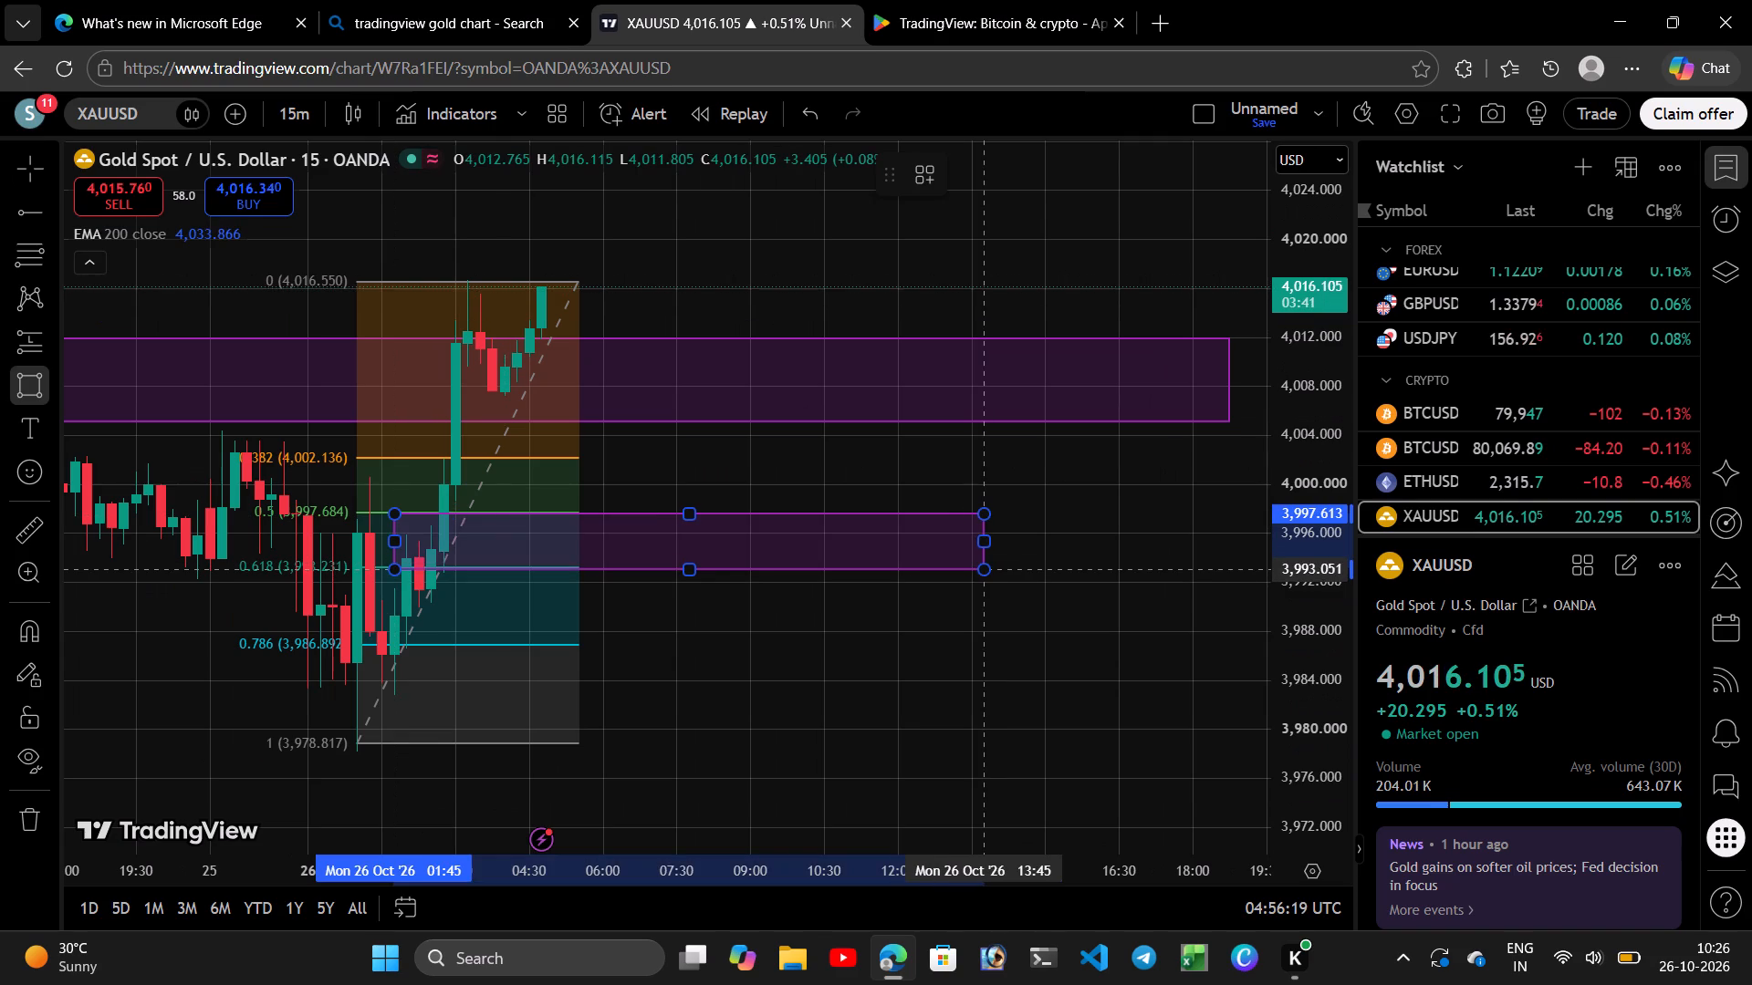
left_click_drag(978, 569, 979, 567)
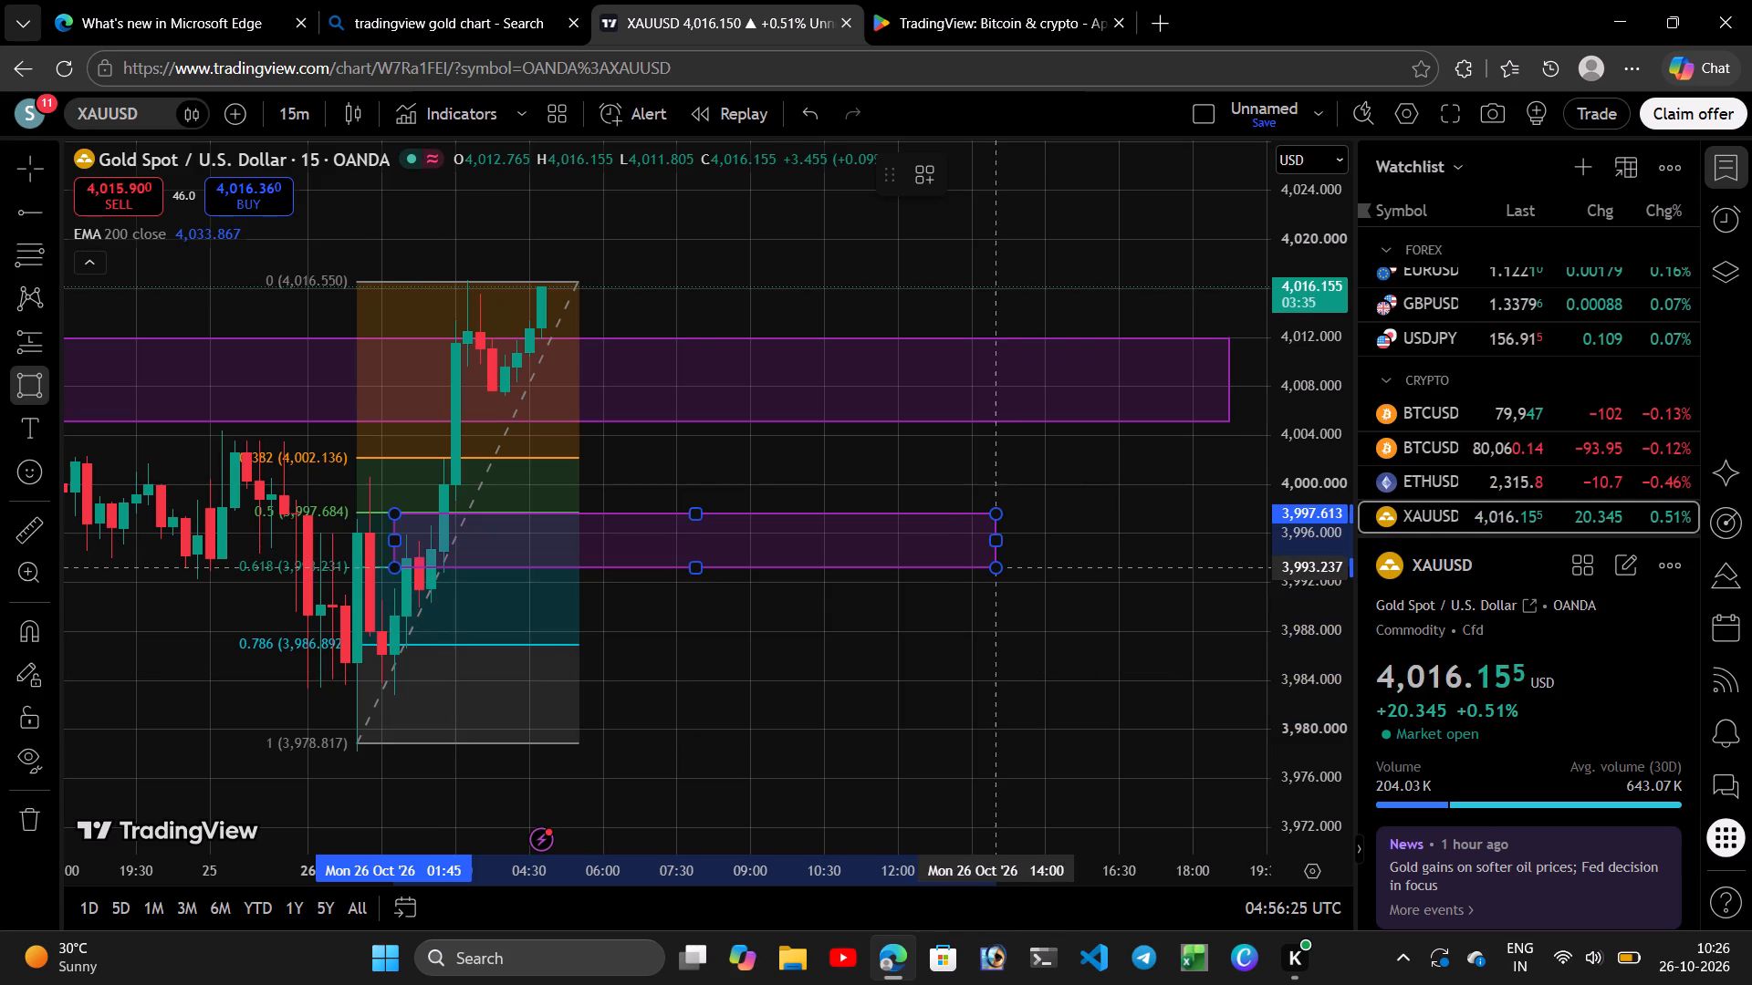
left_click(997, 567)
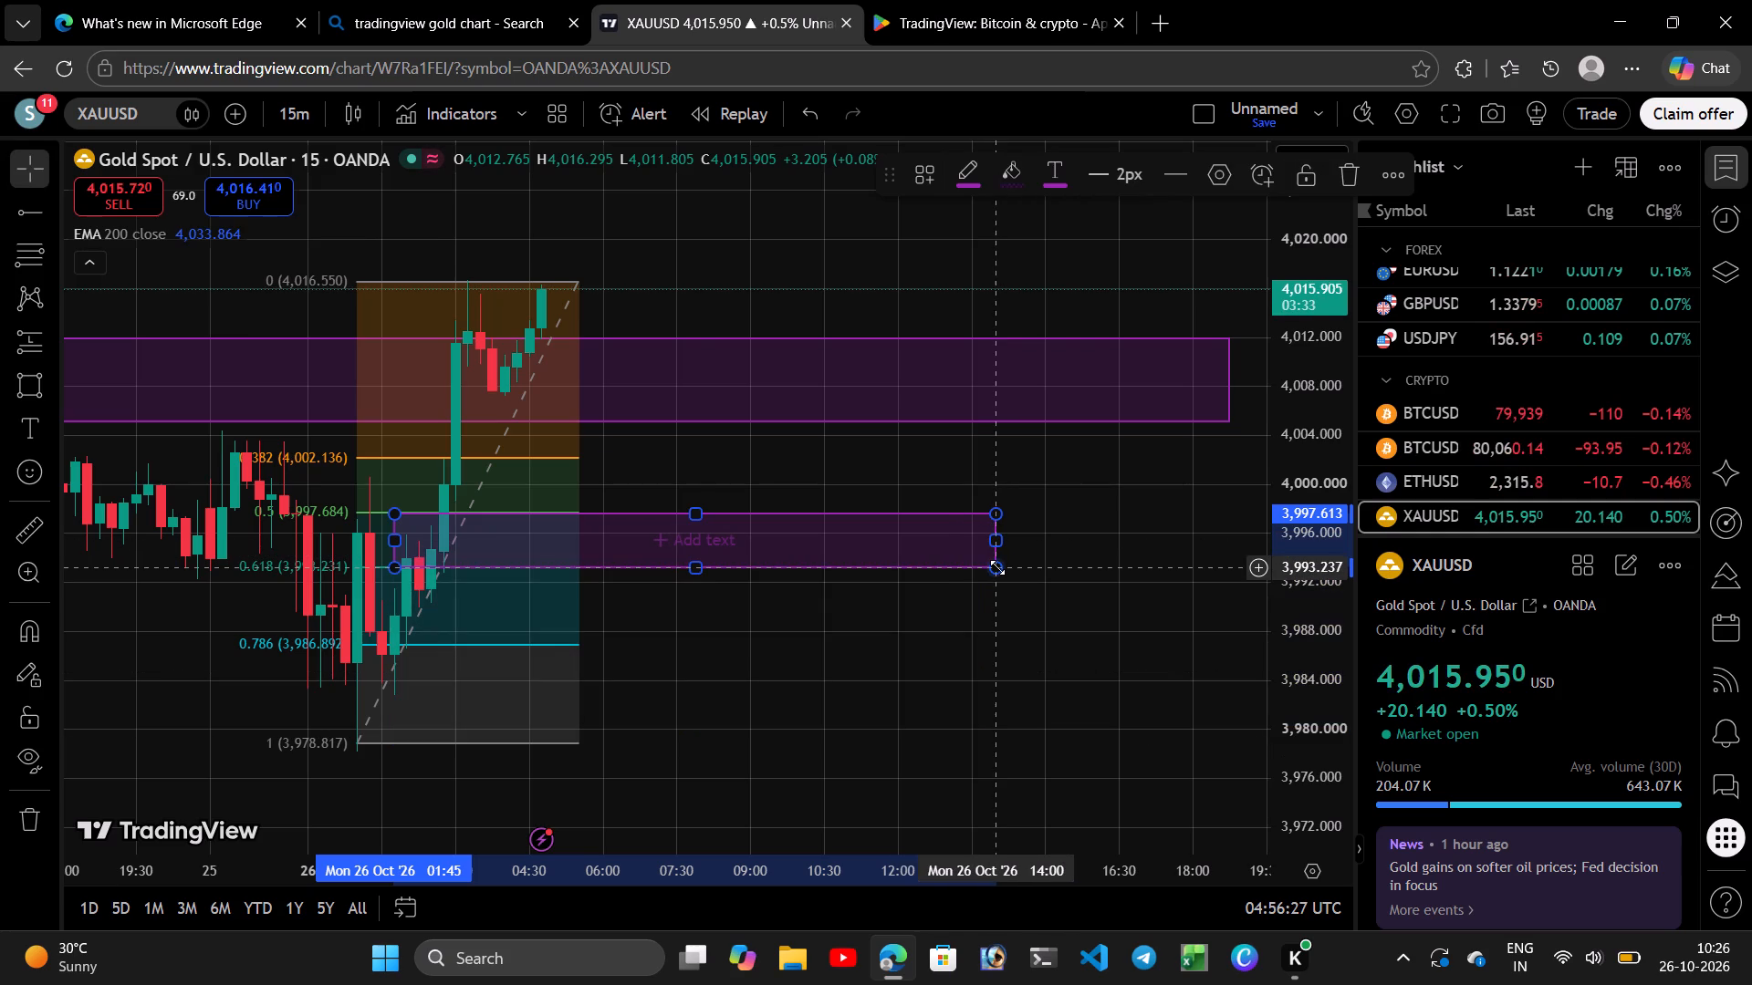
left_click(951, 665)
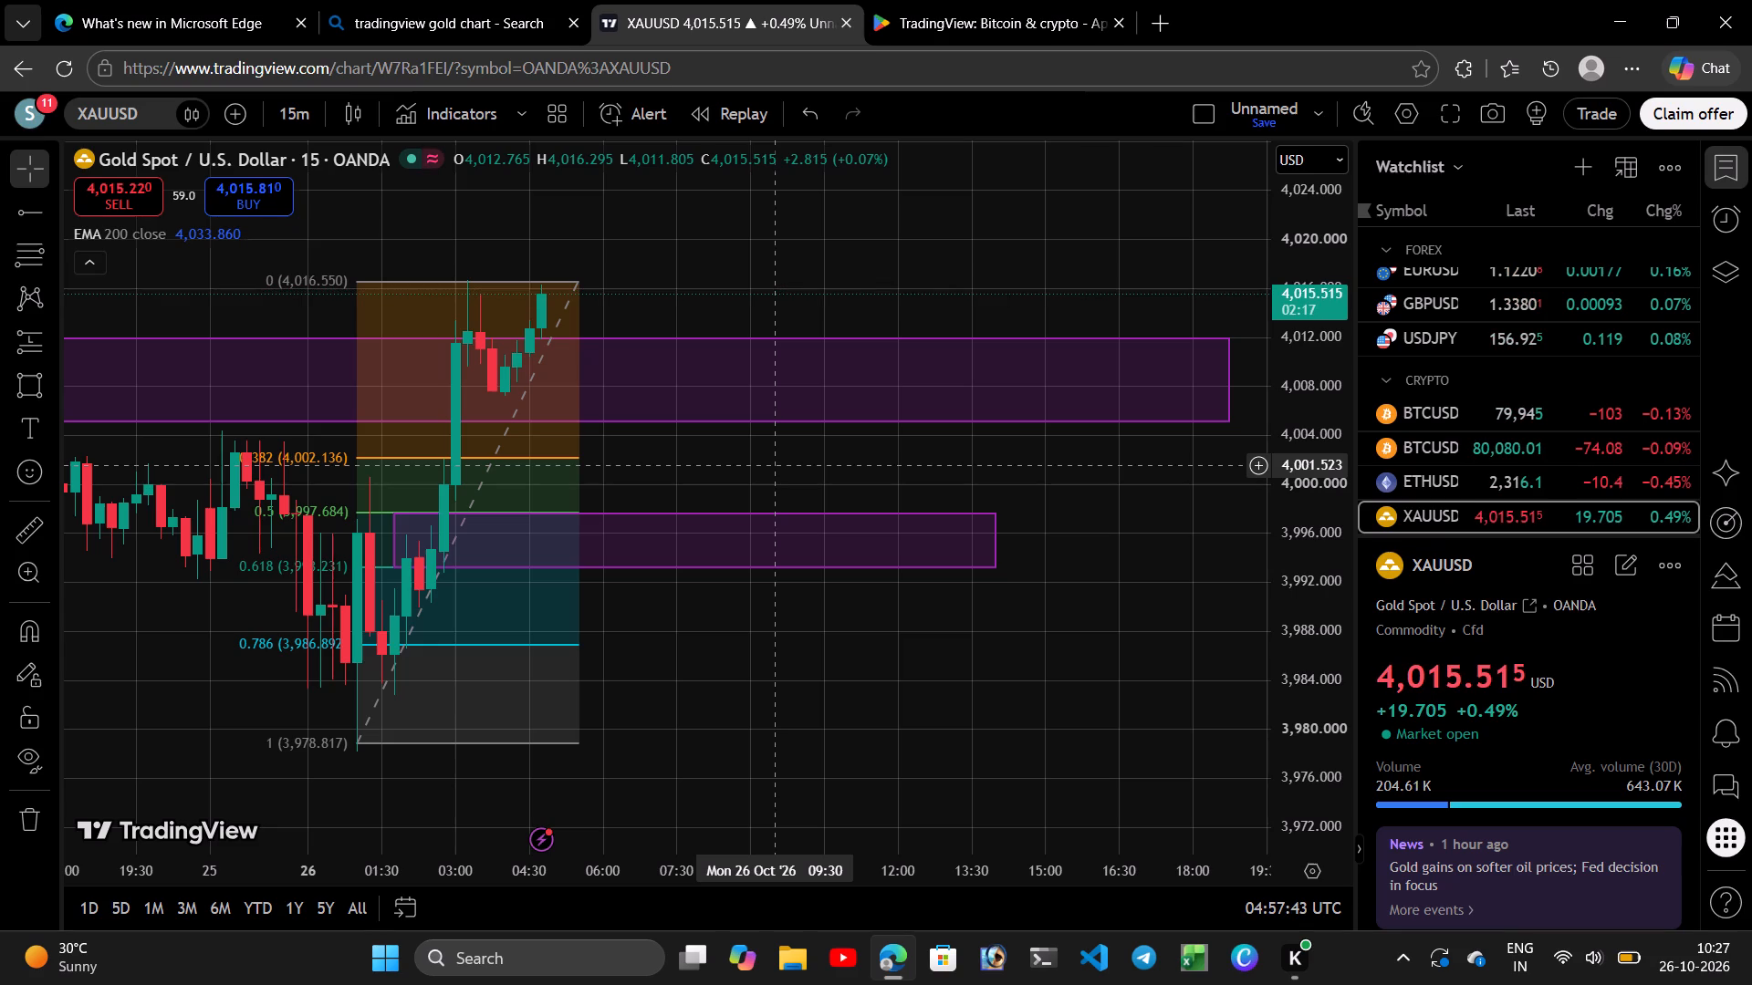
Switch the XAUUSD chart to the 5-minute timeframe.
left_click(310, 111)
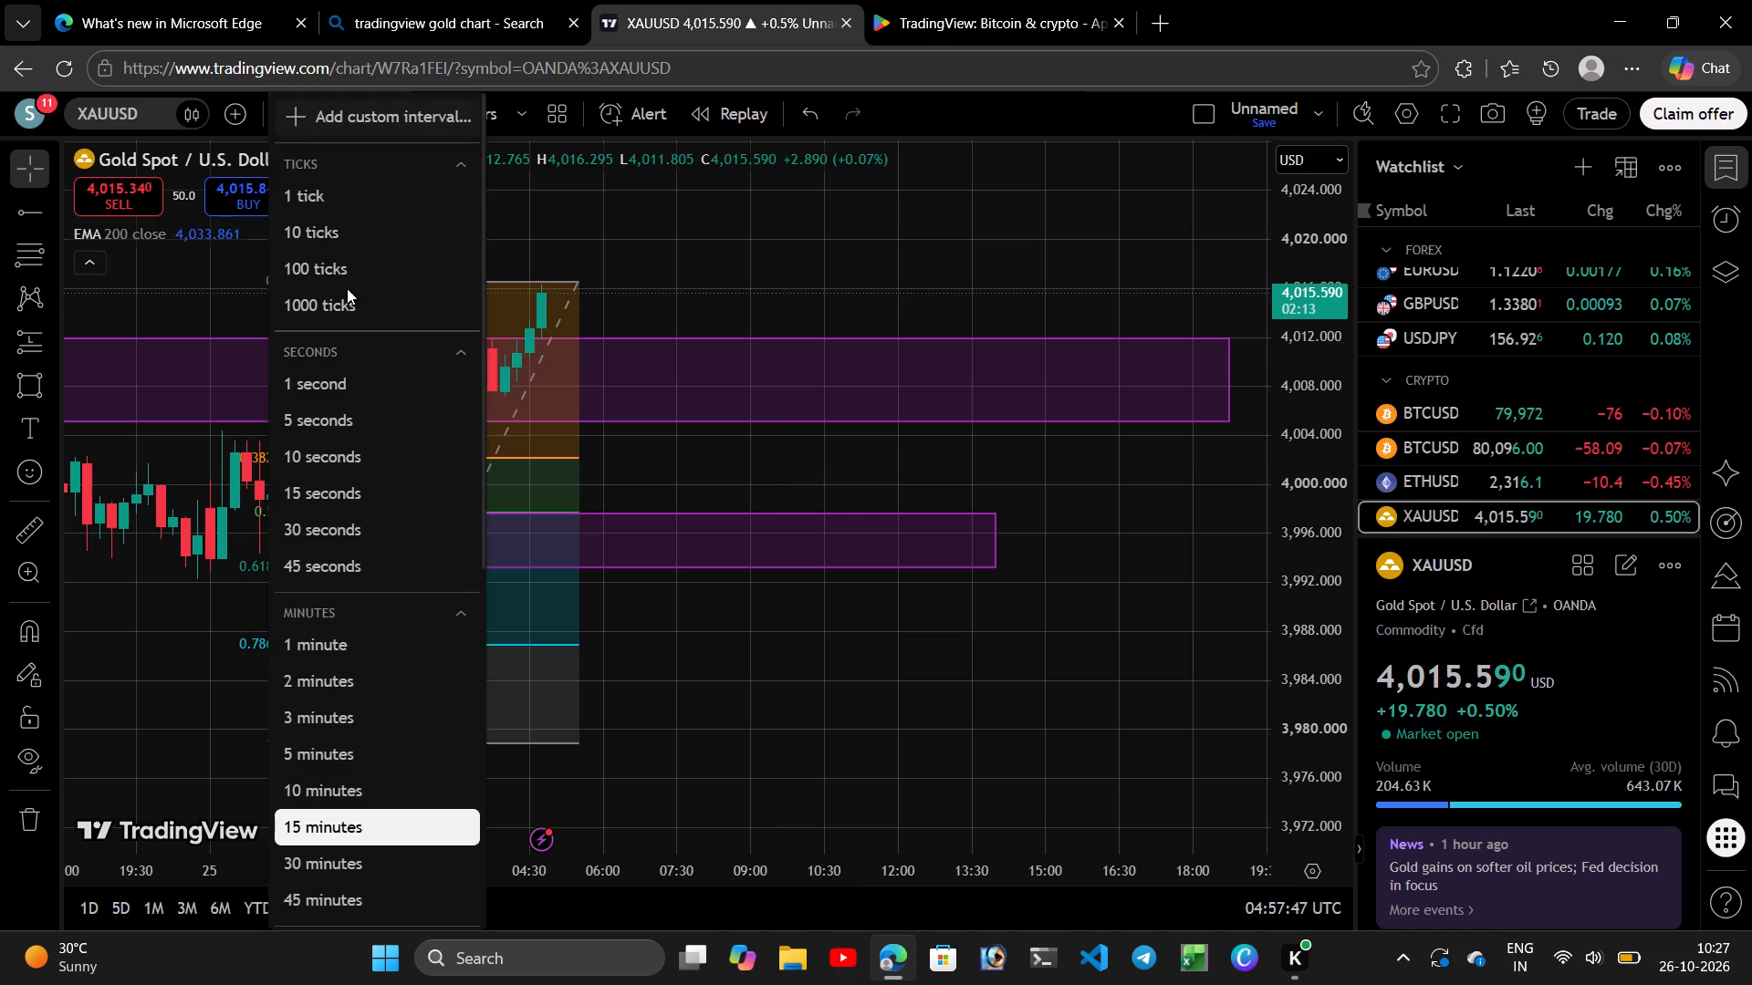
left_click(342, 751)
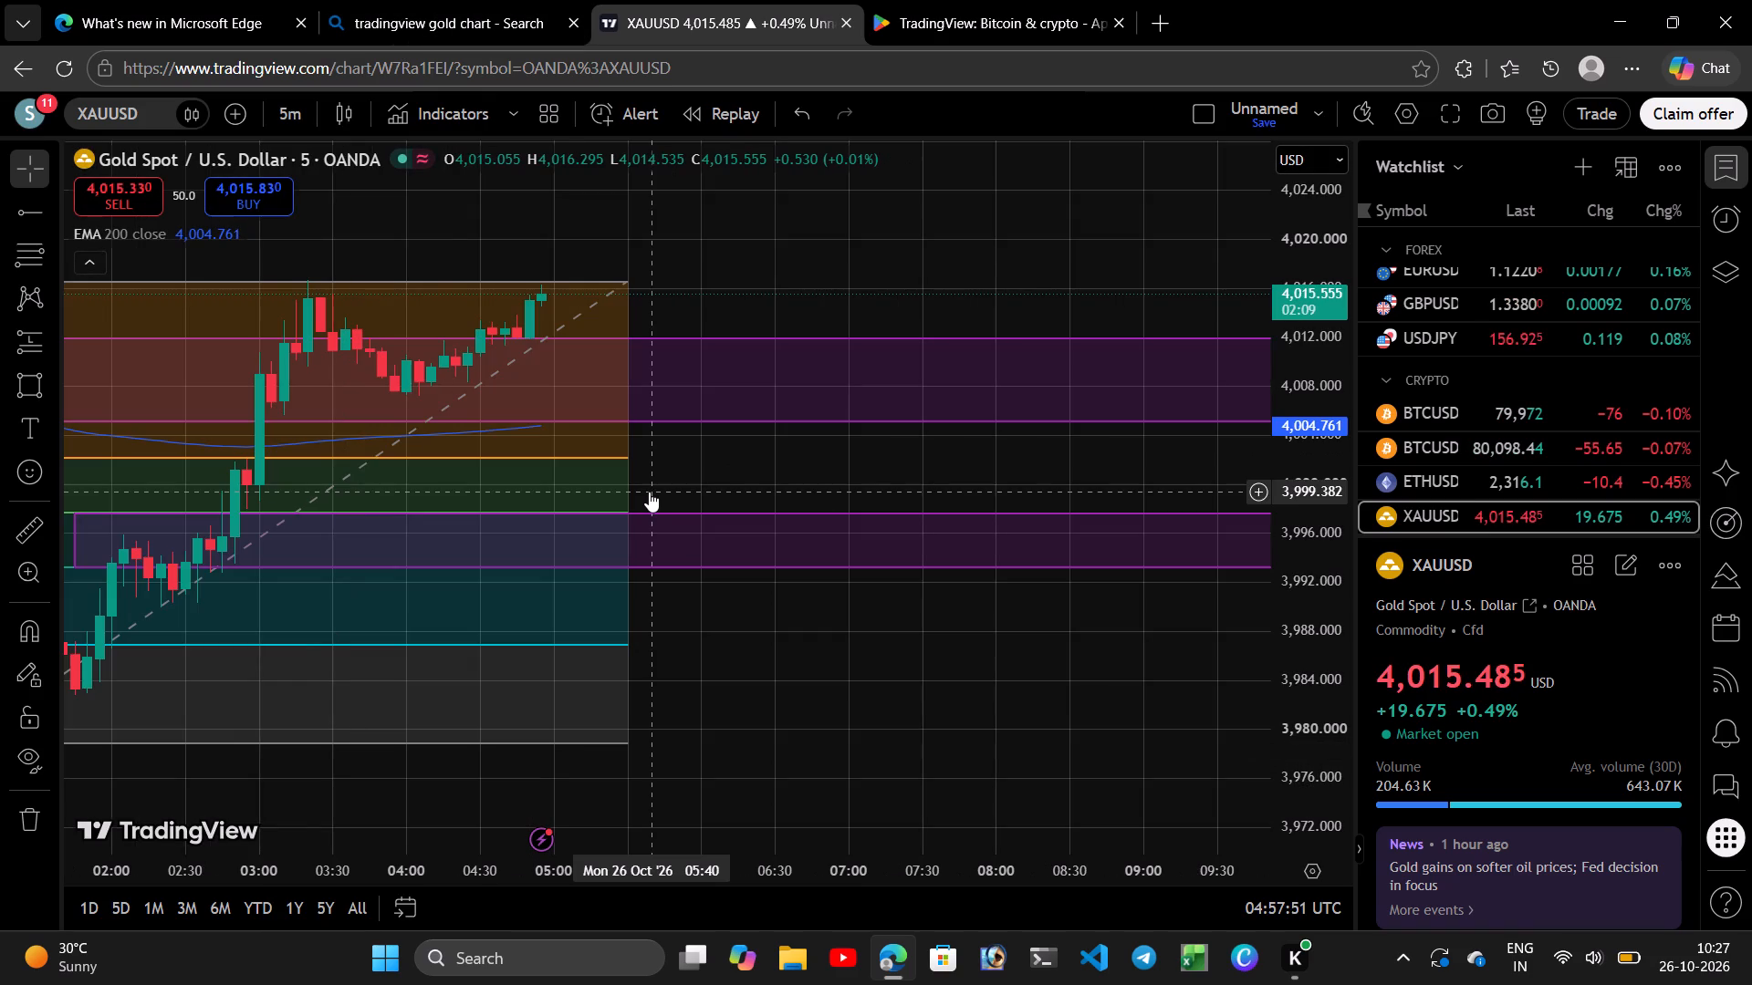
Shift the whole Fib retracement forward in time, spanning about 3,978.09 at 02:30 to about 4,015.83 at 07:00.
left_click_drag(498, 518, 711, 522)
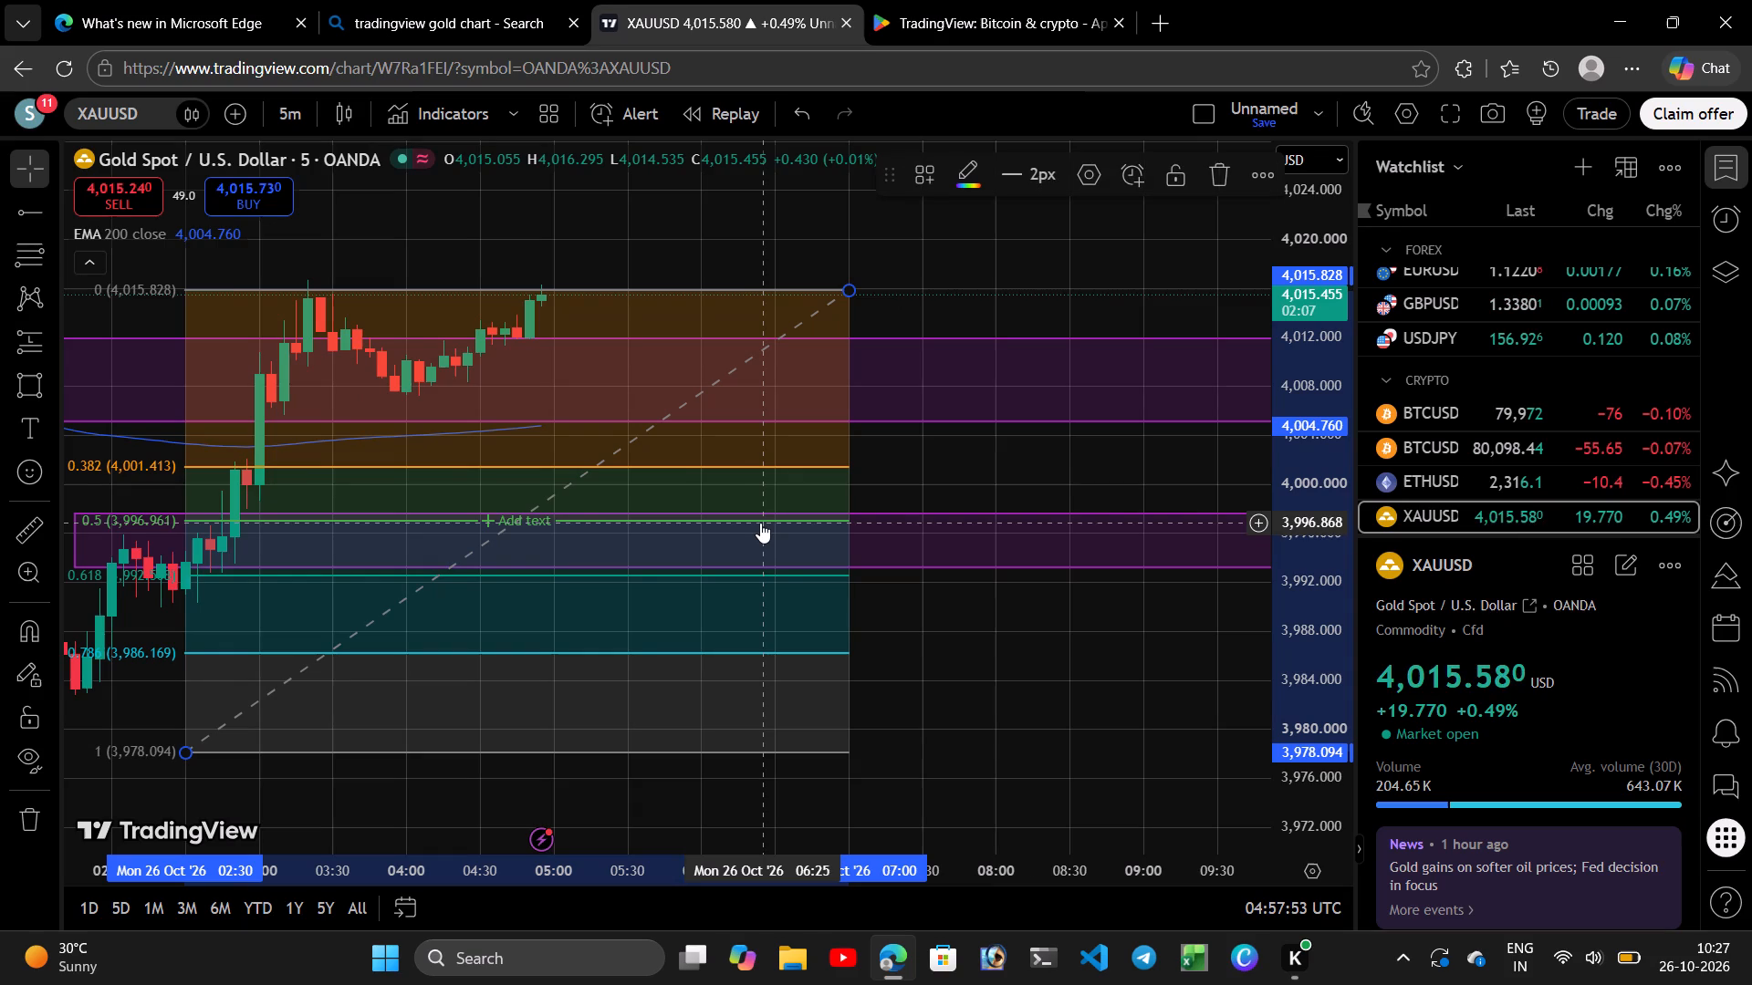
Move the Fib retracement's lower anchor to the 26 October 01:00 candle low at about 3,978.43.
left_click_drag(1006, 648, 1205, 620)
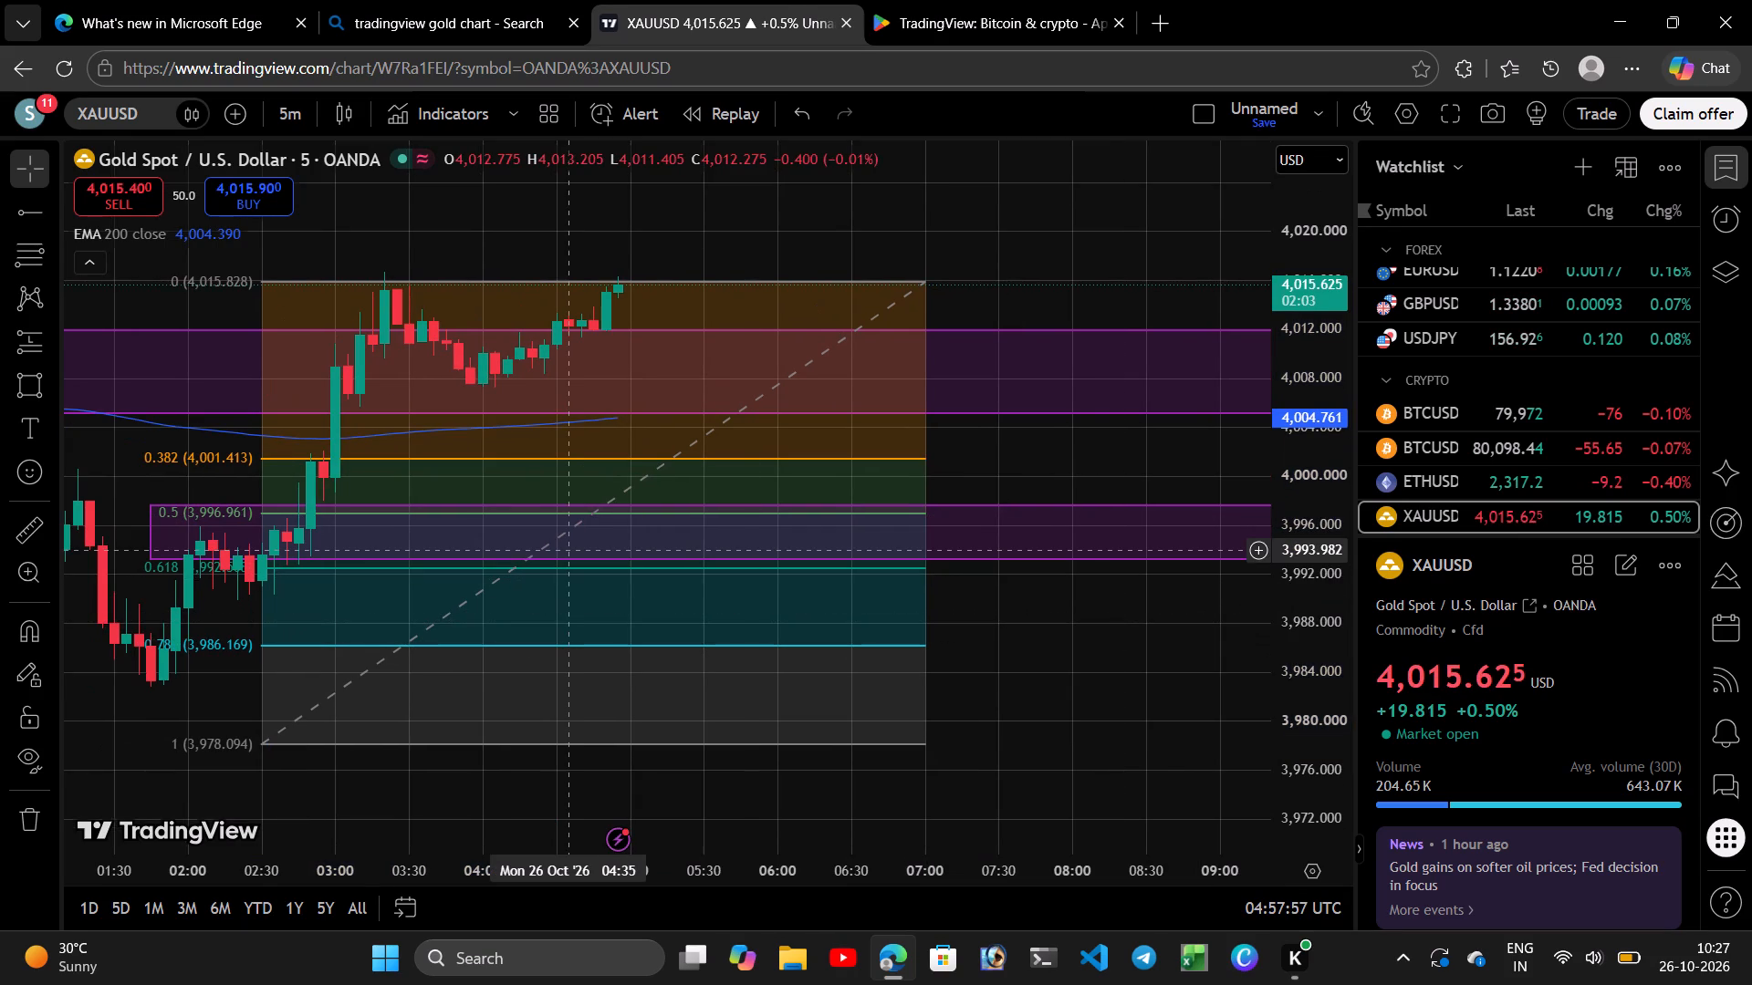
left_click_drag(575, 545, 481, 524)
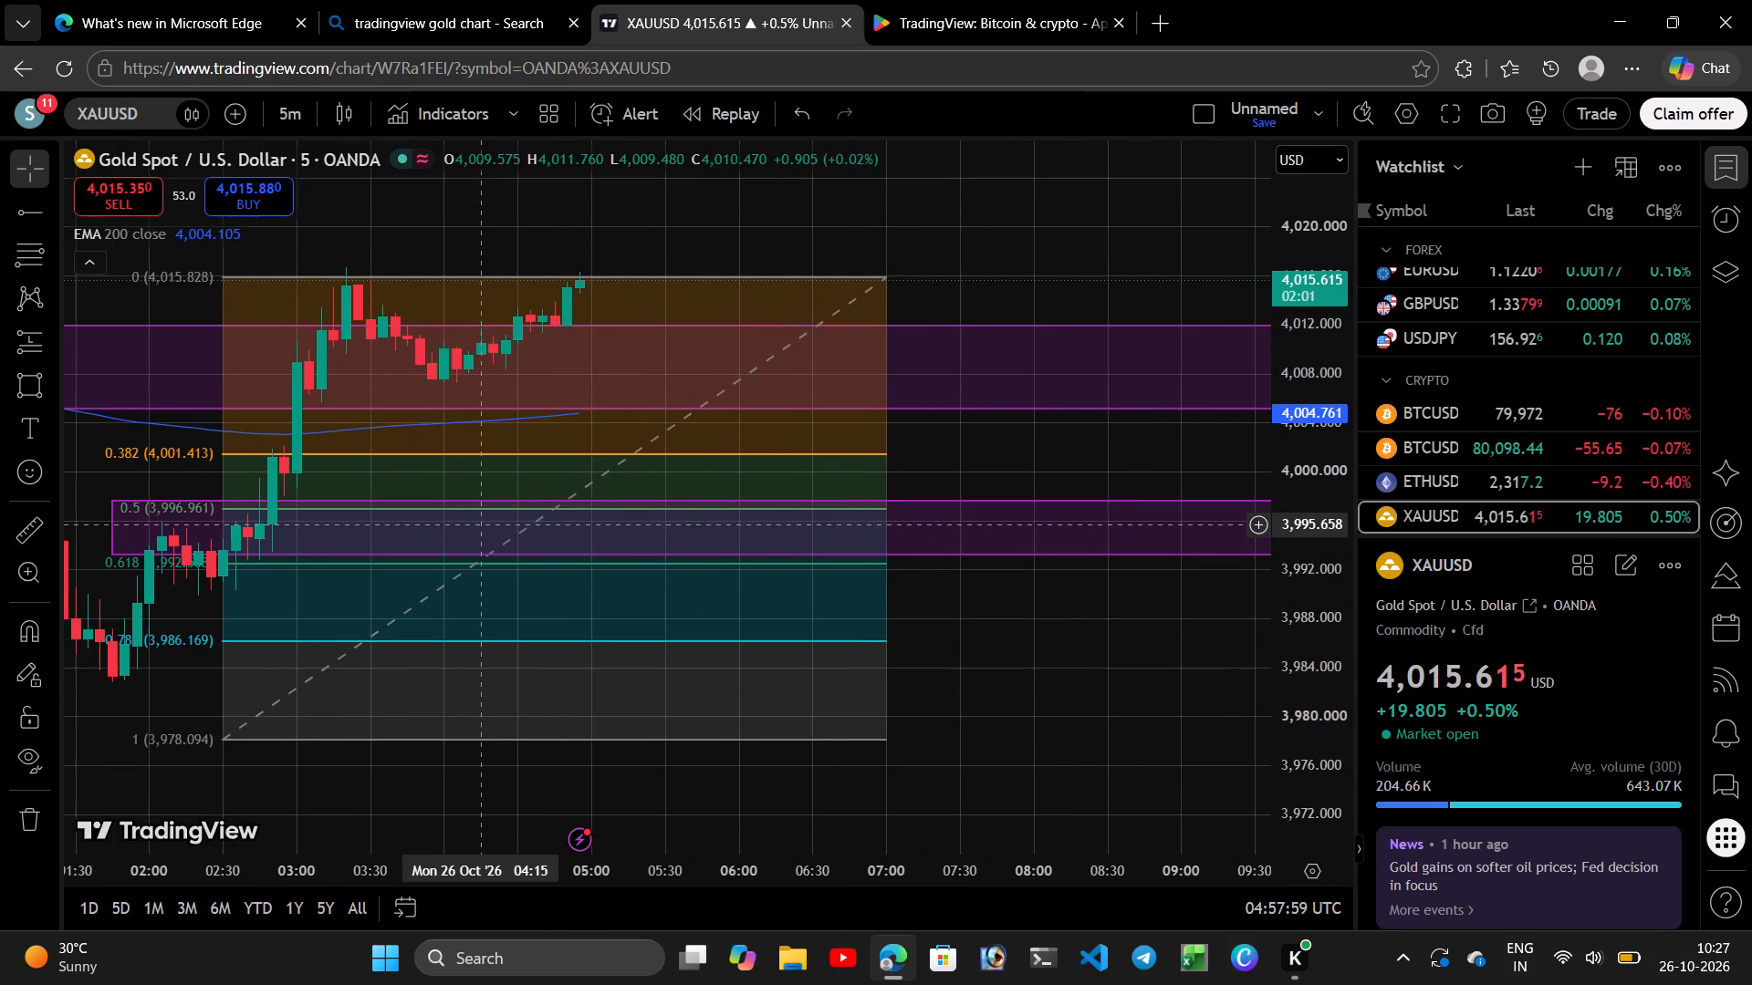
left_click(525, 735)
left_click_drag(500, 676, 887, 676)
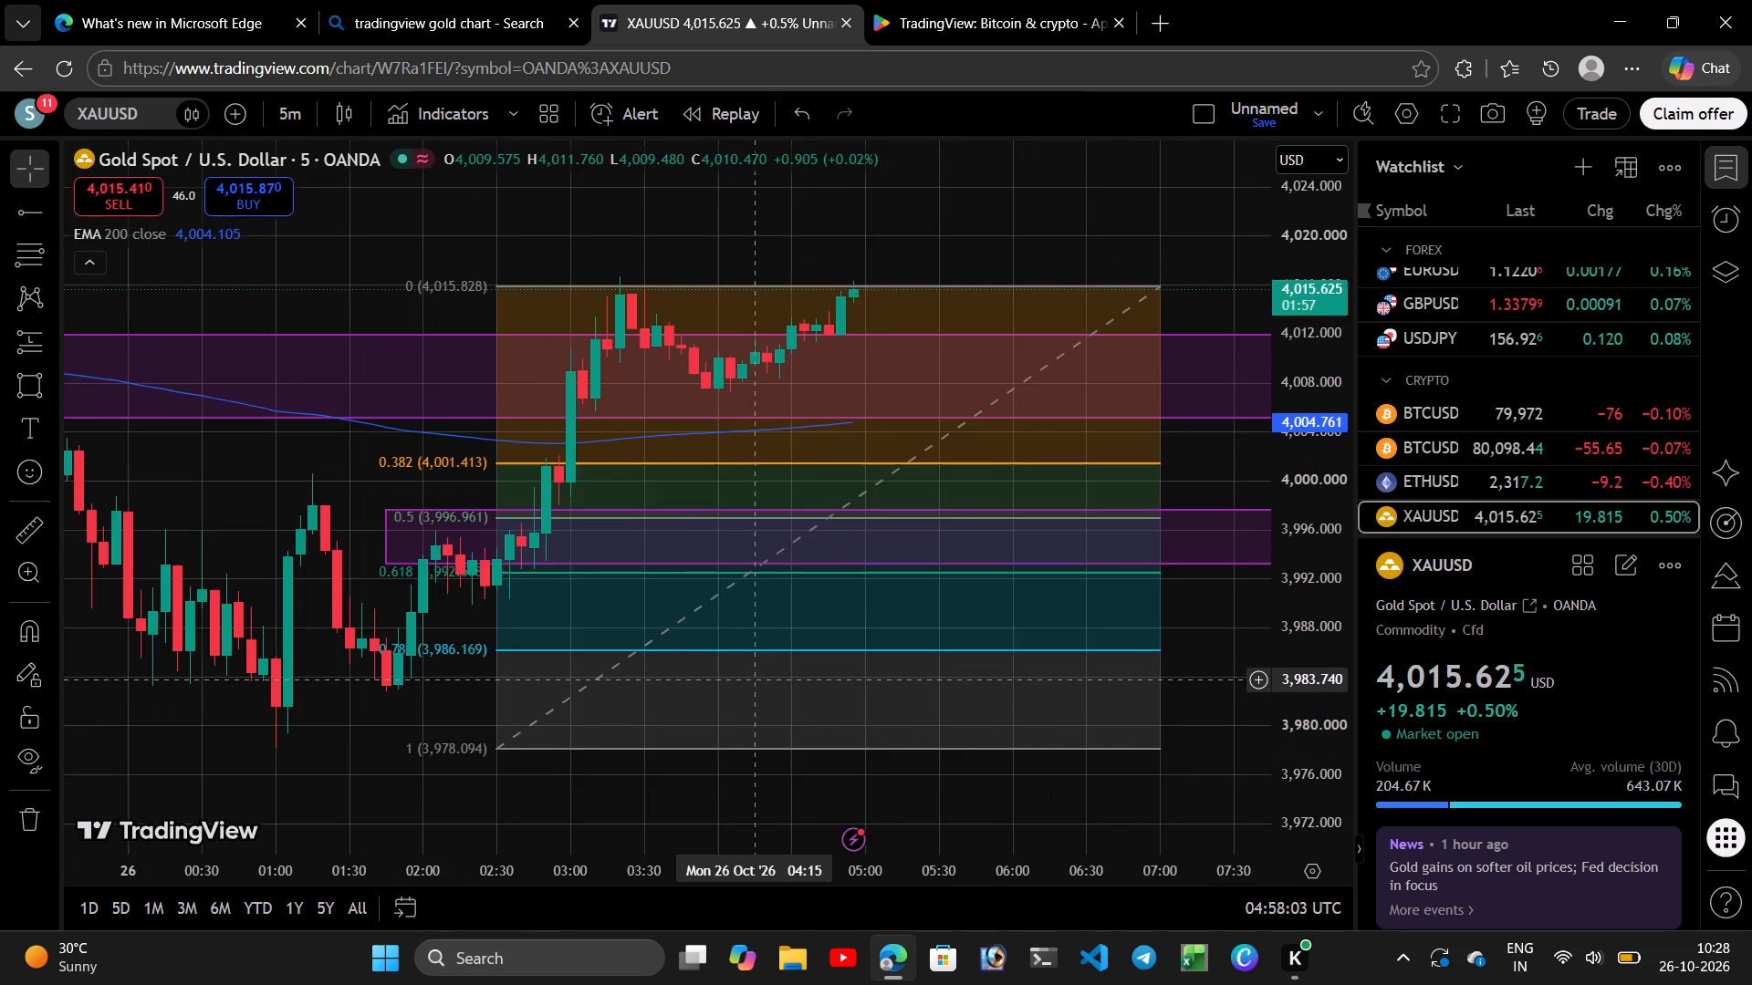
left_click_drag(887, 676, 889, 676)
left_click(708, 599)
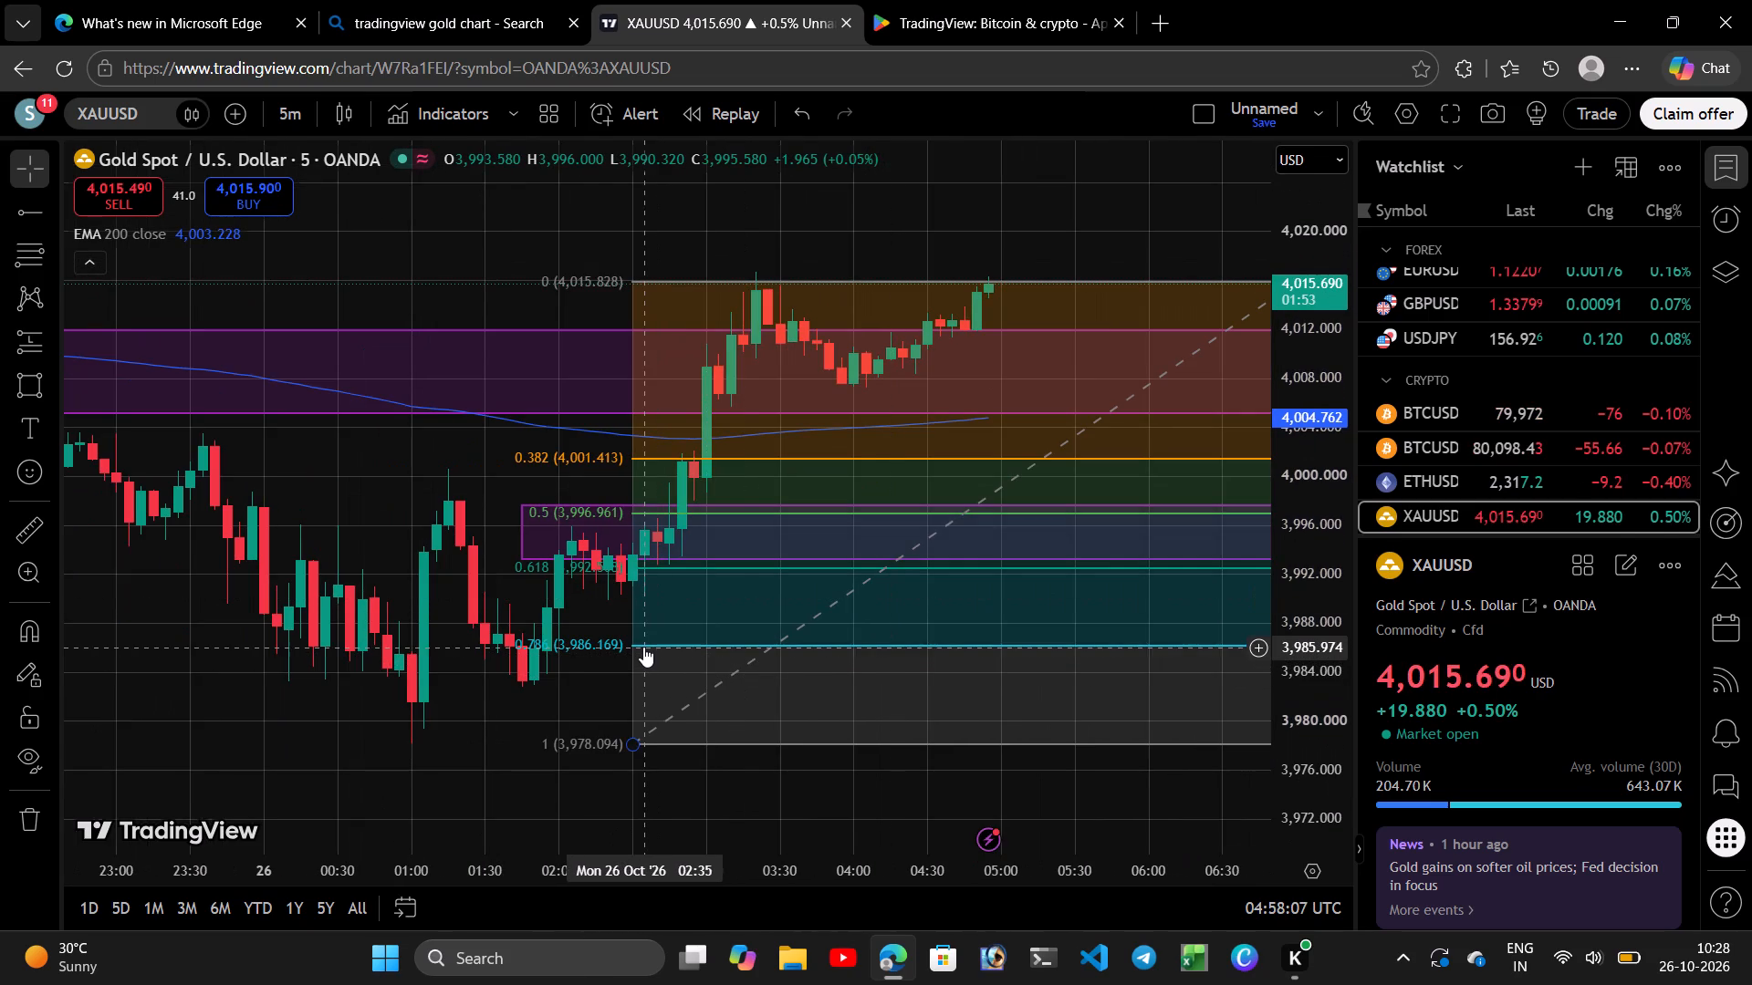
left_click(643, 647)
left_click_drag(657, 690, 610, 689)
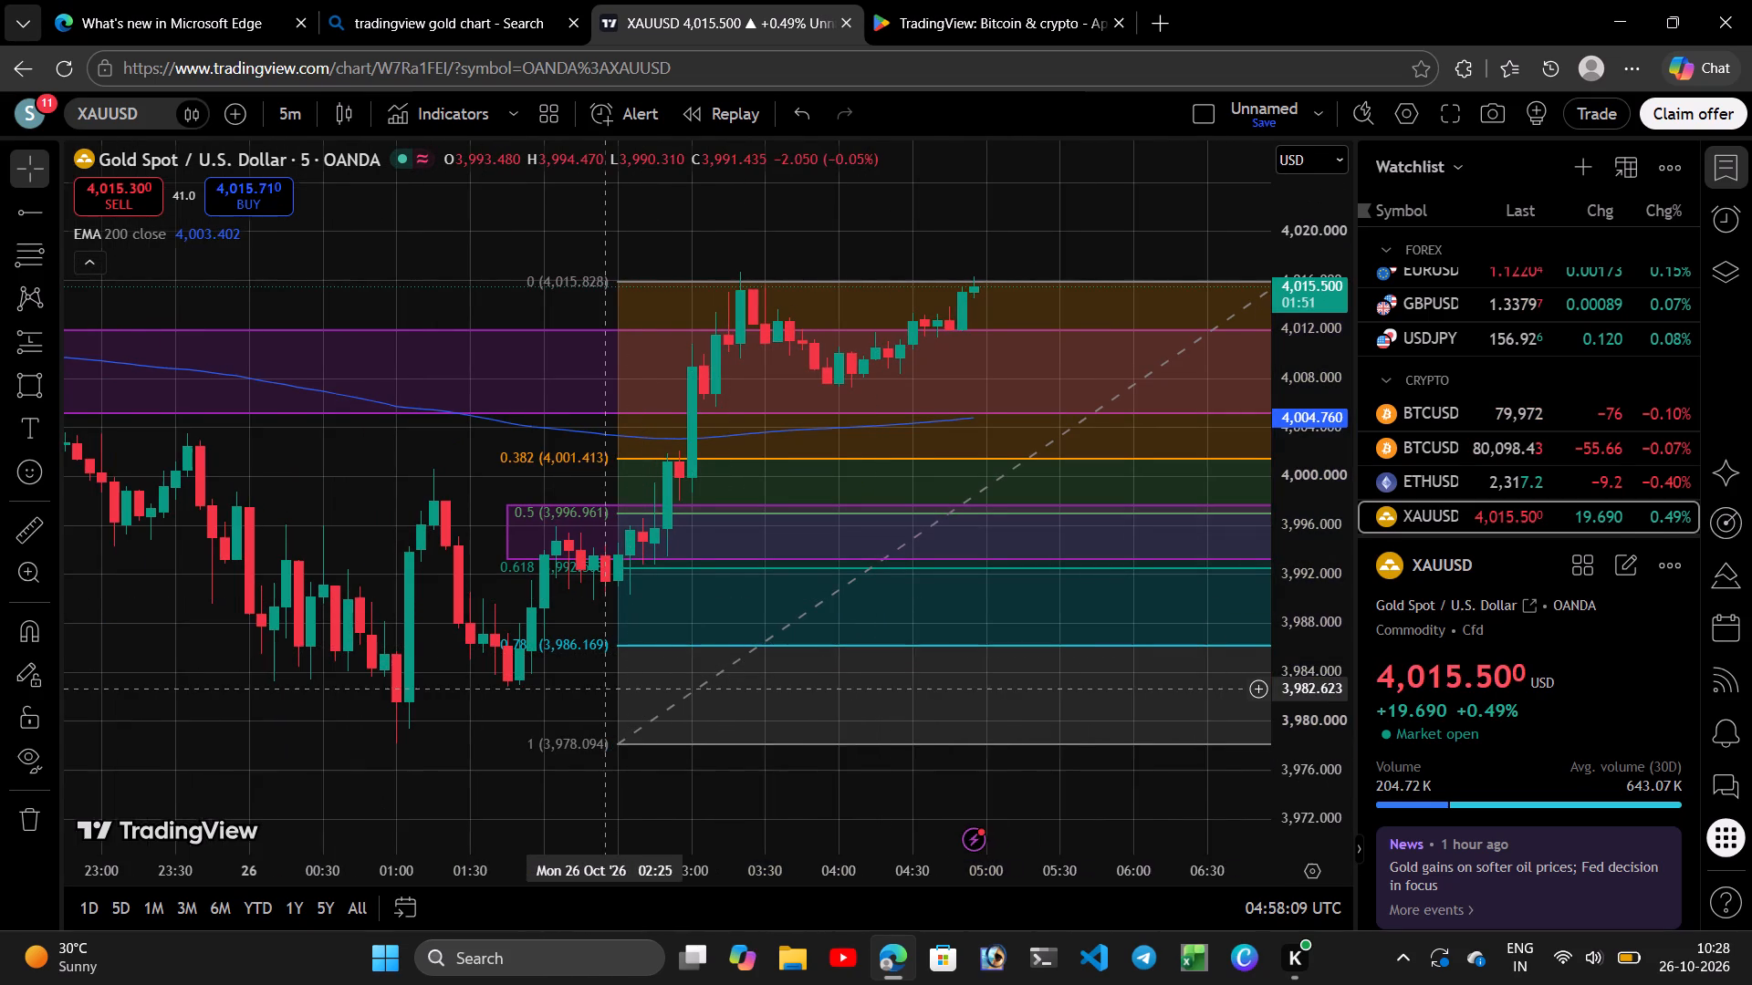
left_click_drag(610, 689, 591, 689)
left_click_drag(600, 741, 395, 730)
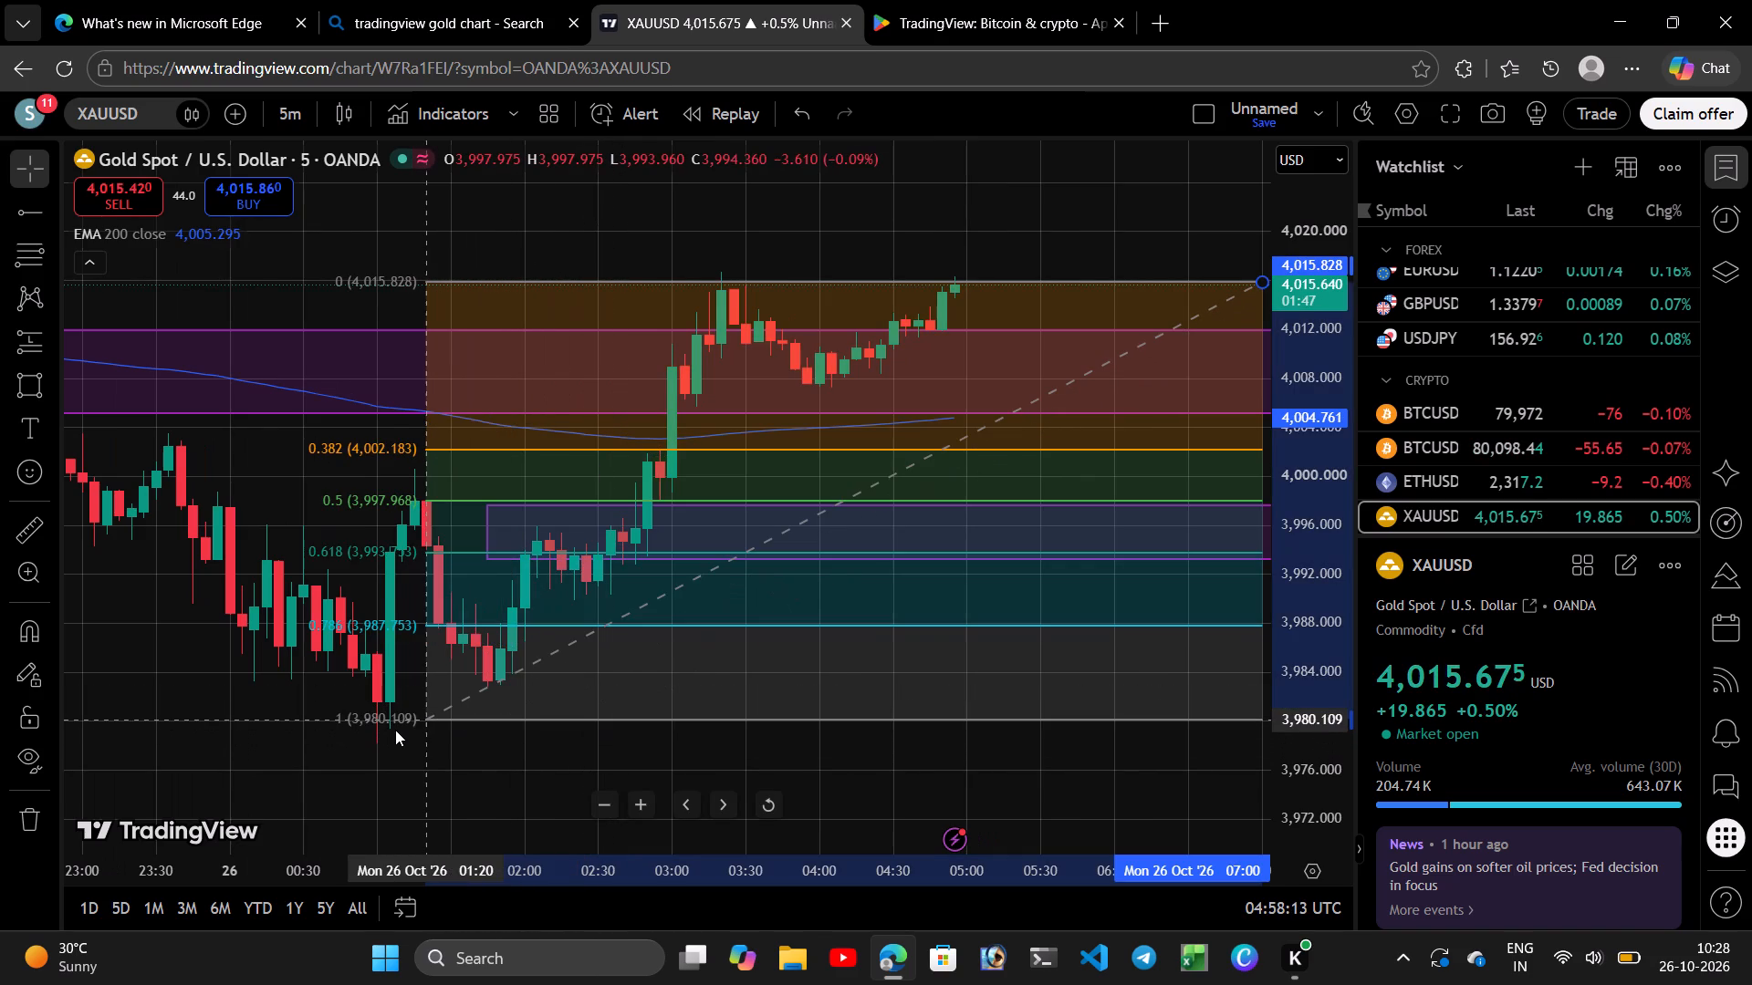
left_click_drag(395, 730, 379, 742)
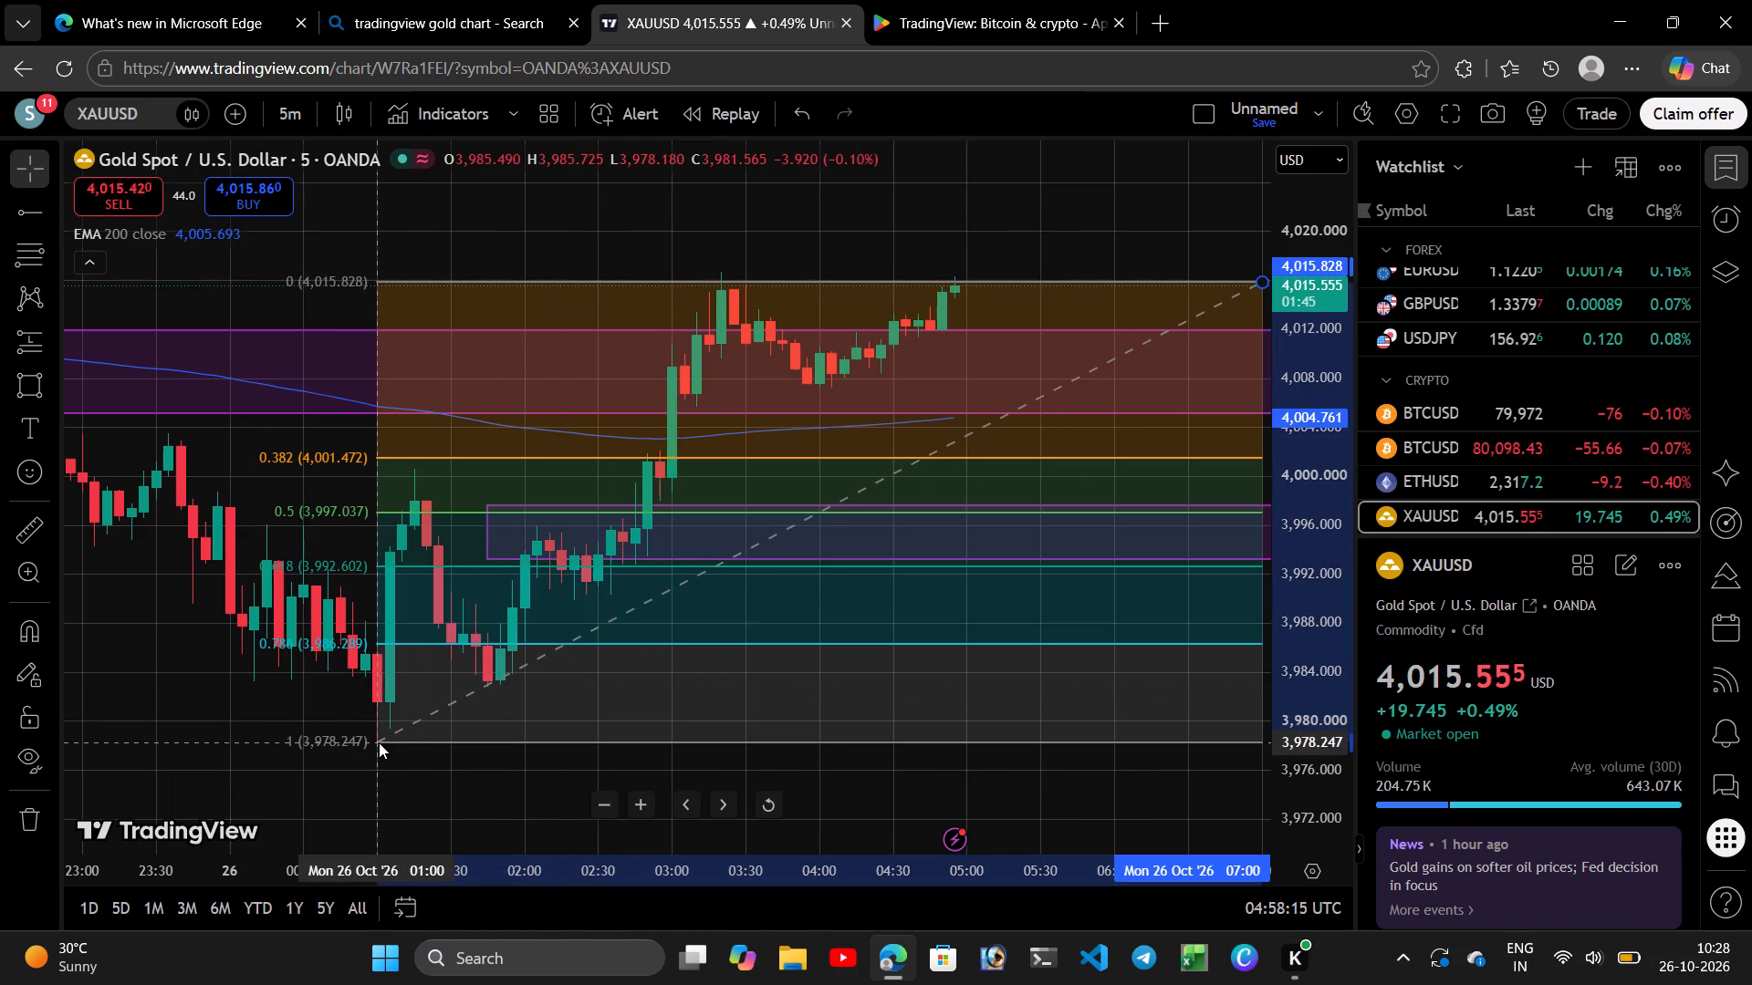
left_click_drag(379, 742, 381, 738)
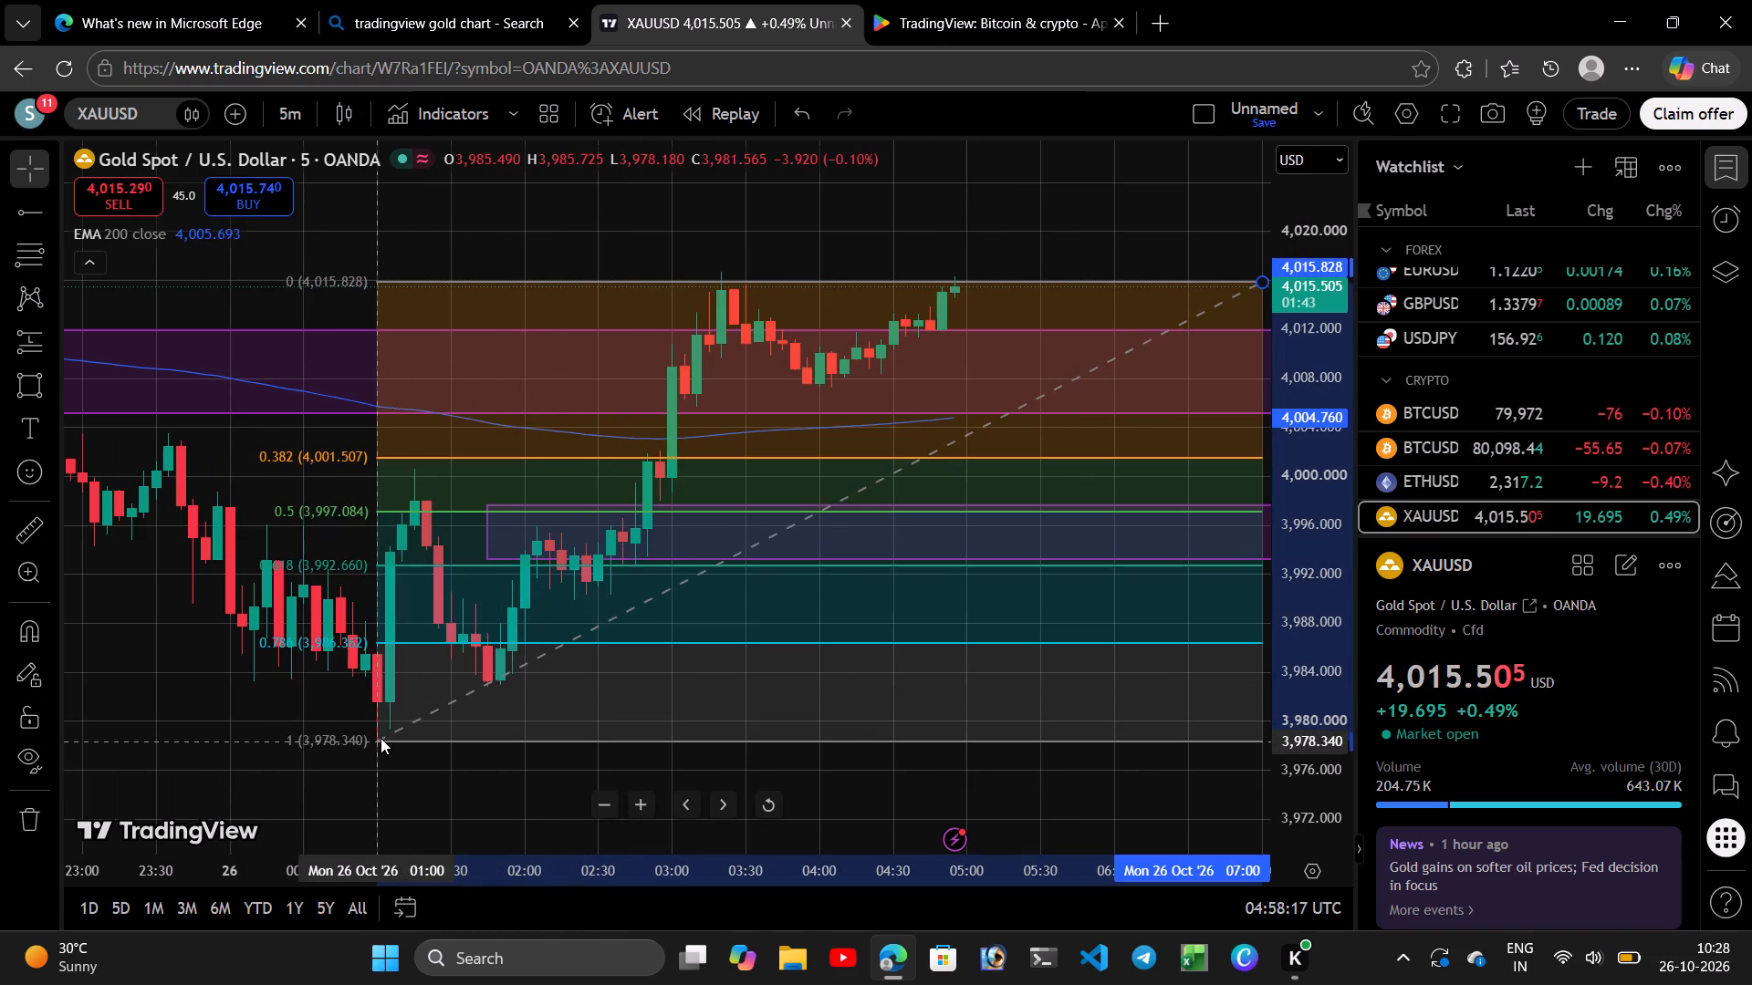
left_click_drag(381, 738, 381, 737)
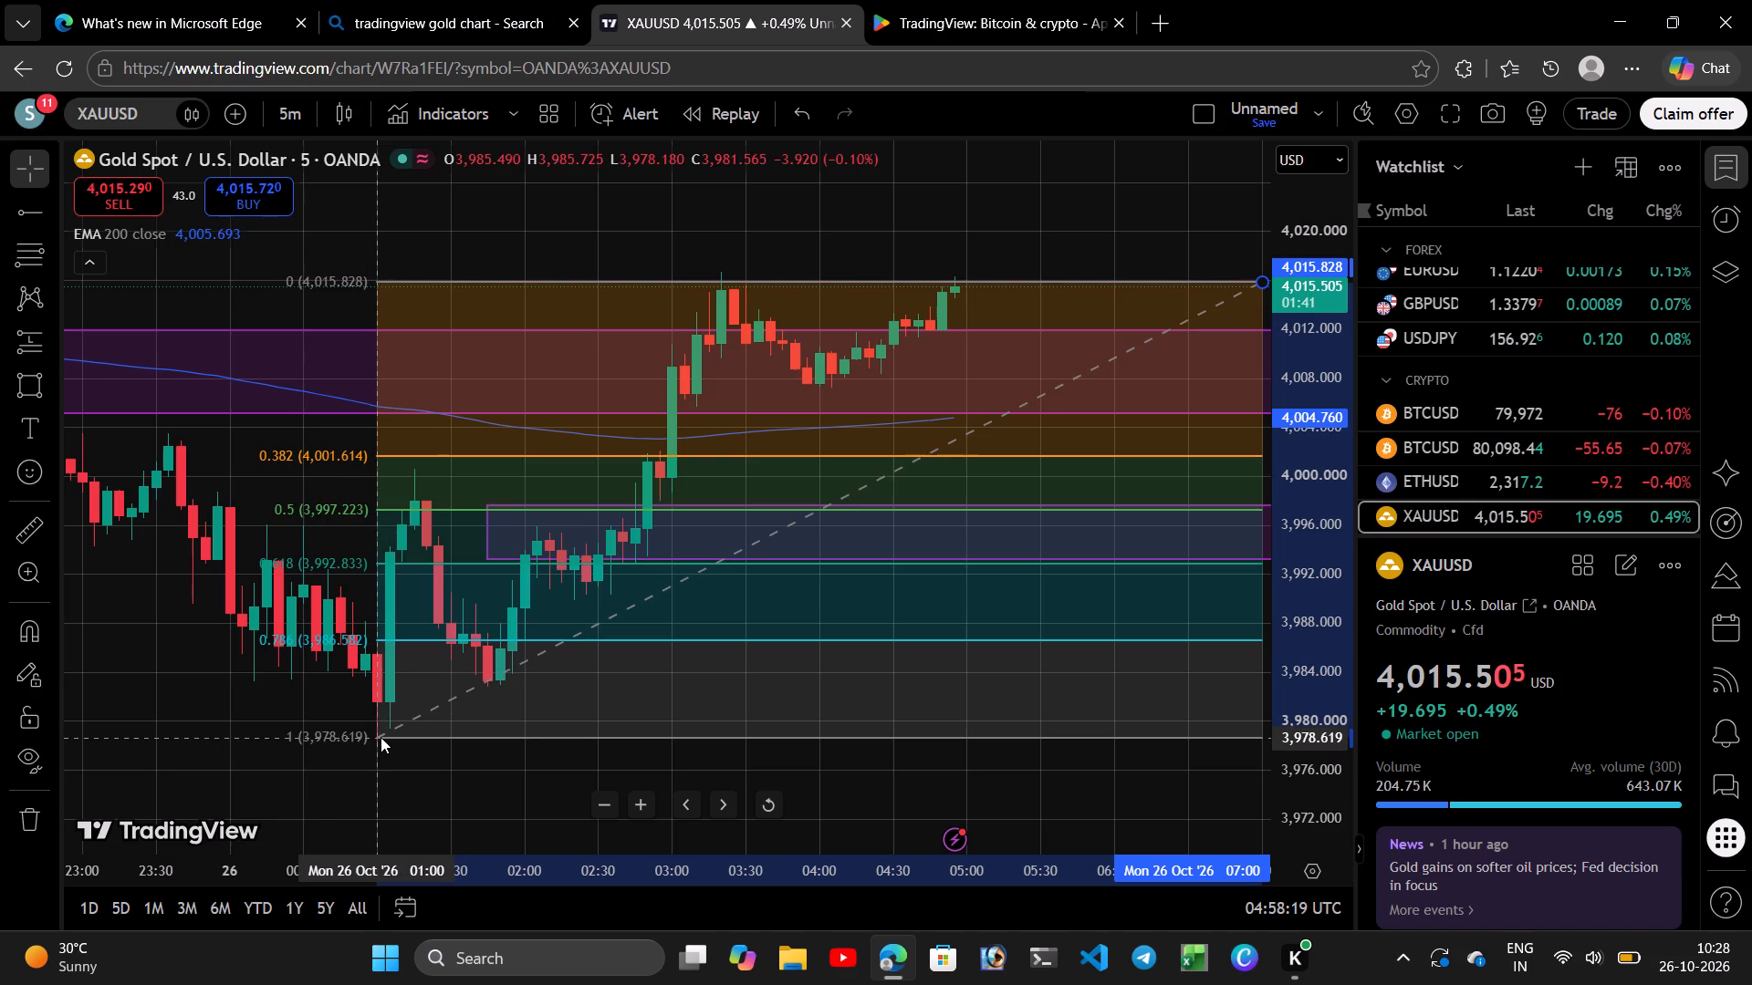
left_click_drag(381, 737, 381, 740)
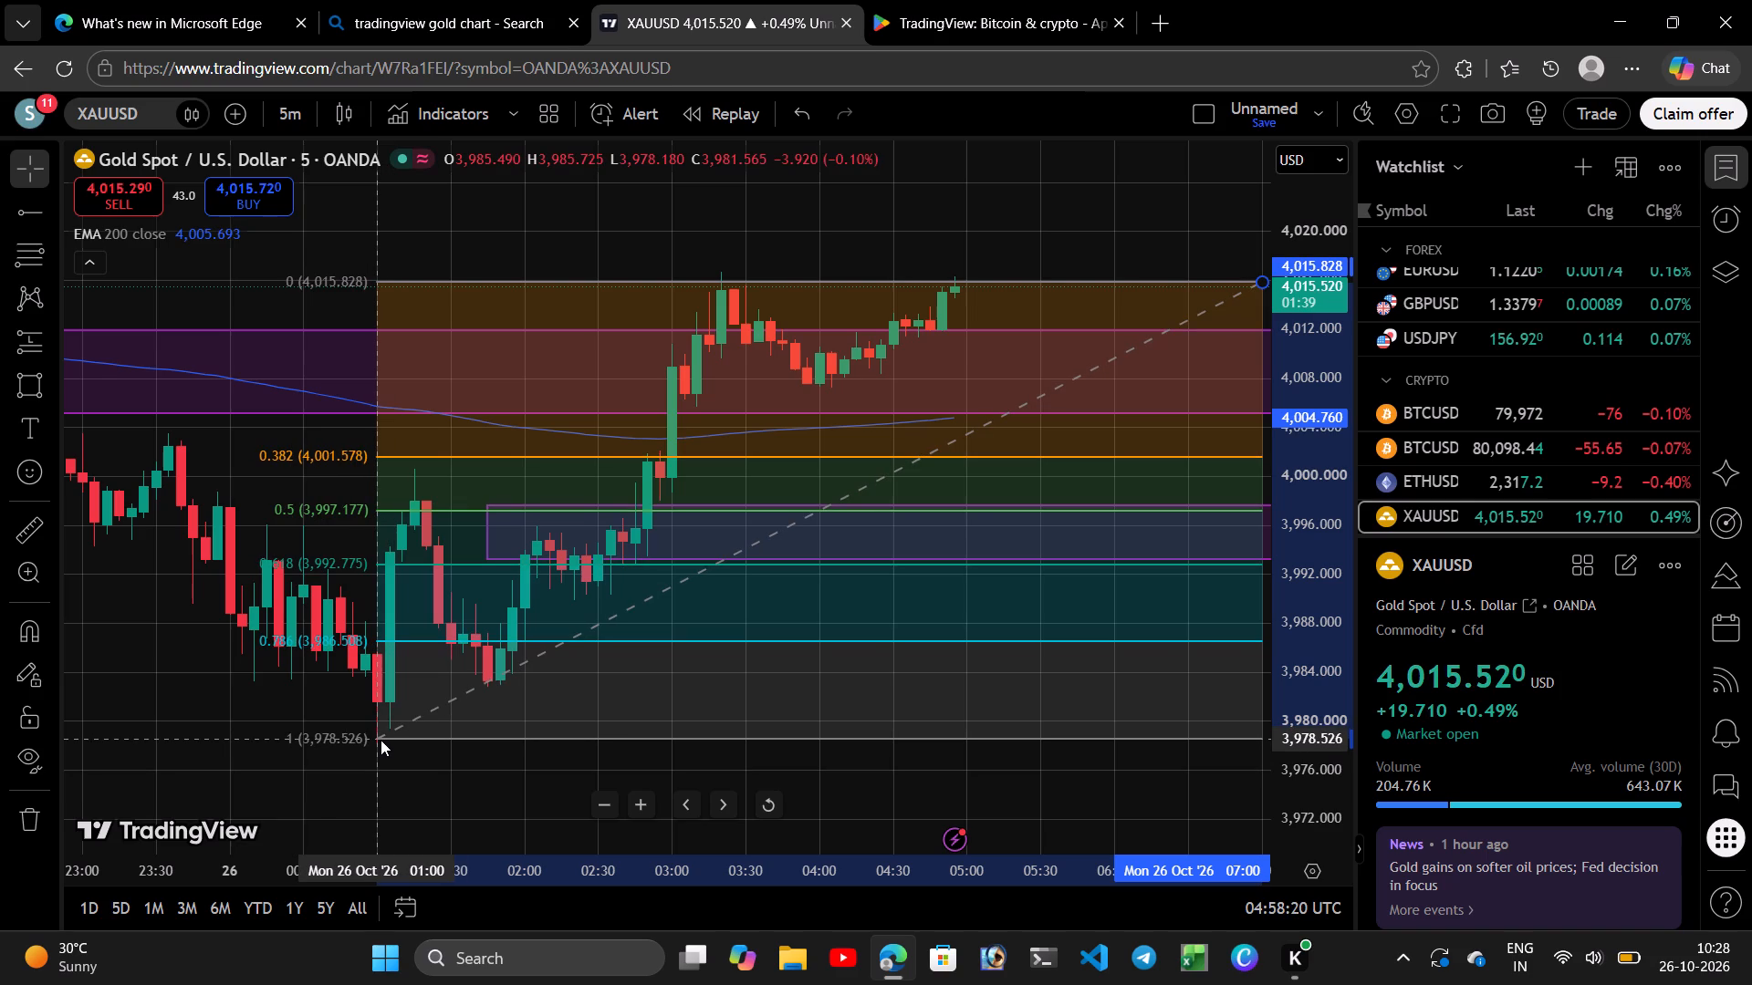
left_click_drag(381, 740, 381, 739)
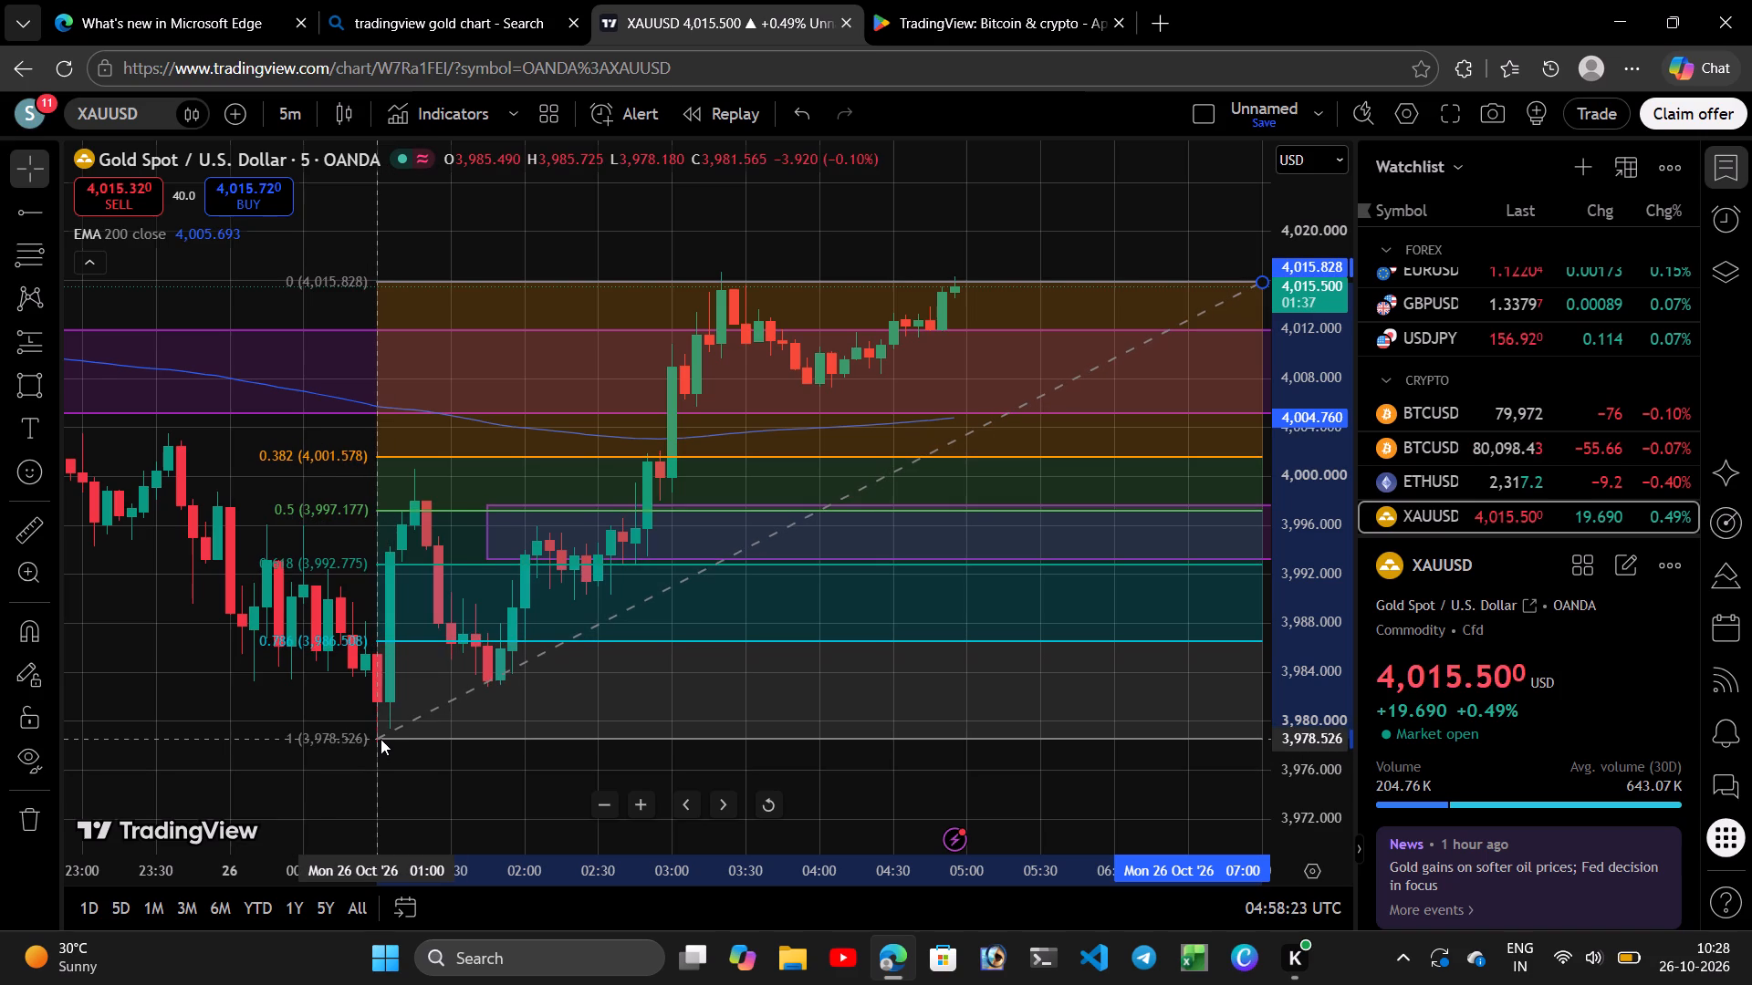
left_click_drag(381, 739, 381, 741)
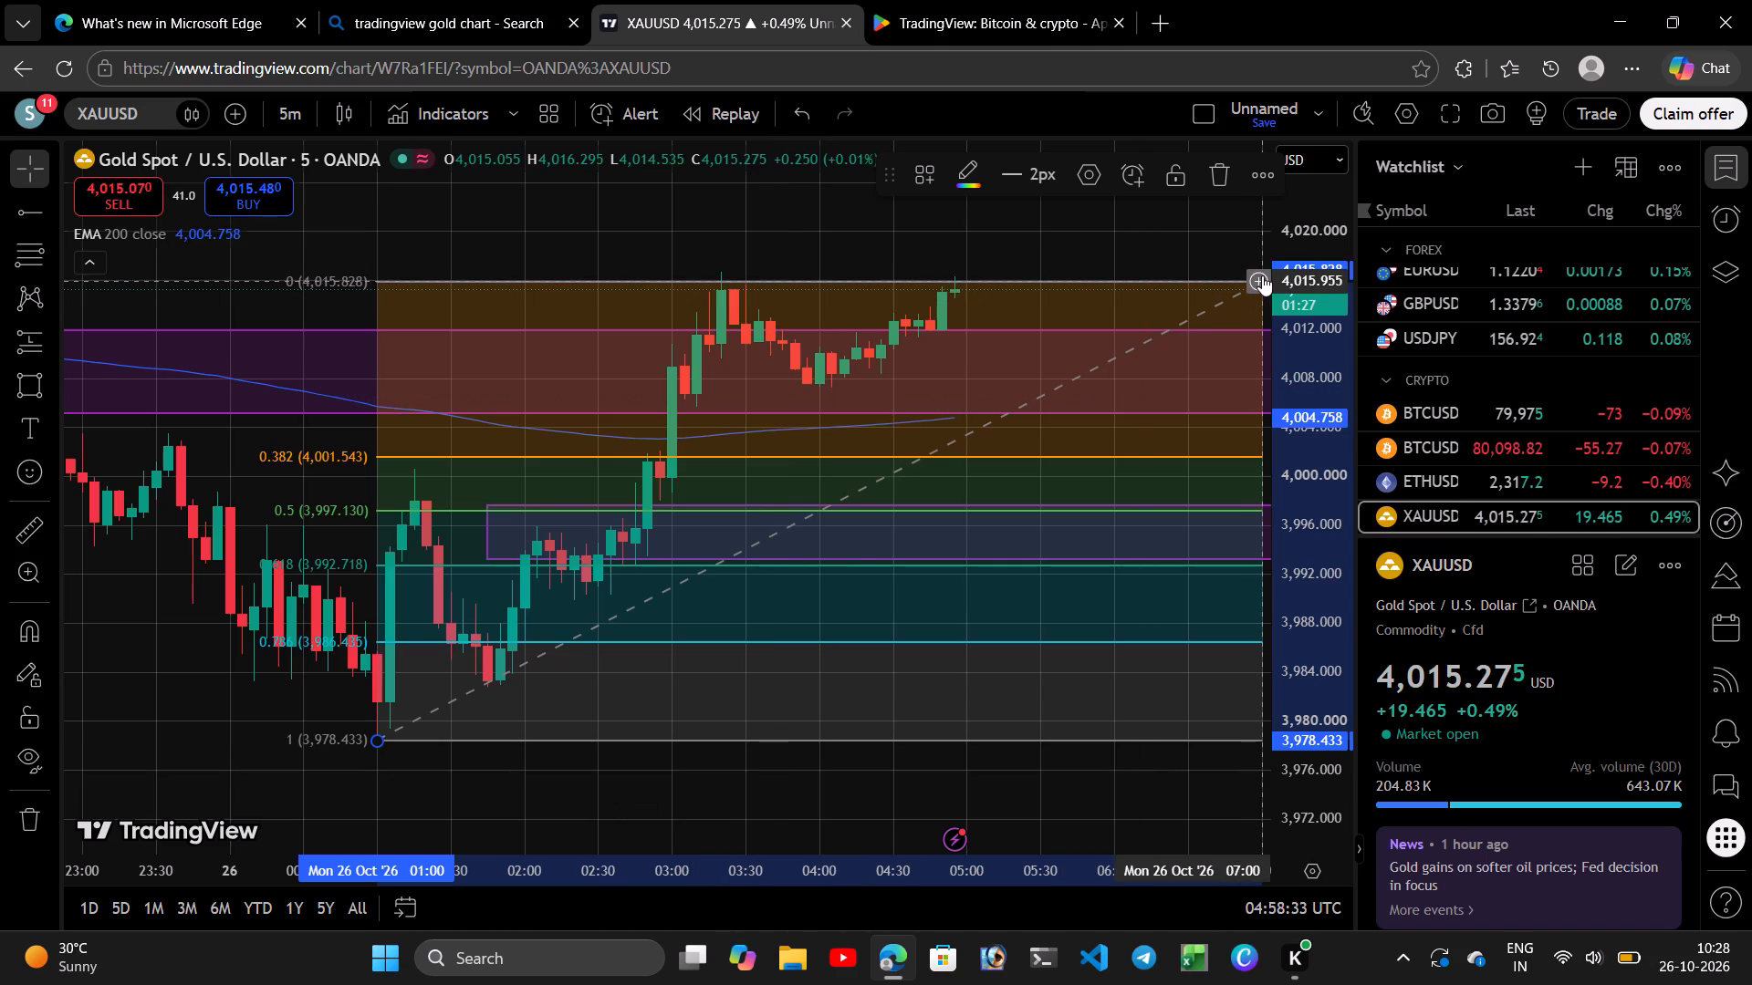
Move the Fib retracement's upper anchor to the 26 October 03:20 candle high at about 4,016.70, leaving the drawing deselected.
scroll(1086, 404, "up", 2)
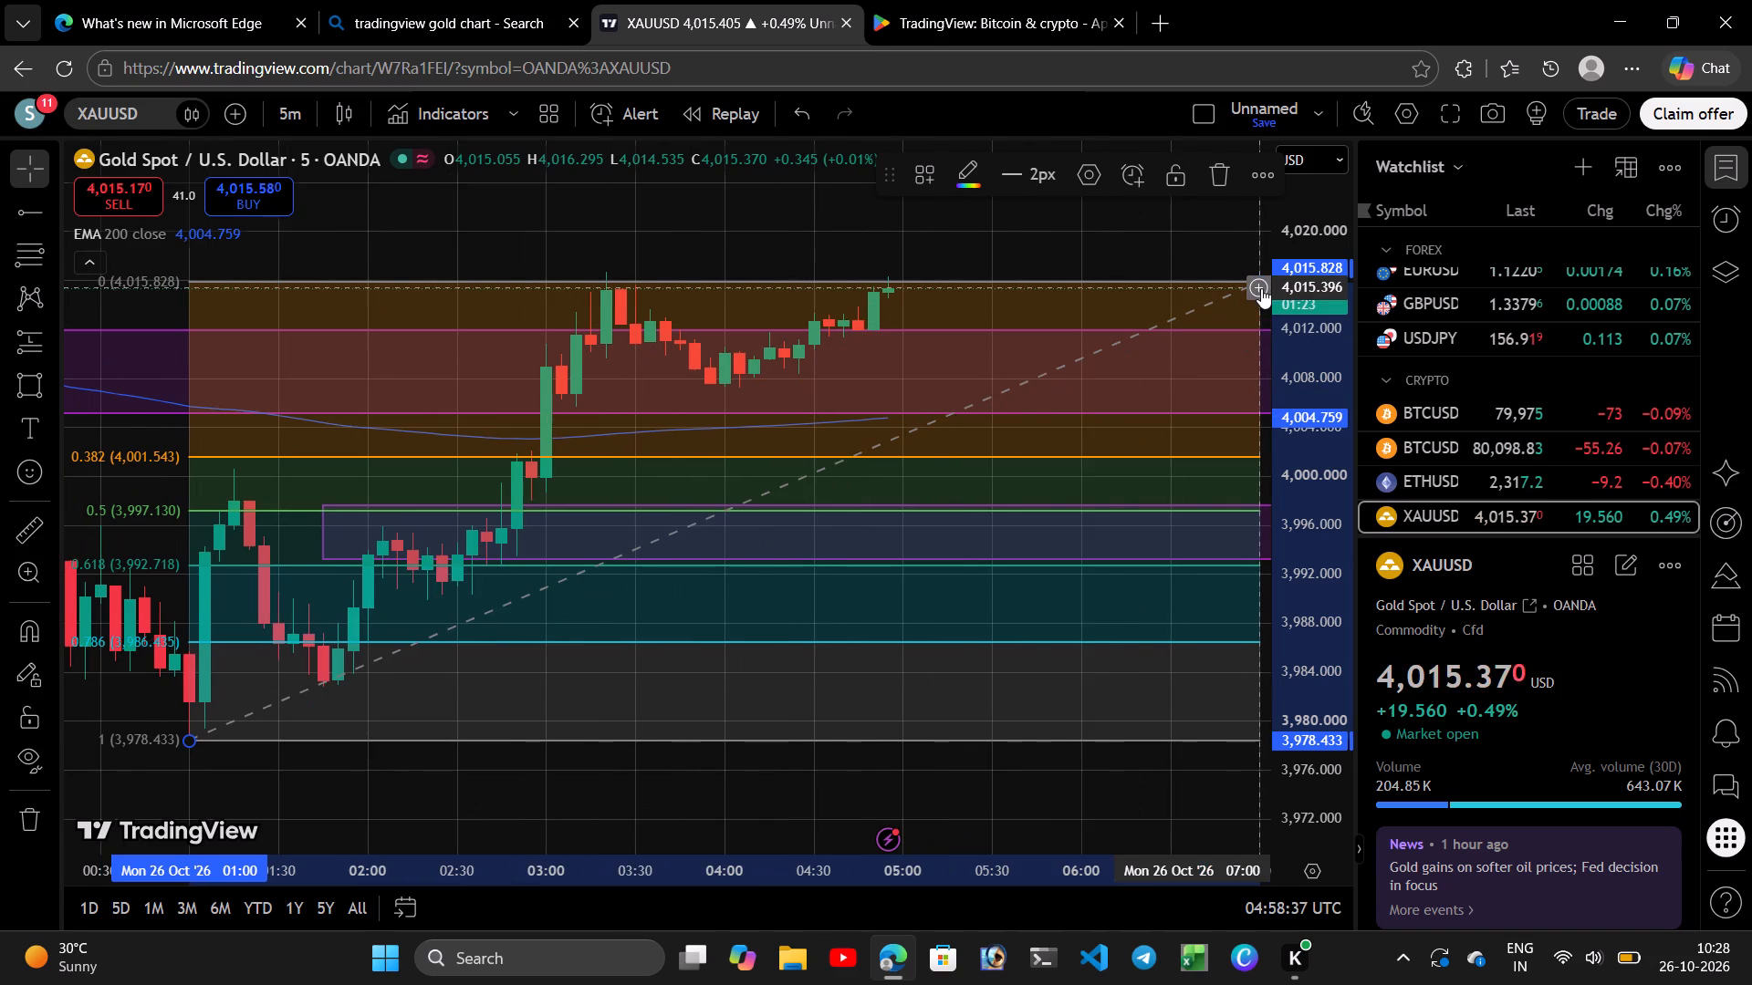
left_click_drag(1261, 288, 1204, 274)
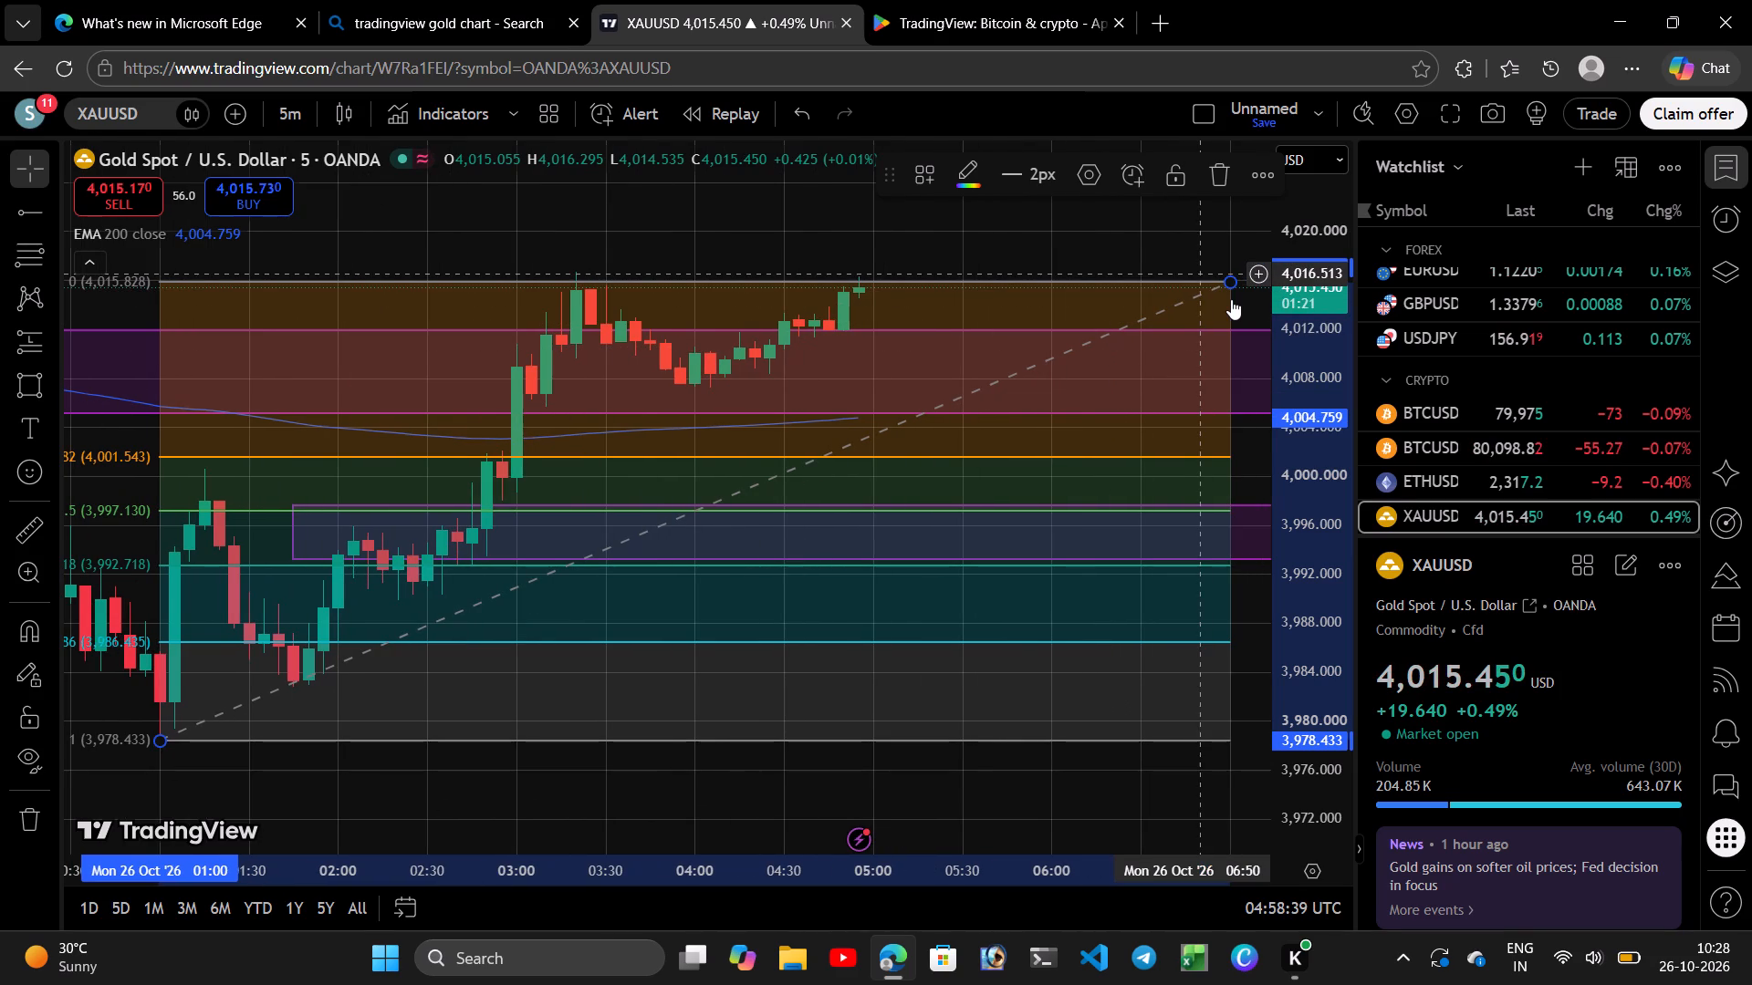
left_click_drag(1231, 283, 1230, 282)
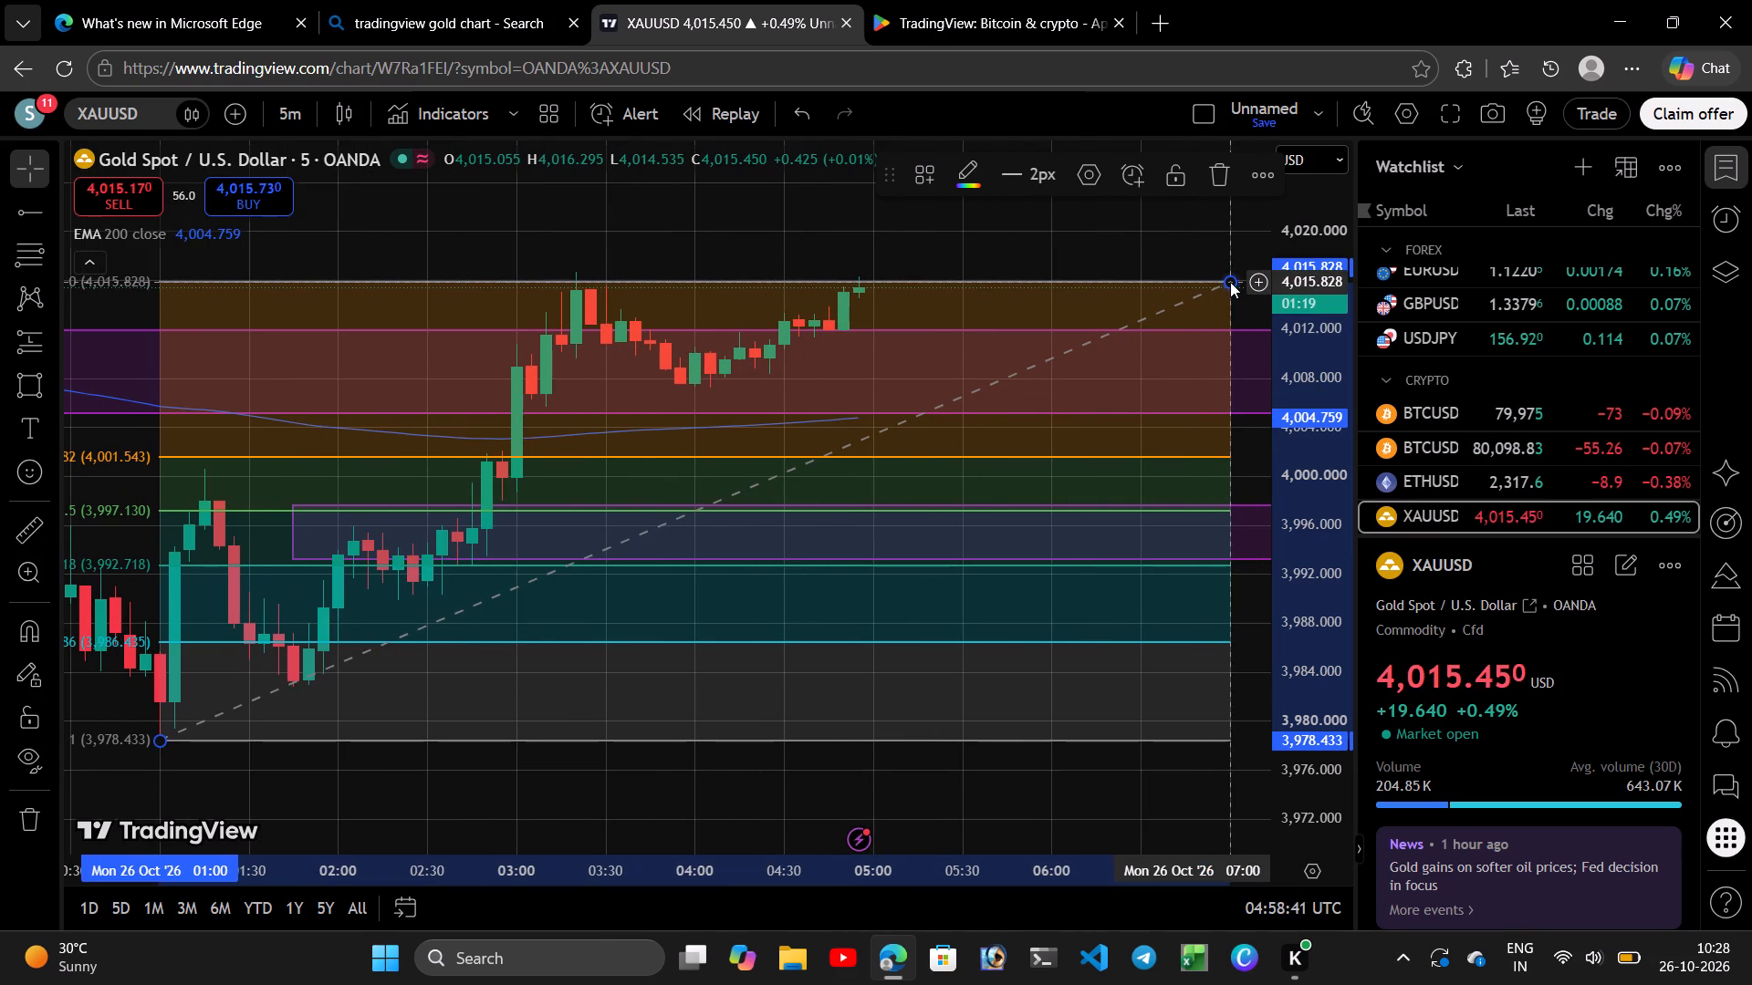
left_click_drag(1230, 282, 622, 275)
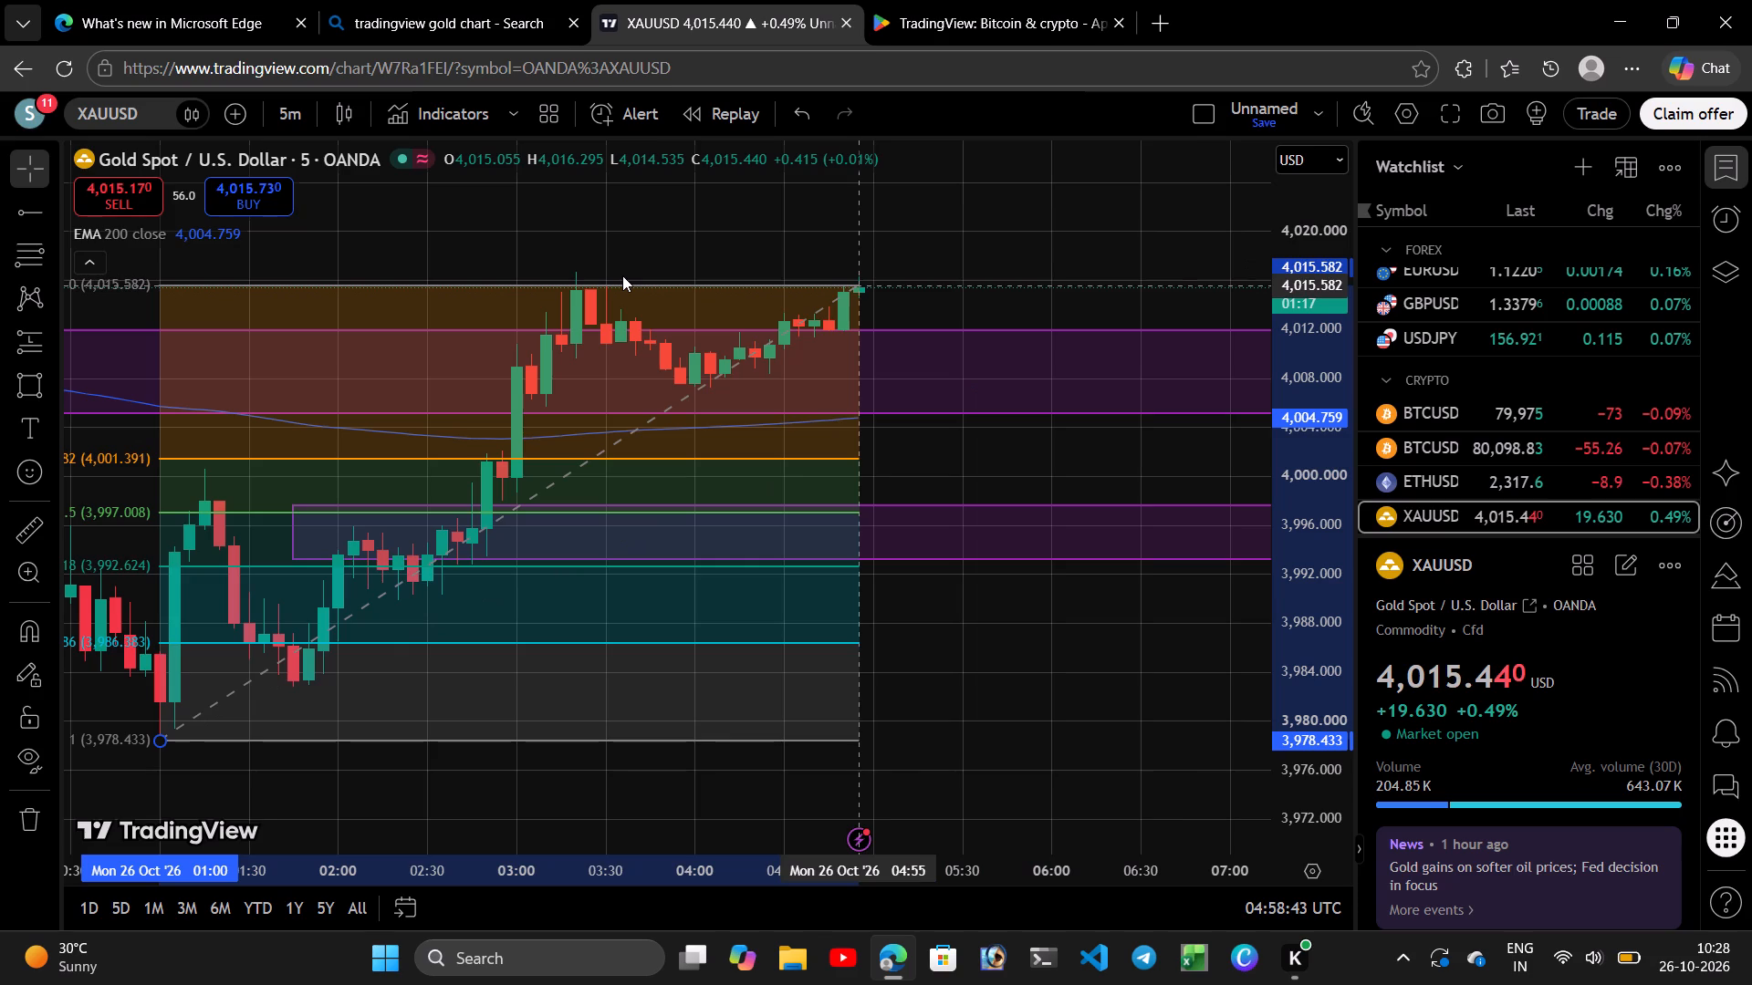
left_click_drag(622, 275, 574, 272)
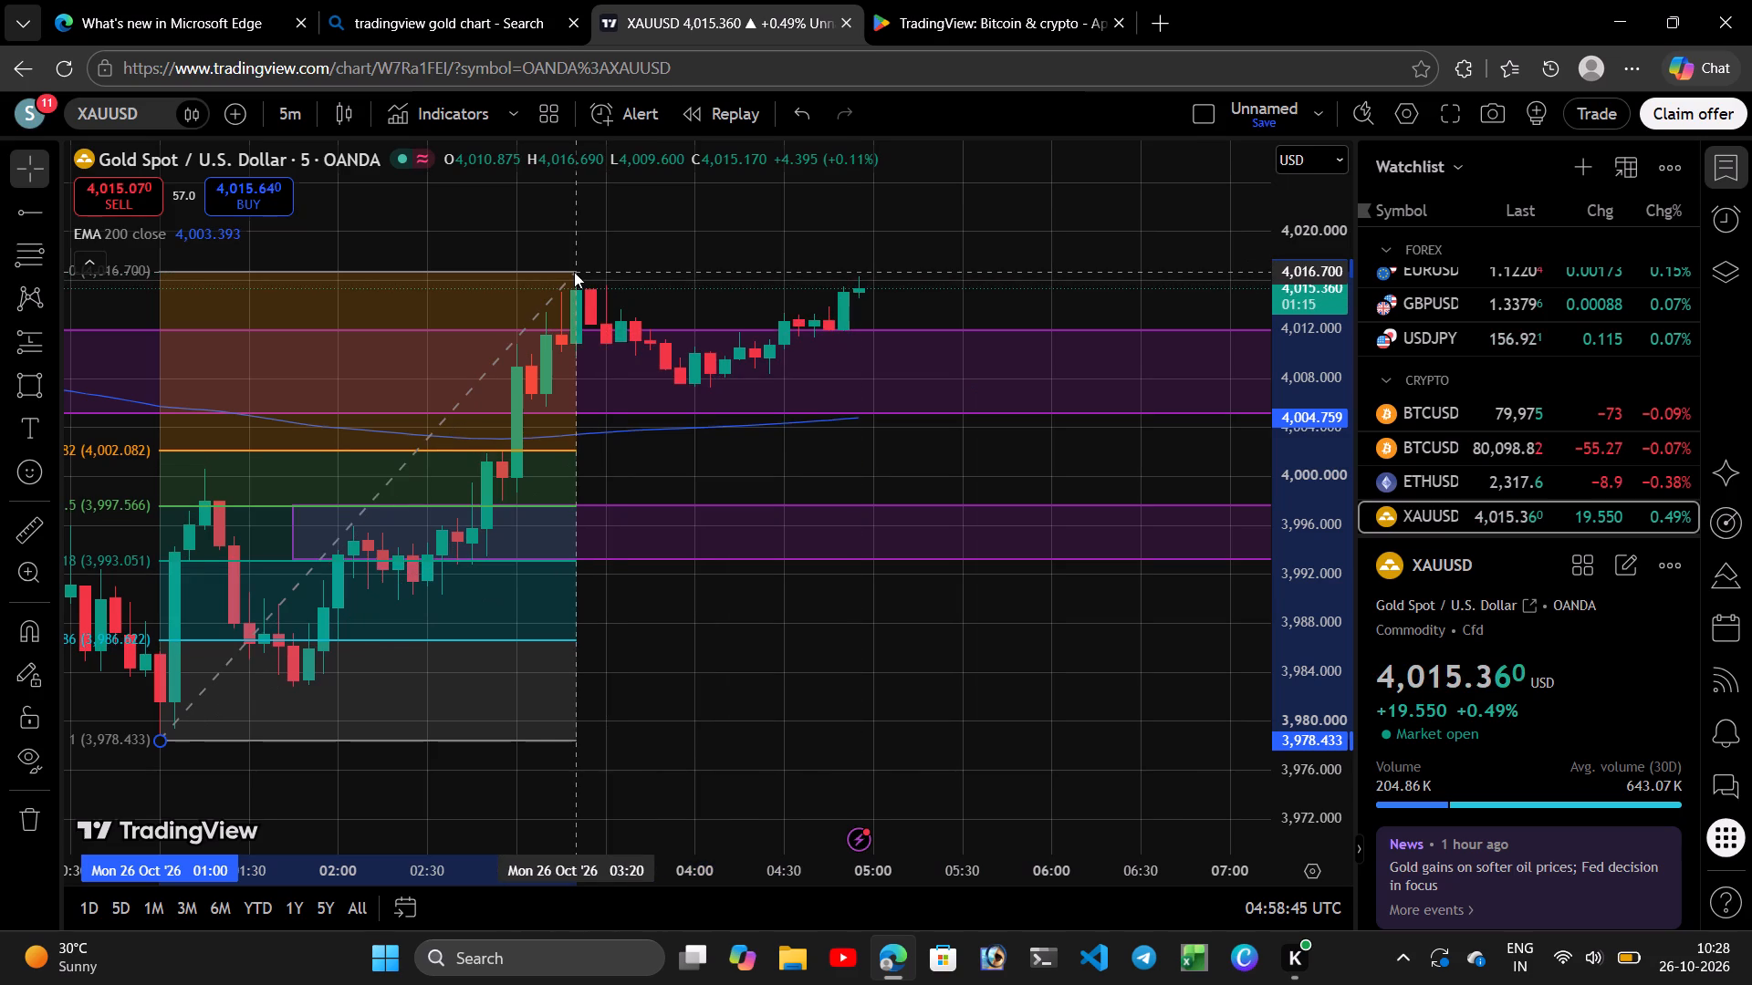
left_click_drag(574, 272, 881, 275)
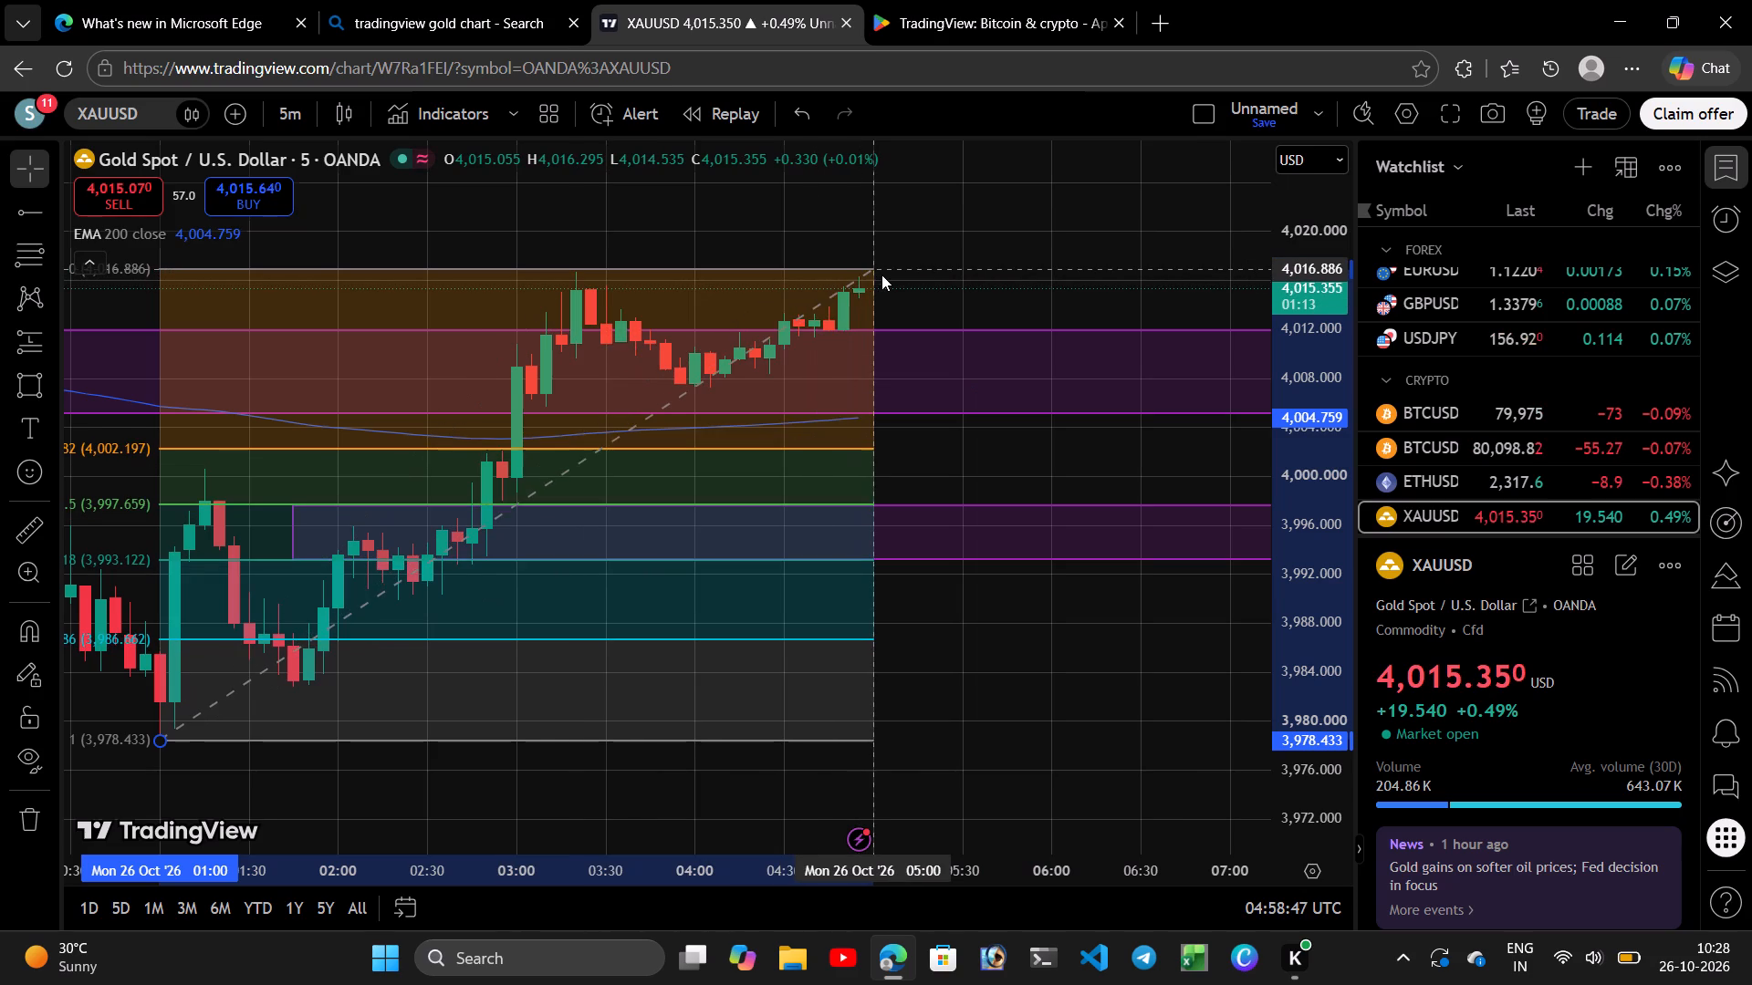
left_click_drag(881, 275, 882, 275)
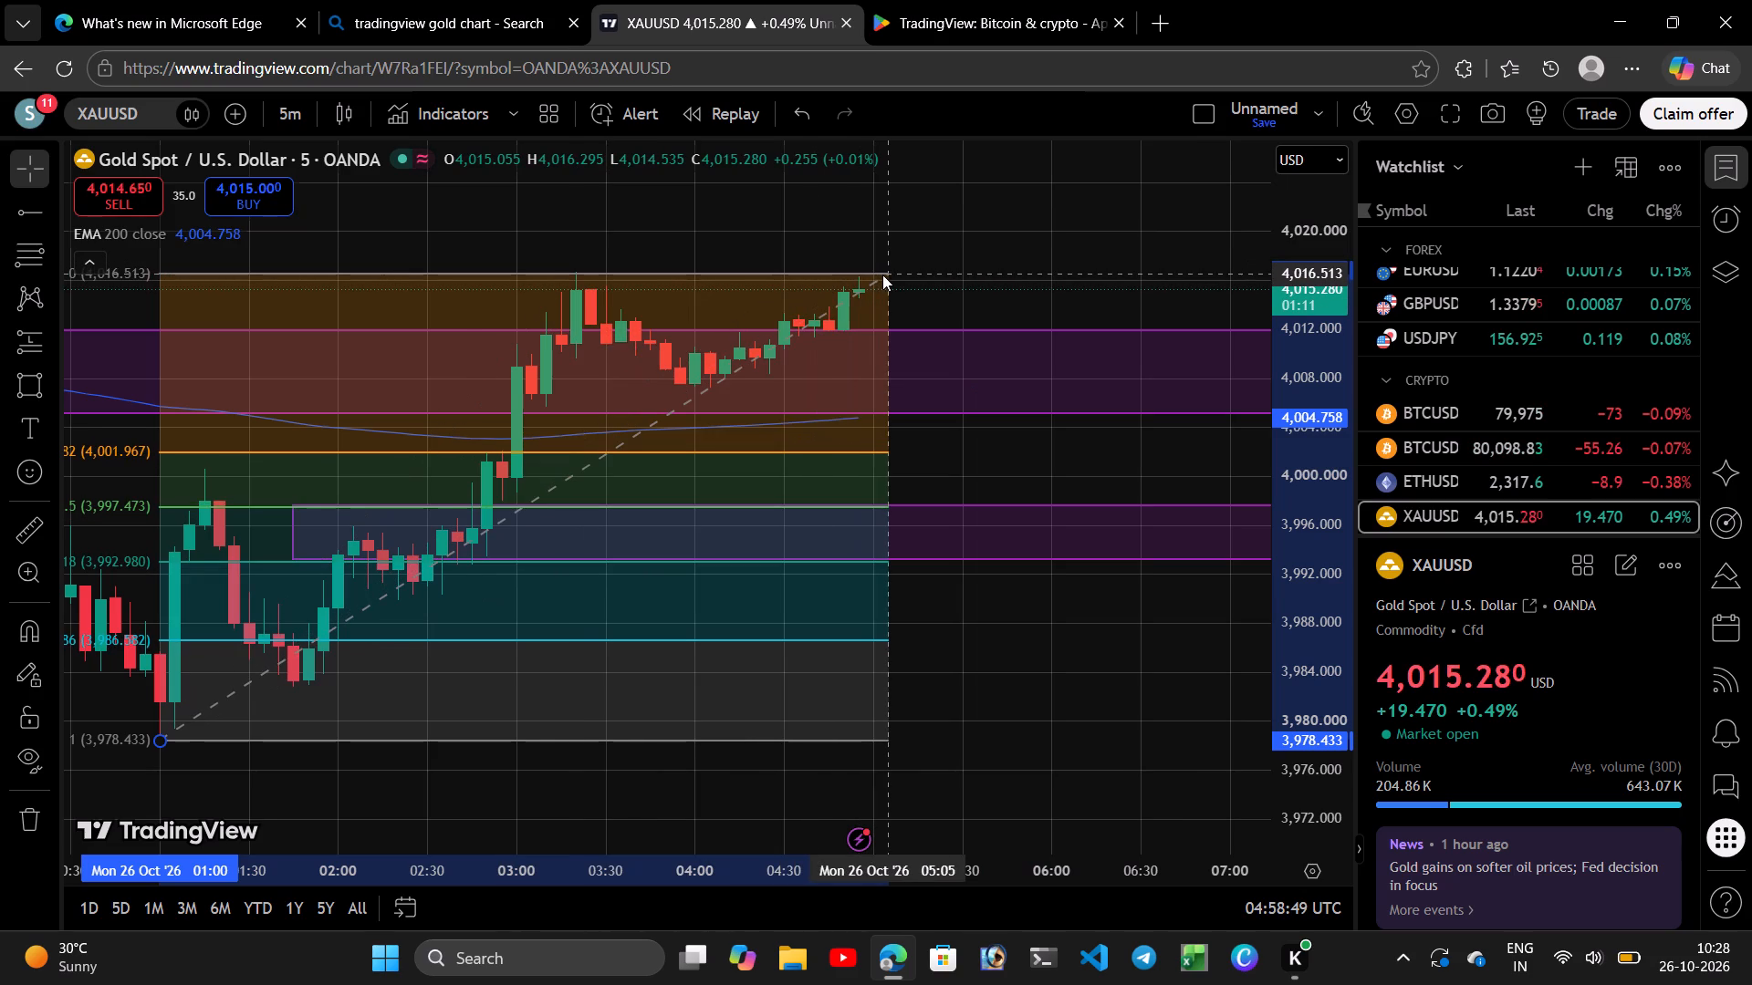
left_click_drag(882, 275, 882, 271)
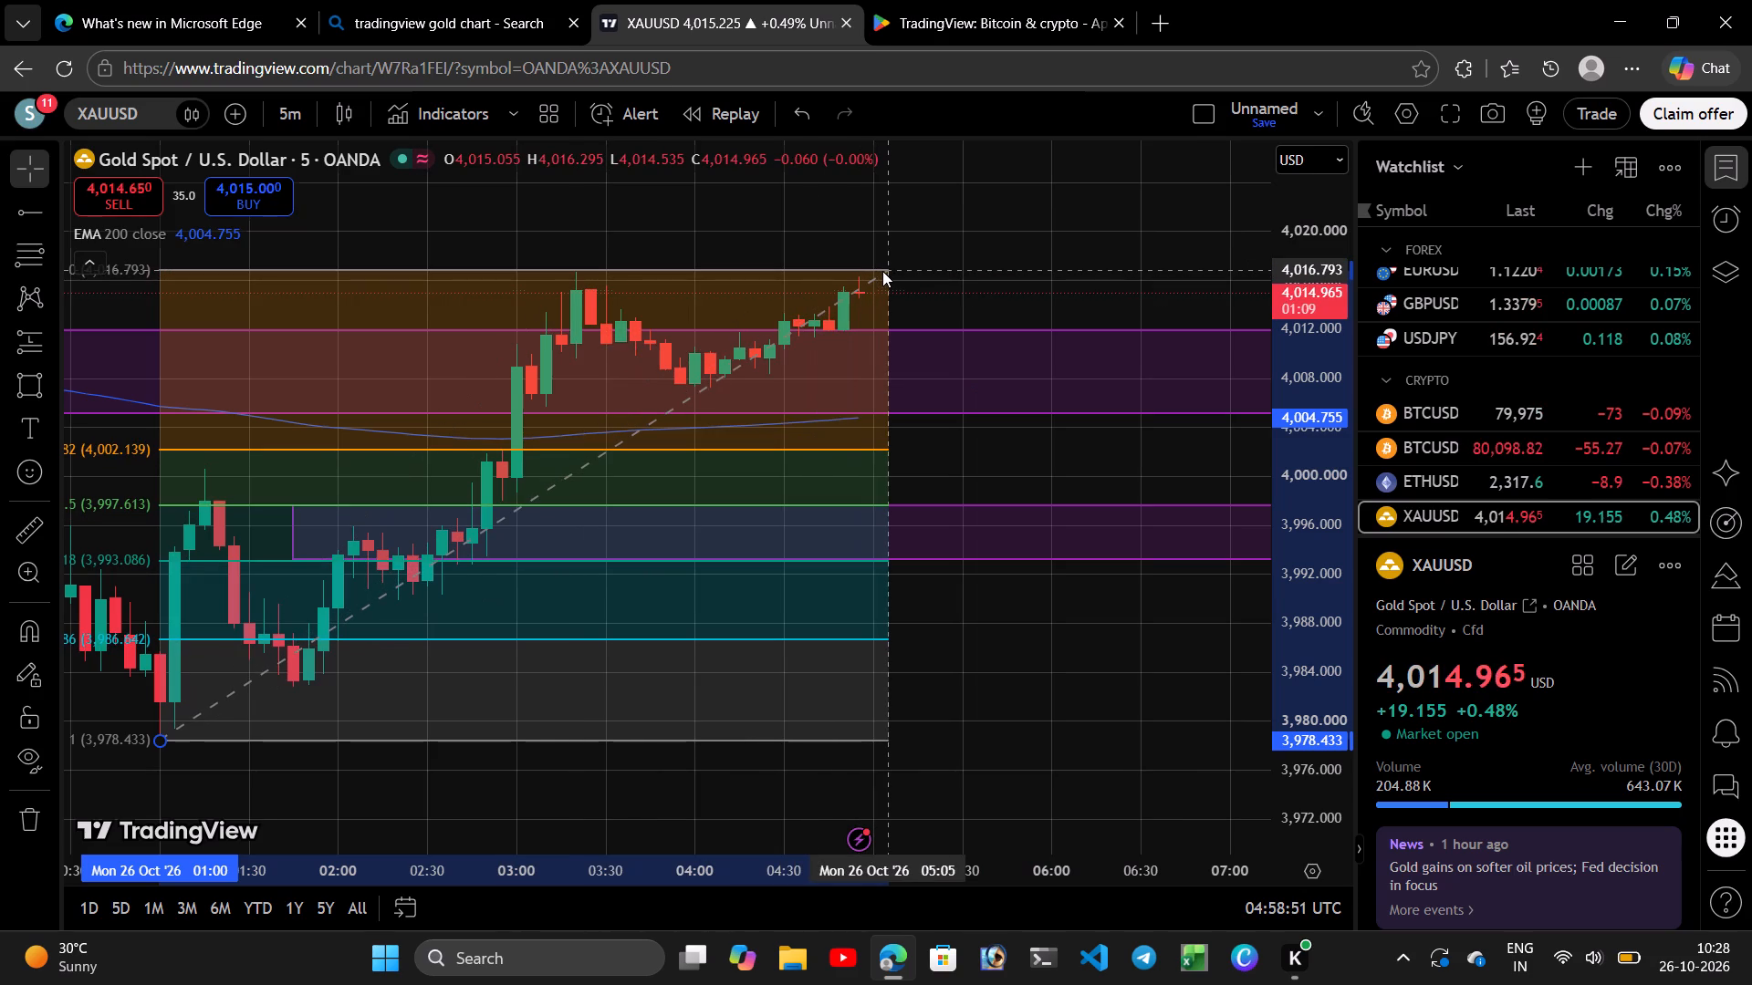
left_click_drag(882, 271, 883, 273)
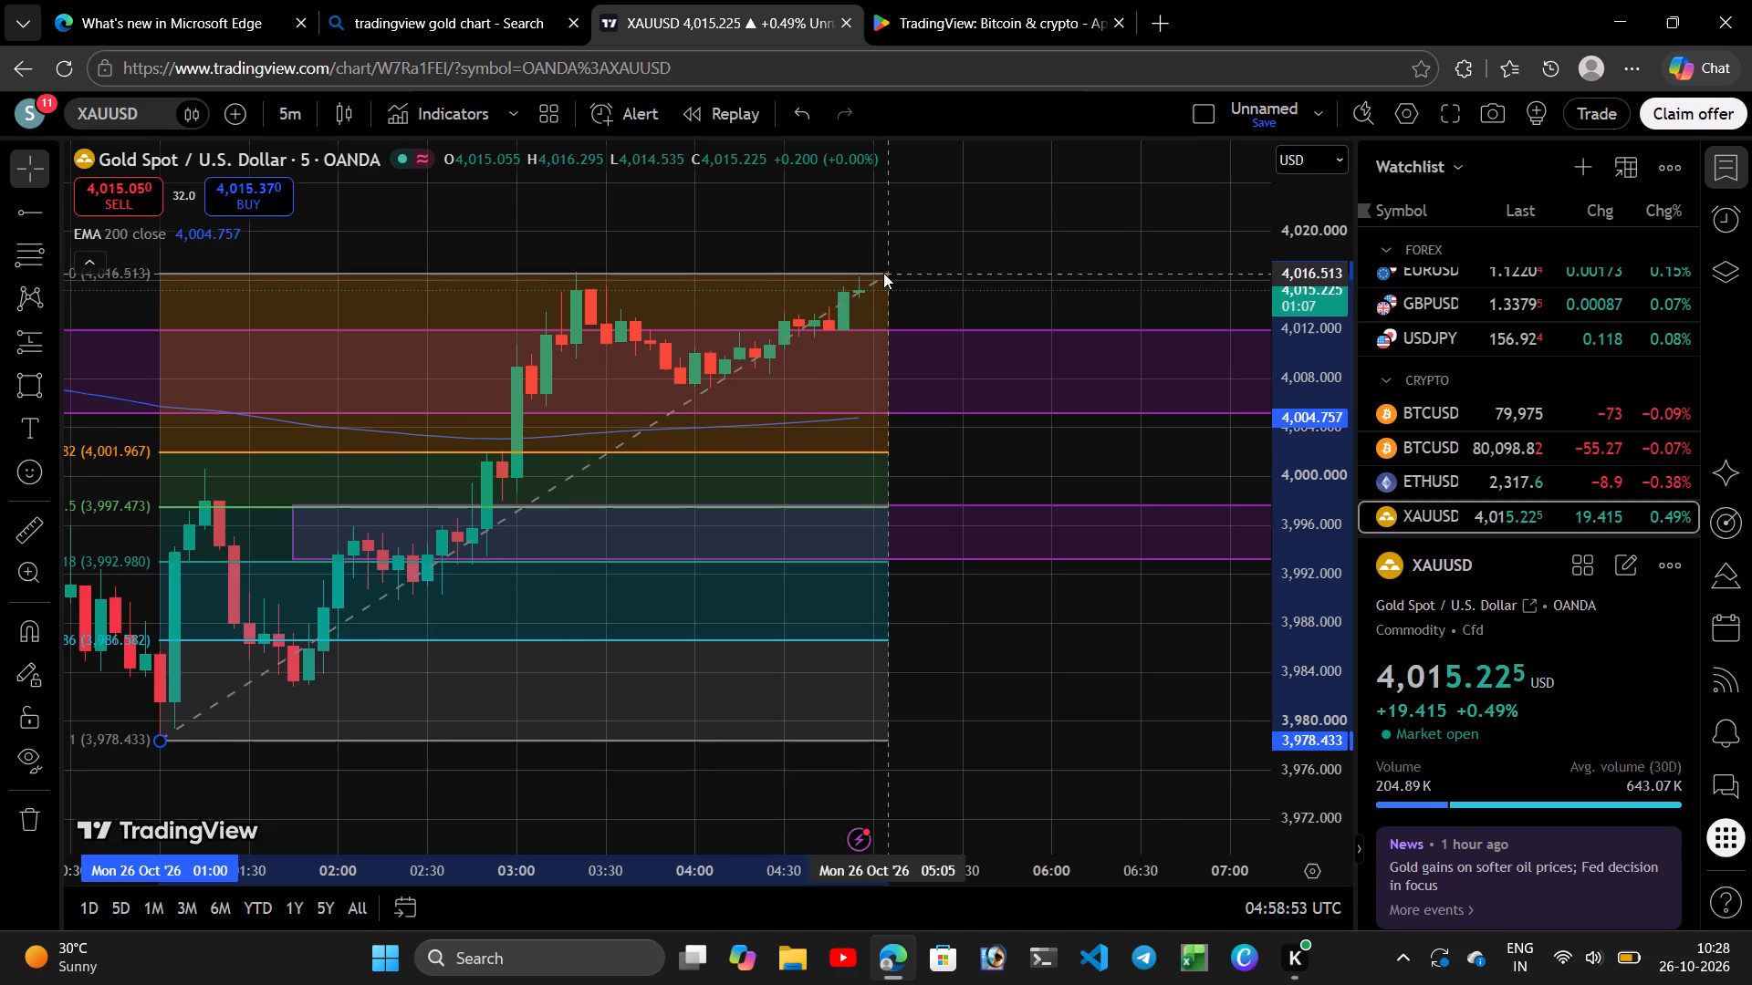
left_click_drag(883, 273, 605, 270)
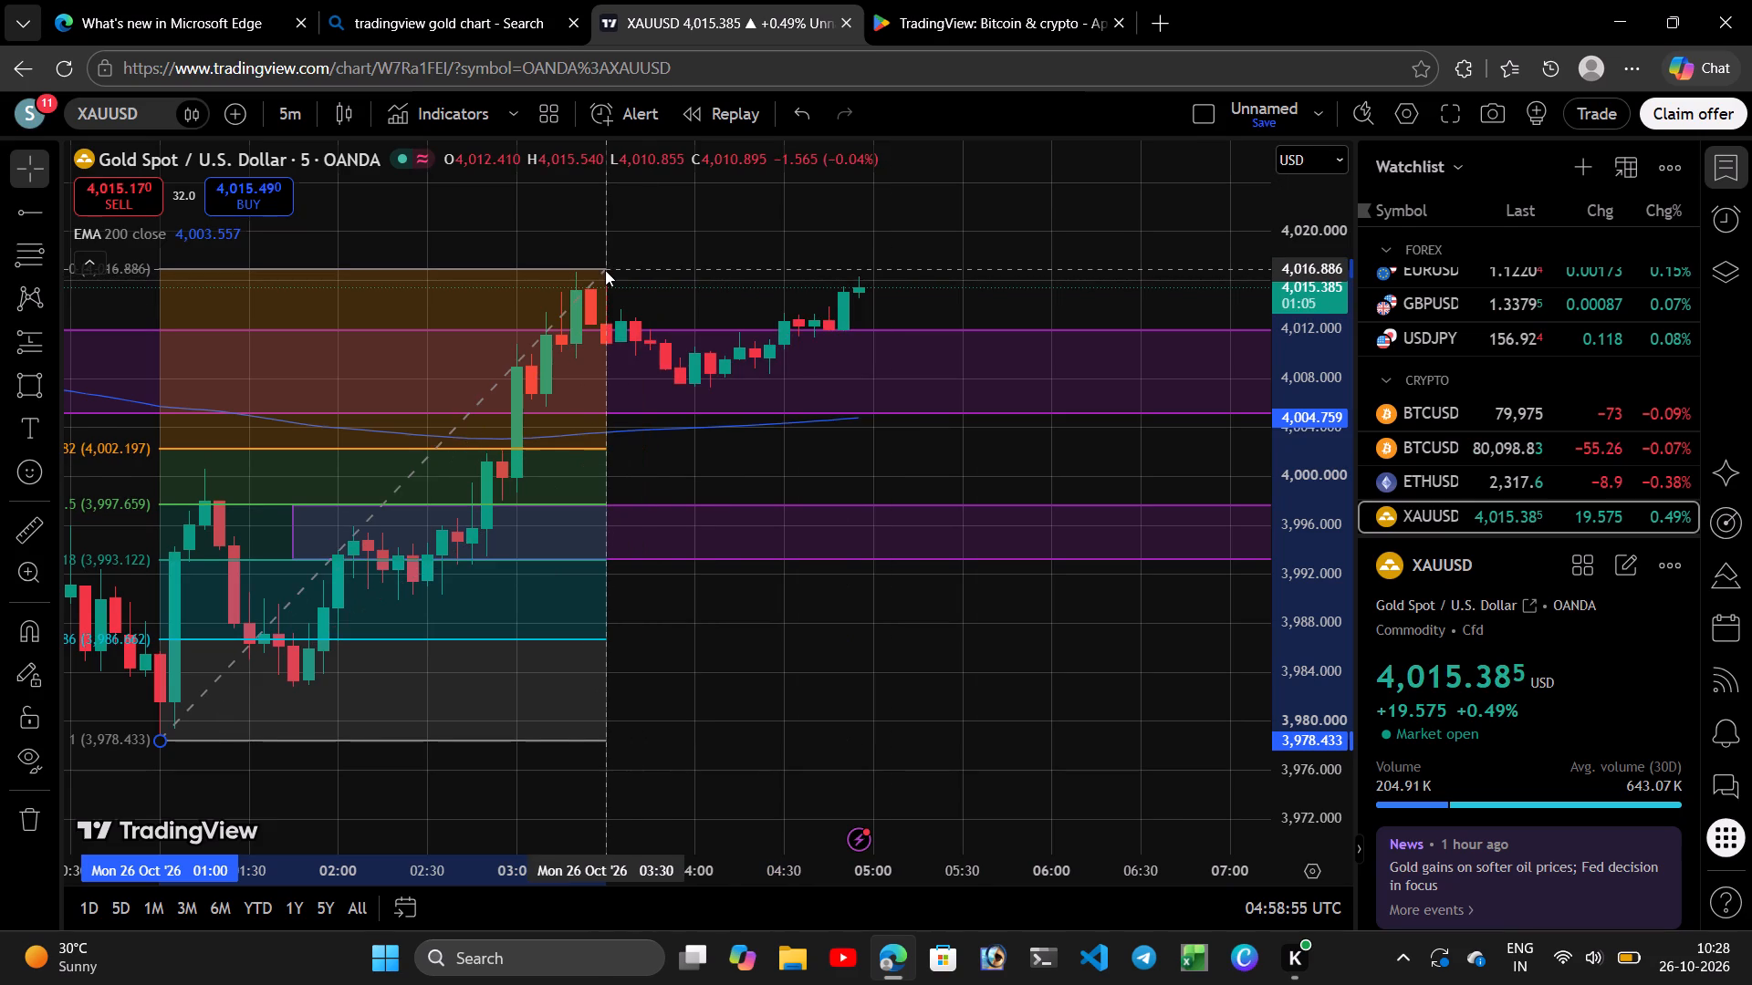
left_click_drag(605, 270, 572, 273)
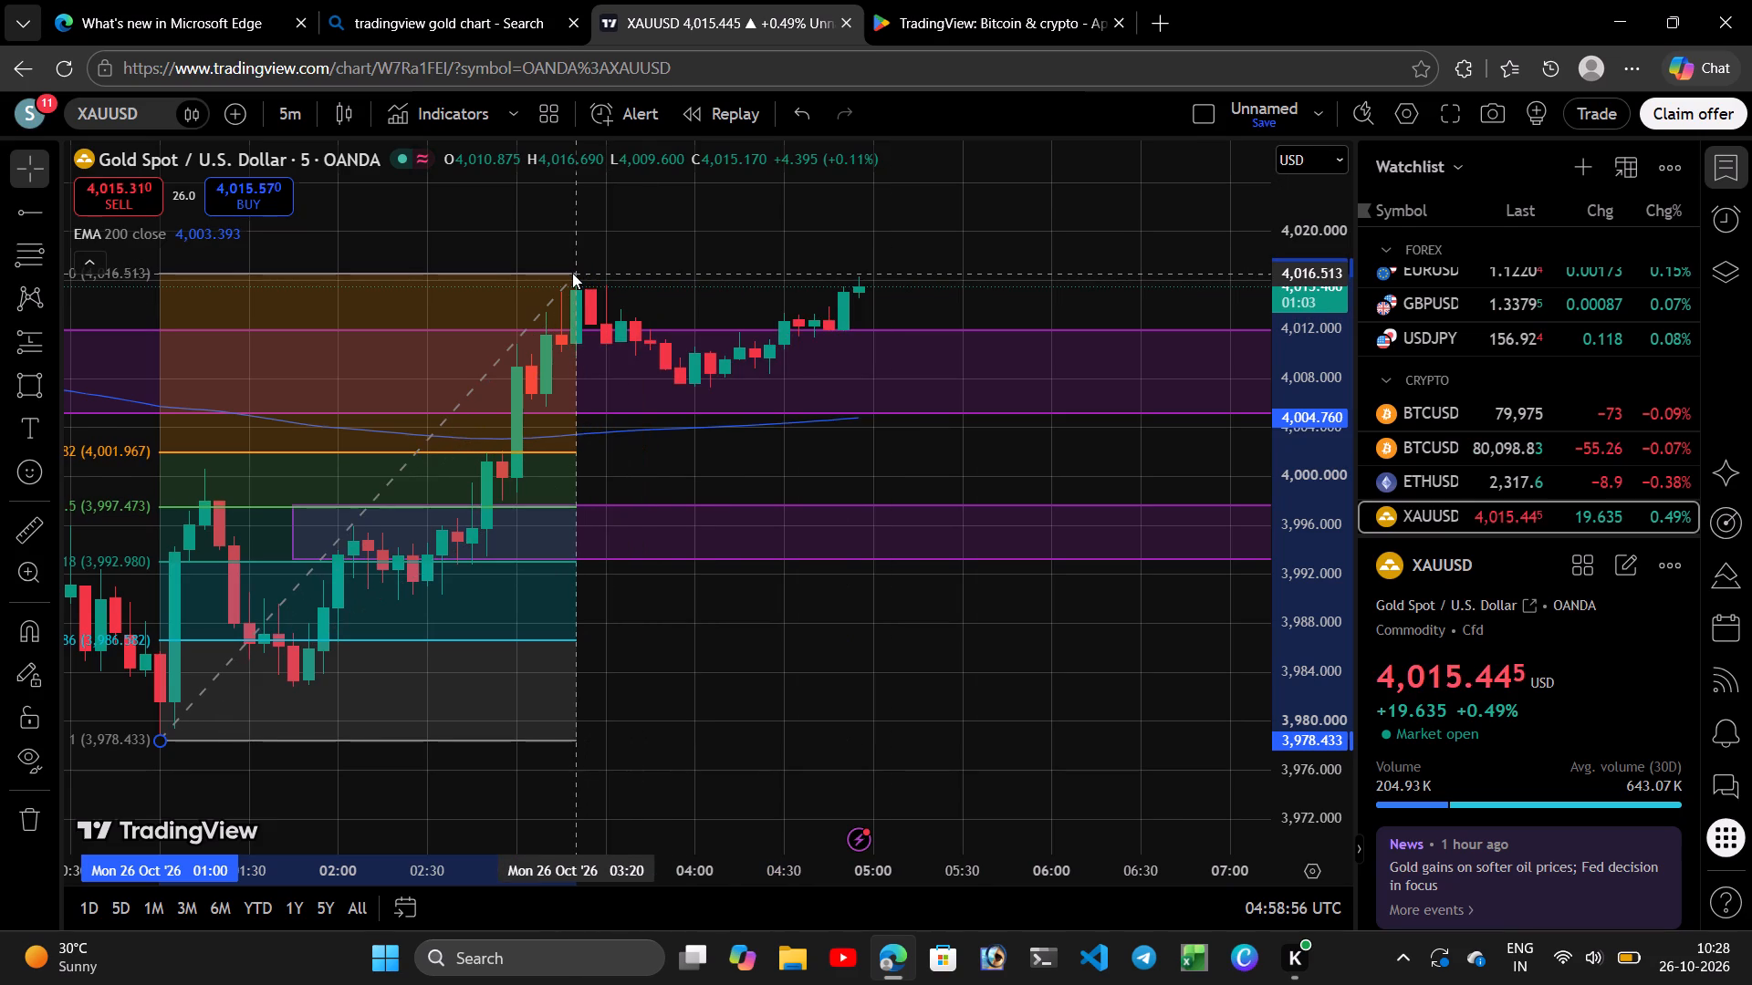
left_click_drag(572, 273, 576, 272)
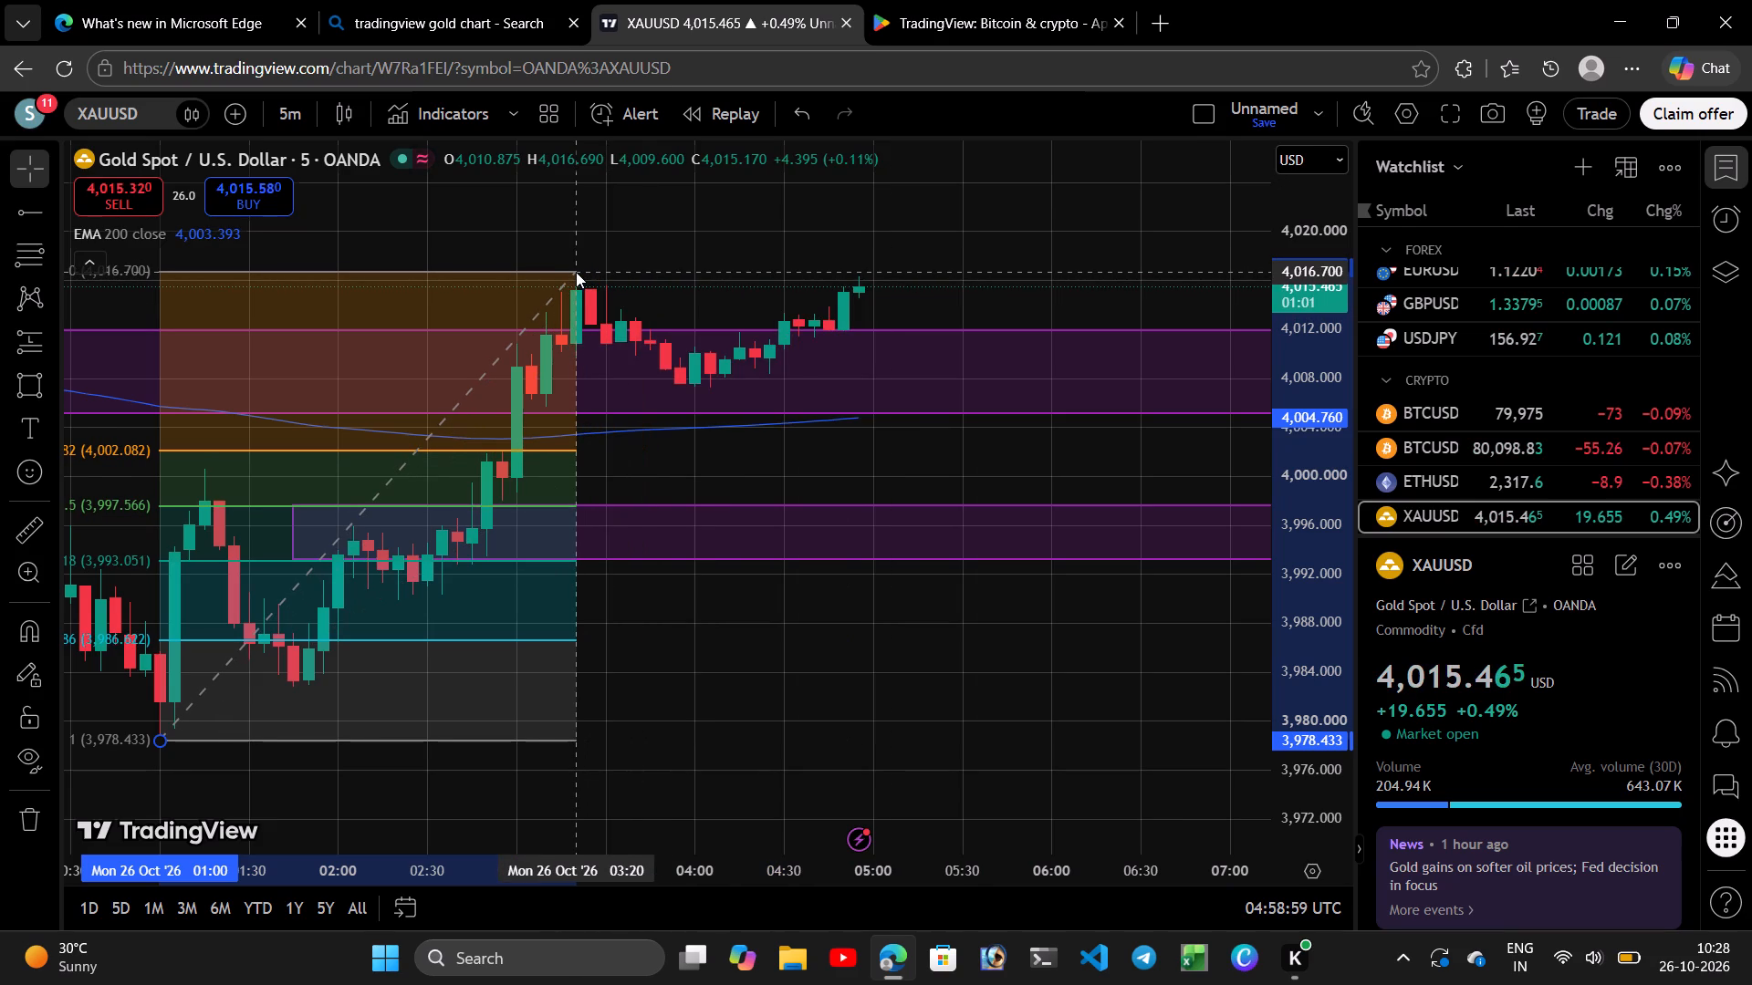
left_click(746, 656)
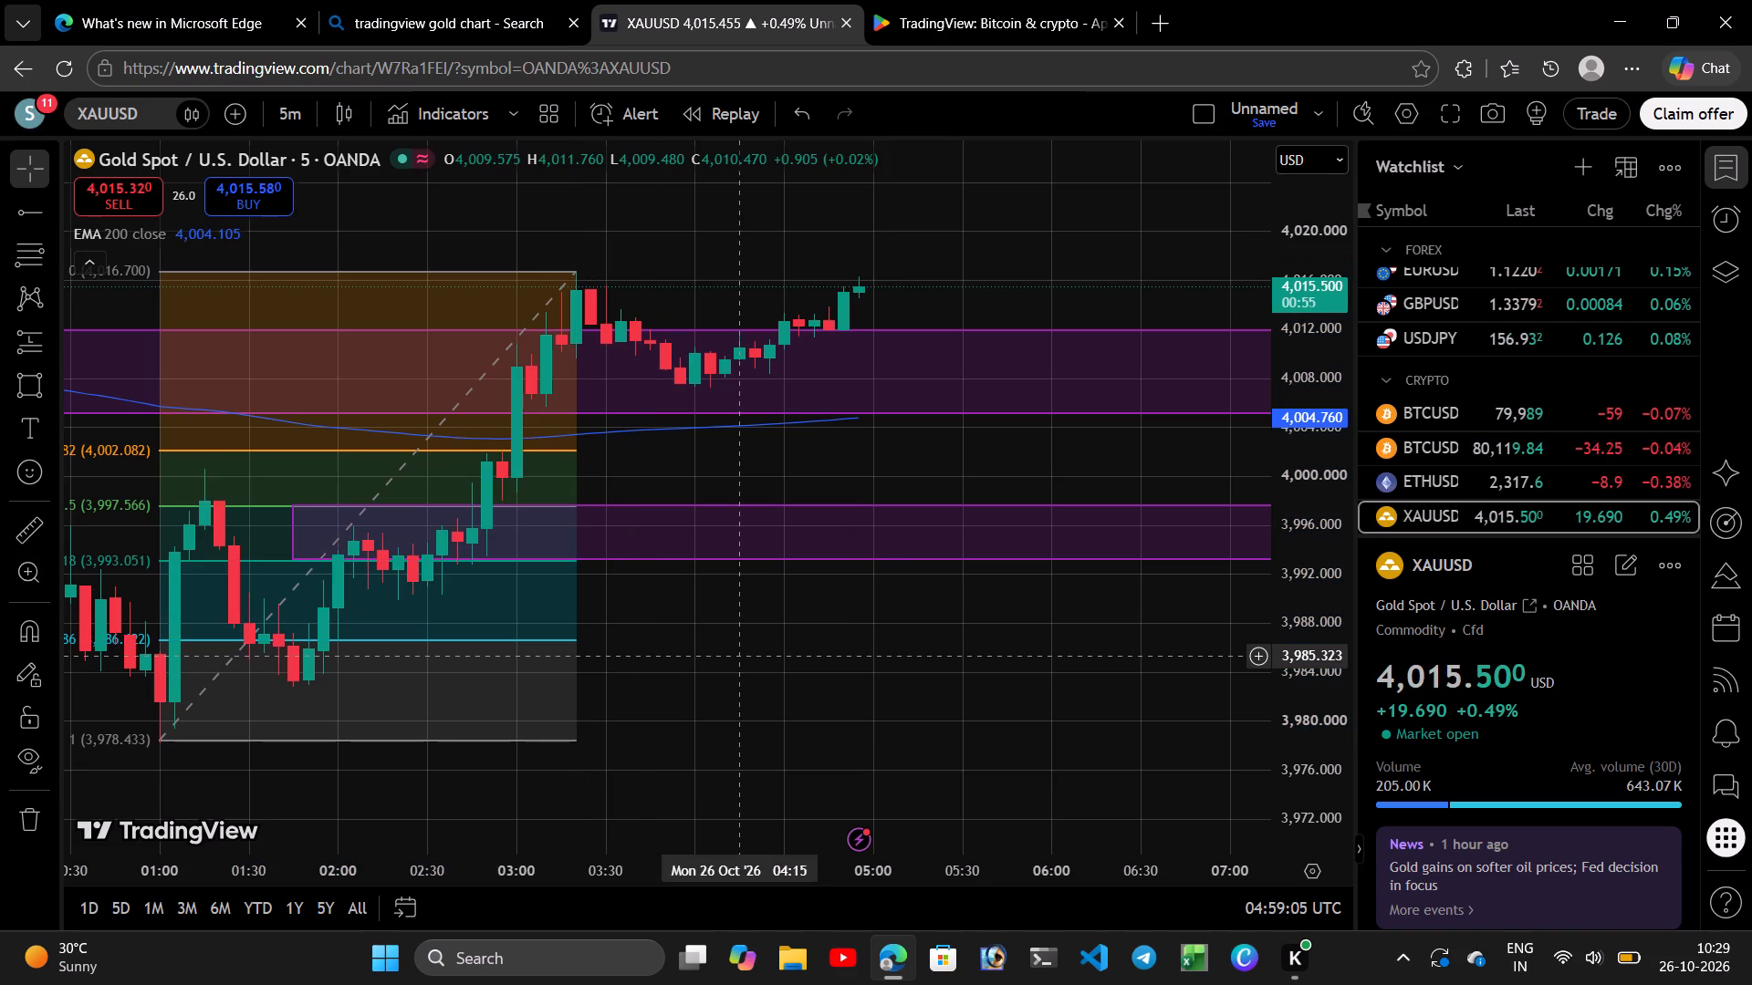
left_click(700, 570)
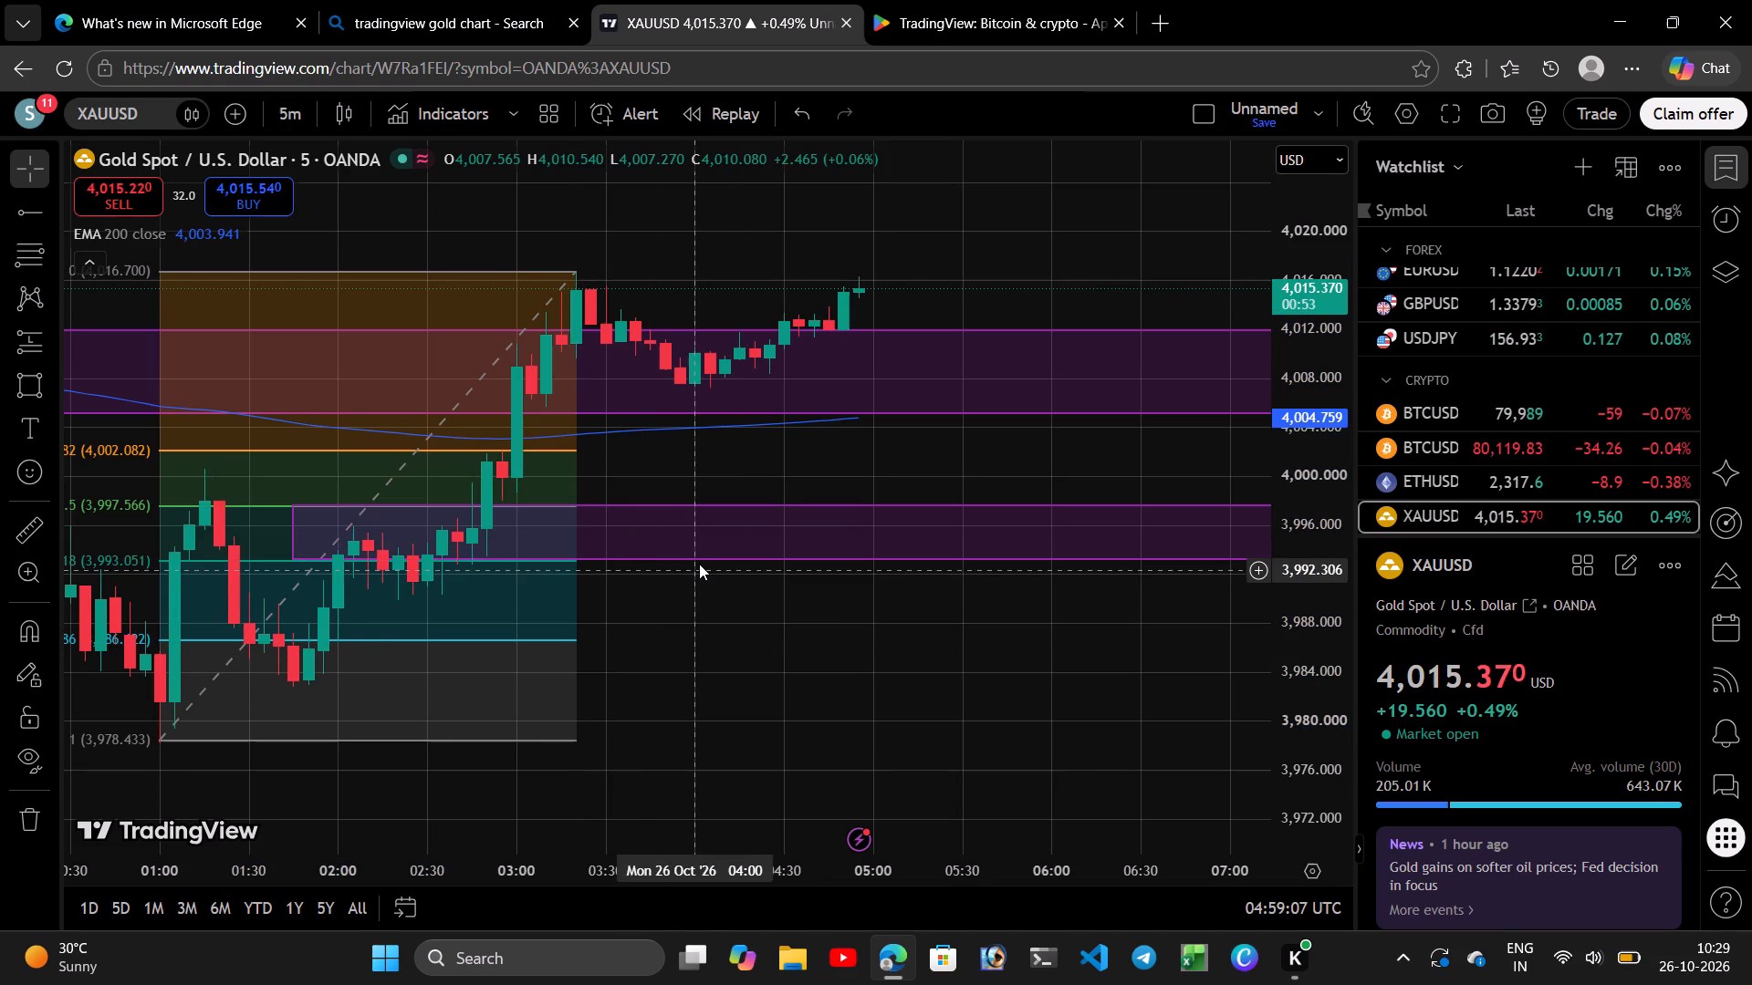
Switch the XAUUSD chart to the 15-minute timeframe.
left_click(292, 126)
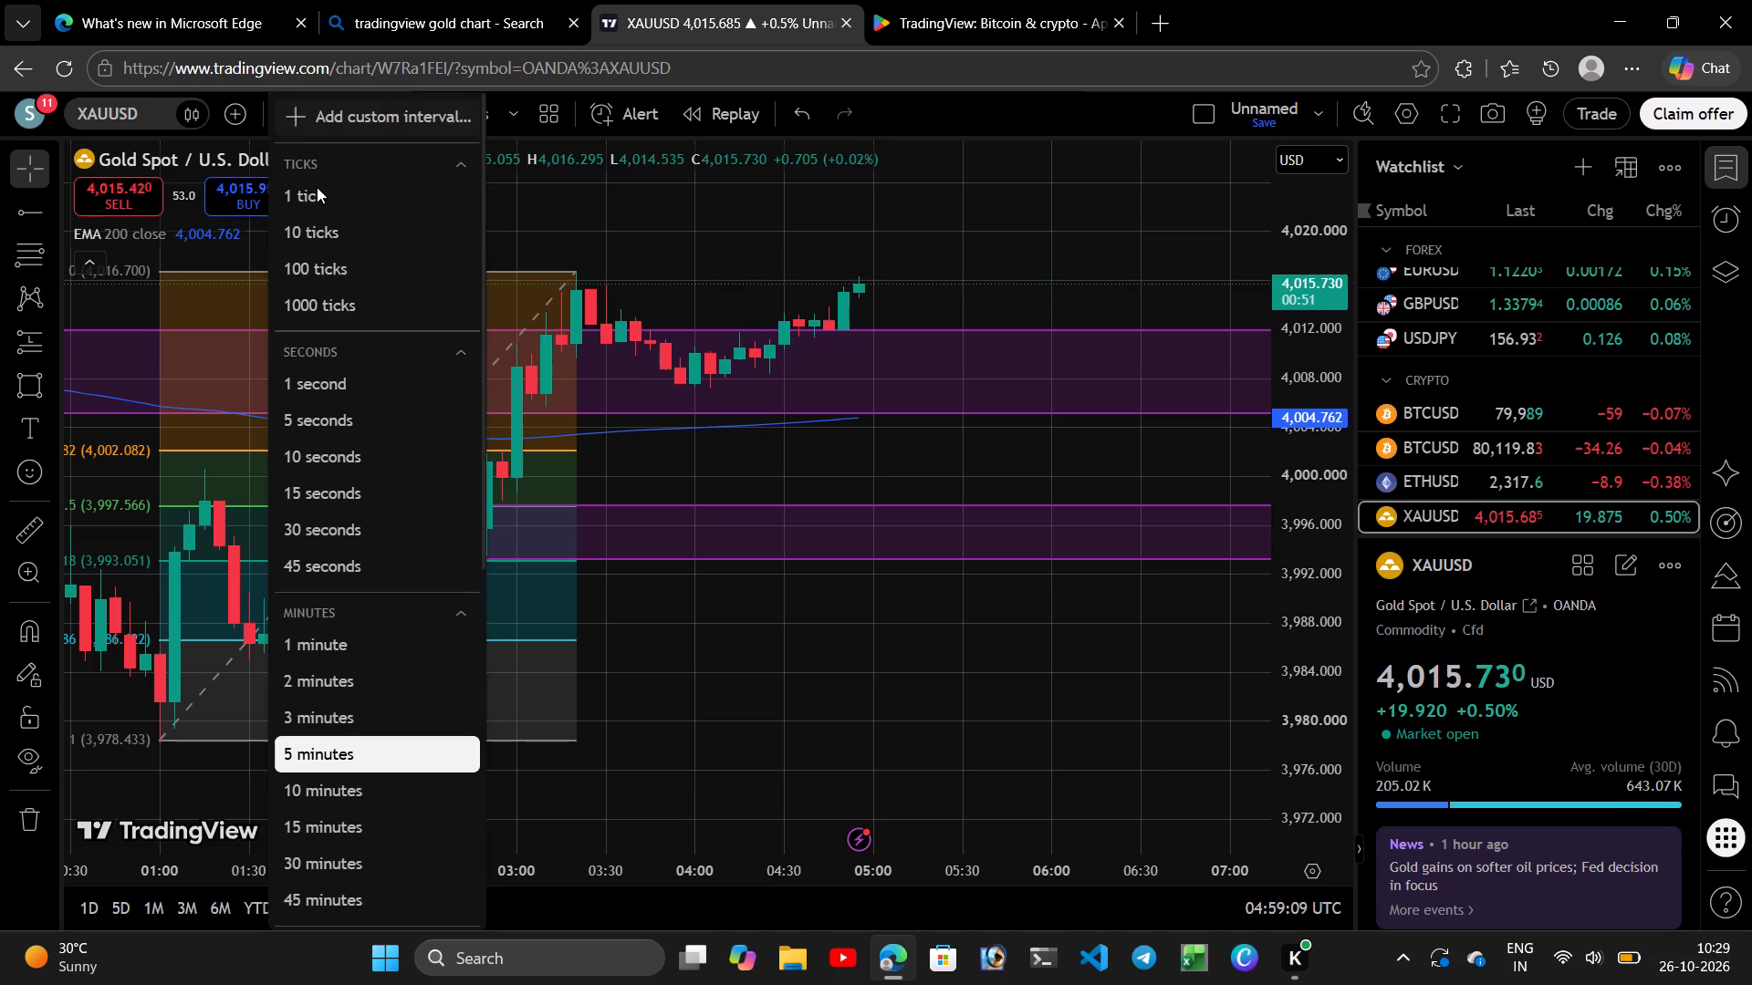
left_click(311, 835)
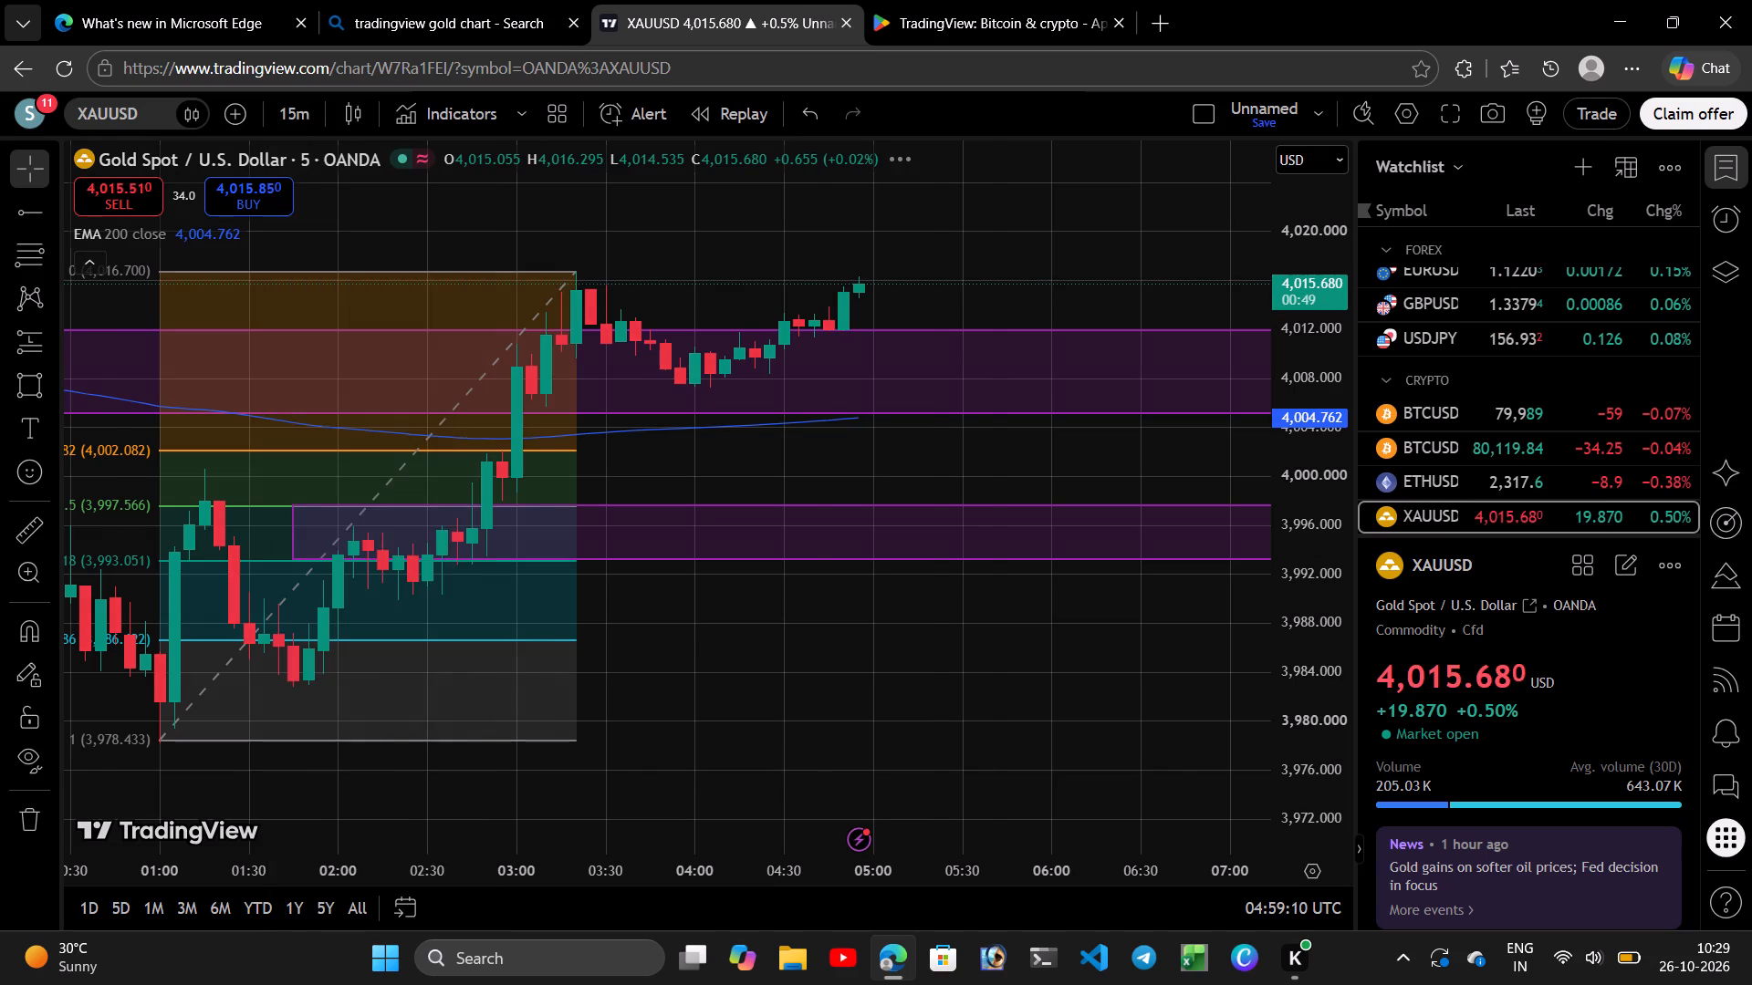